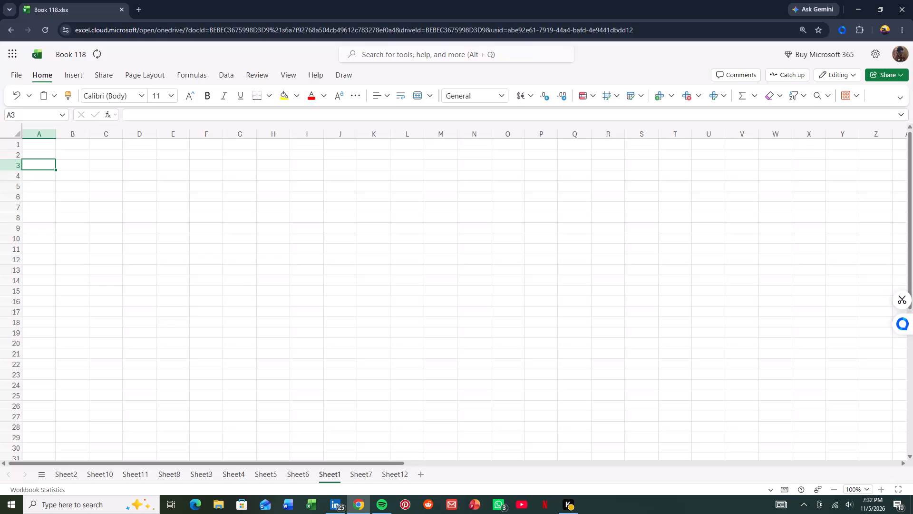
Enter the title "RAW business data" in cell D1 of Sheet1.
left_click(54, 146)
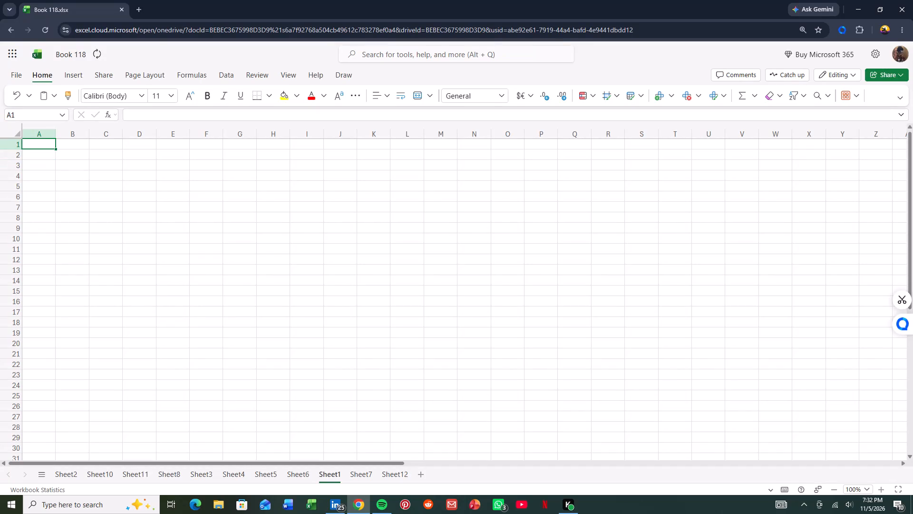
left_click(66, 157)
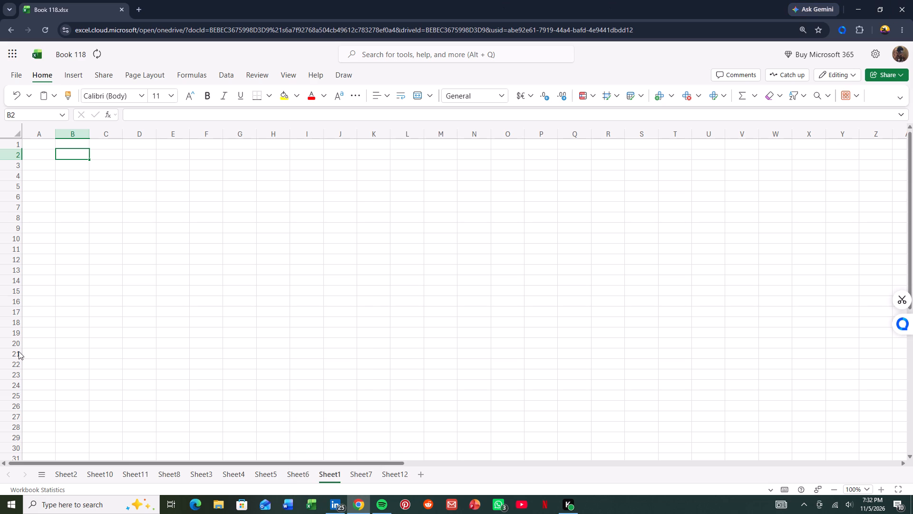
left_click(150, 144)
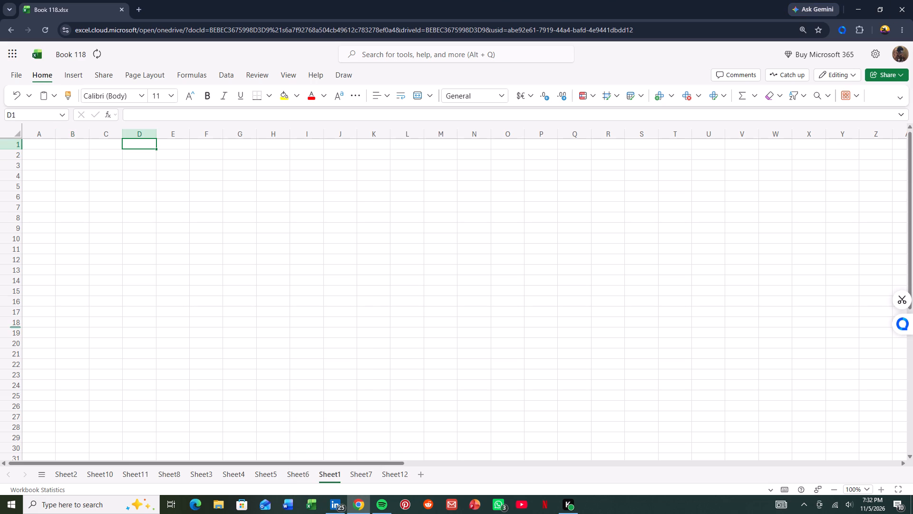
key("r")
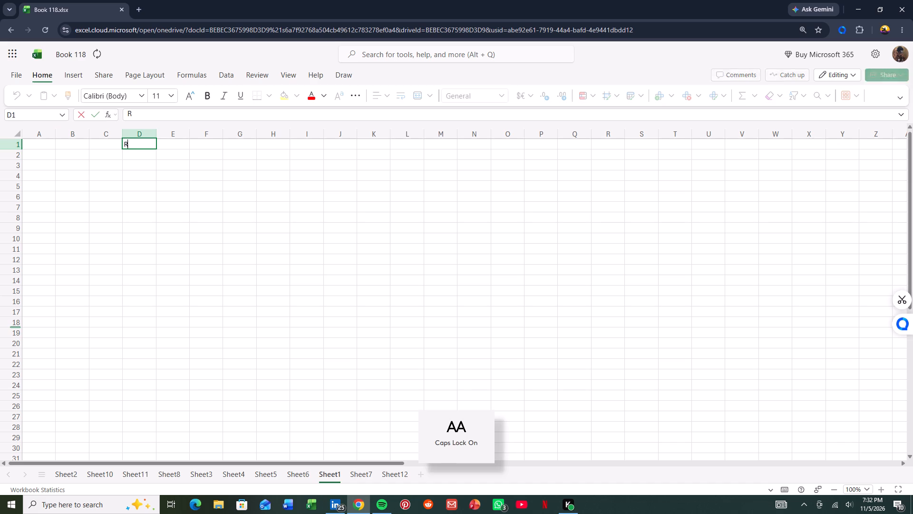
type("AW")
key("space")
key("b")
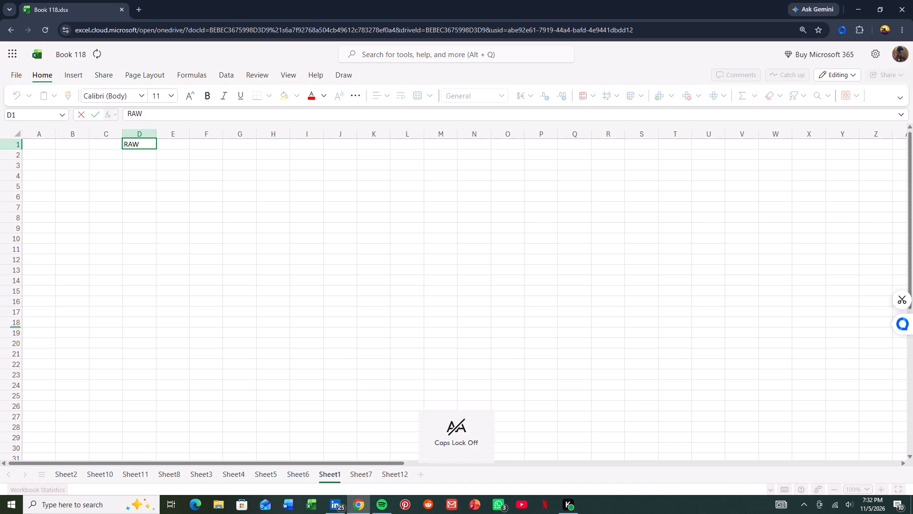
key("BackSpace")
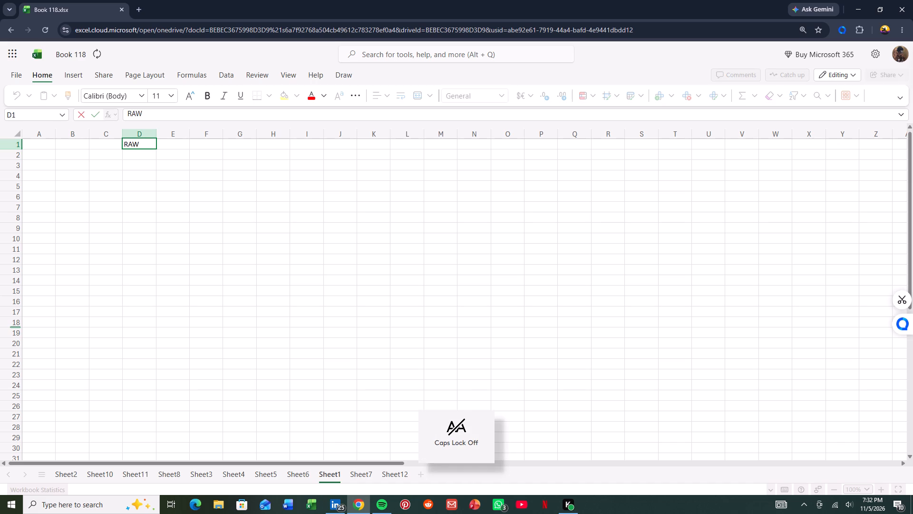
type("business")
key("space")
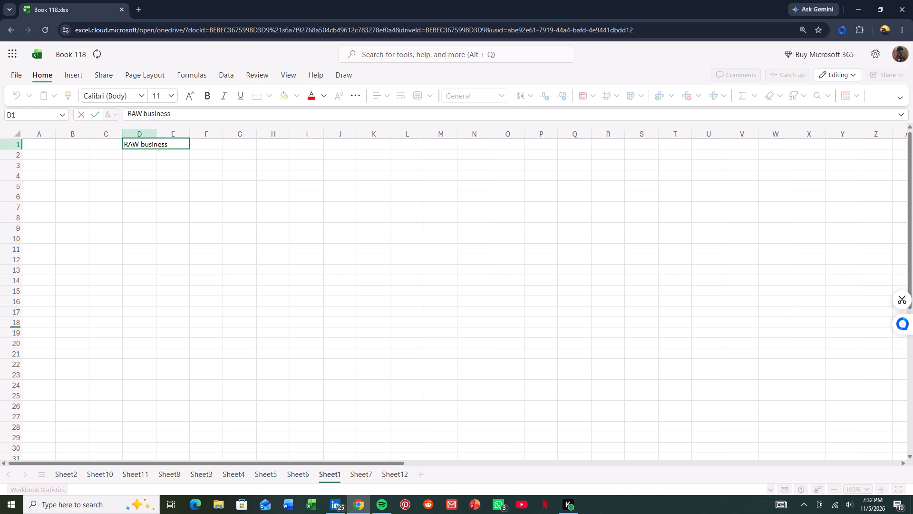
type("data")
Add the column headers Date, Invoice and Product in cells B2 to D2.
left_click(65, 158)
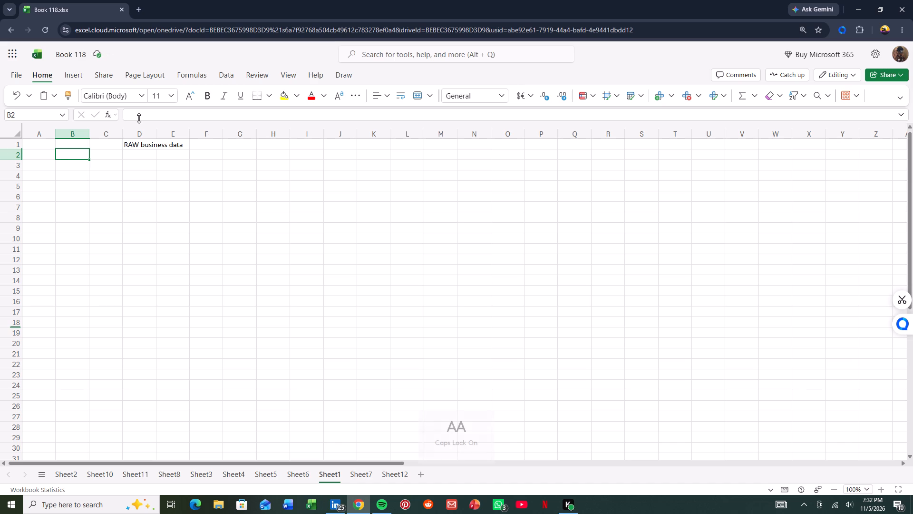
key("d")
type("ate")
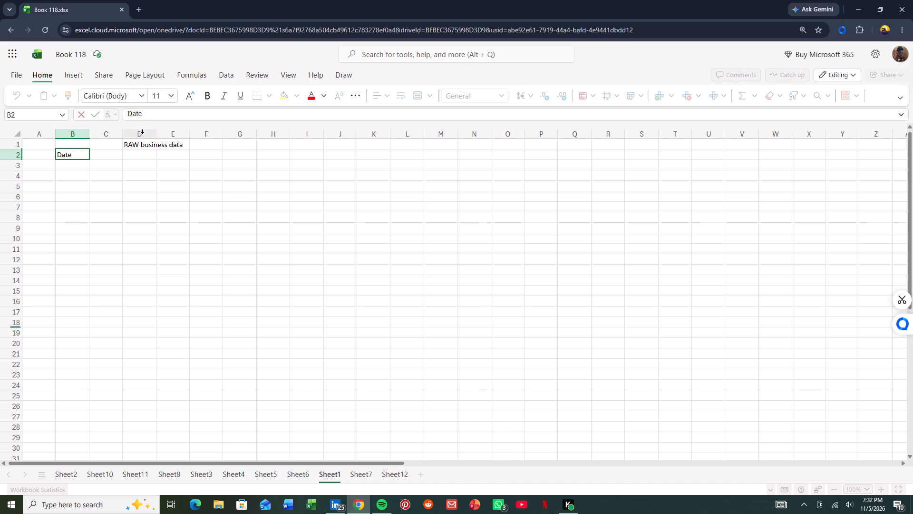
left_click(102, 155)
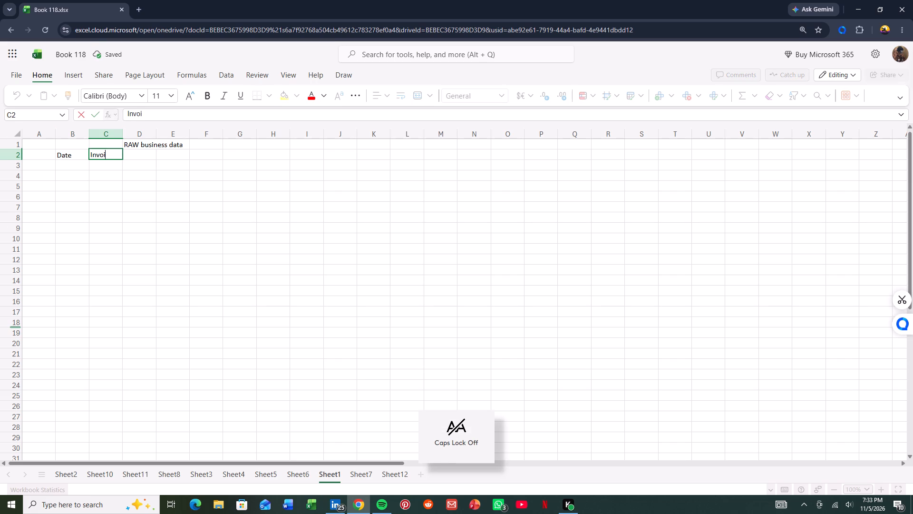
left_click(149, 160)
left_click(149, 152)
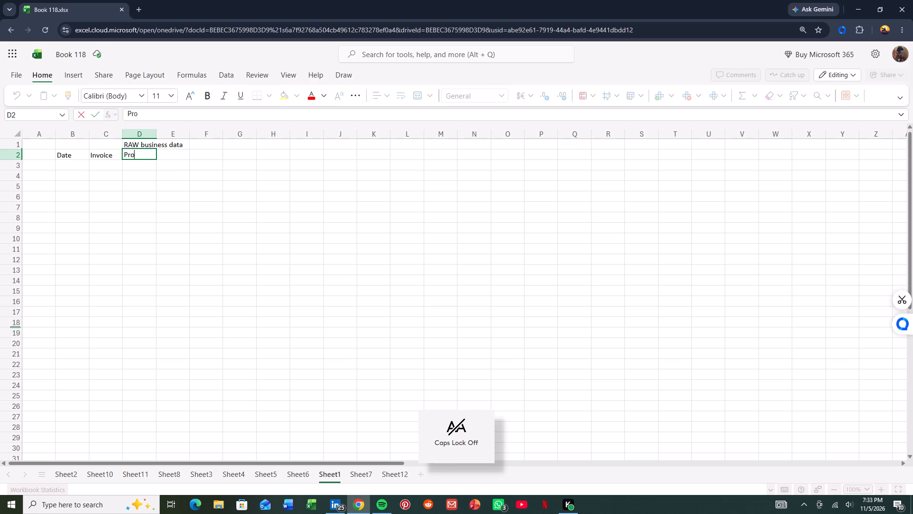
type("ducr")
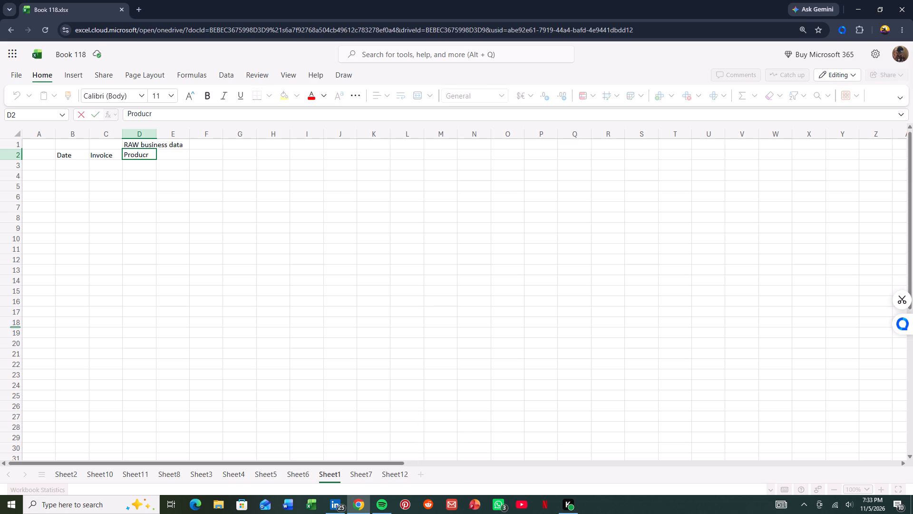
key("BackSpace")
type("t")
key("space")
Continue the header row with Category, Qty, Unit Price and Cost in cells E2 to H2.
left_click(180, 152)
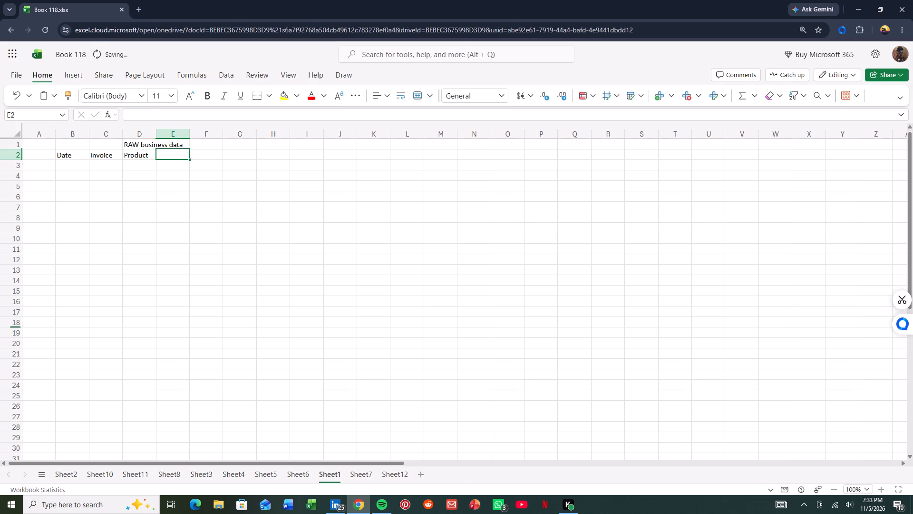
type("ate")
key("g")
type("ory")
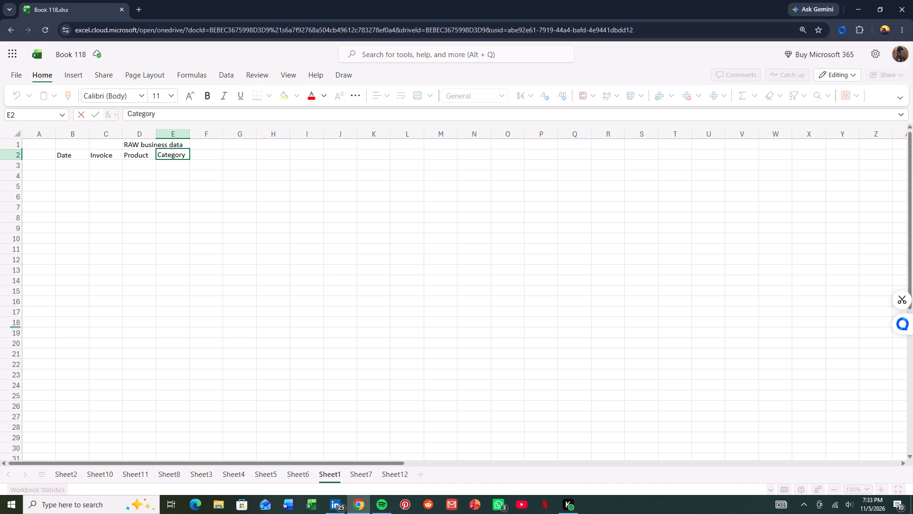
left_click(215, 153)
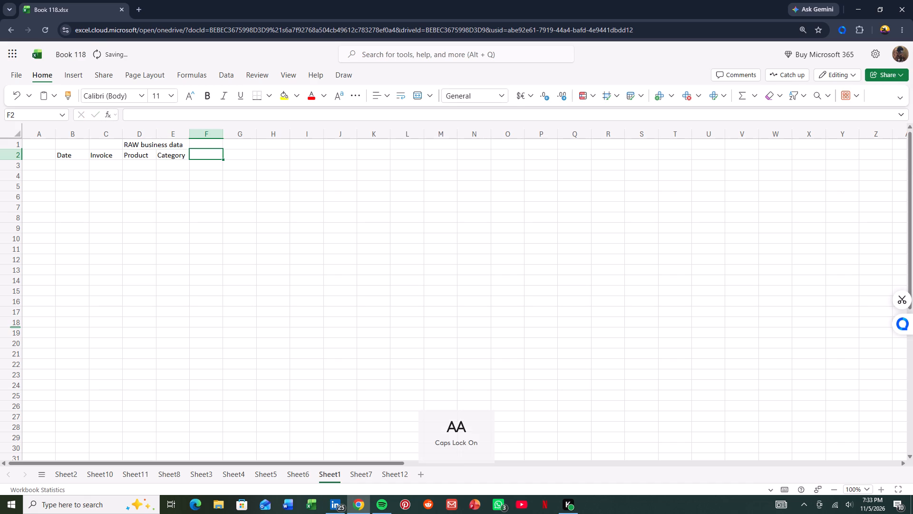
key("q")
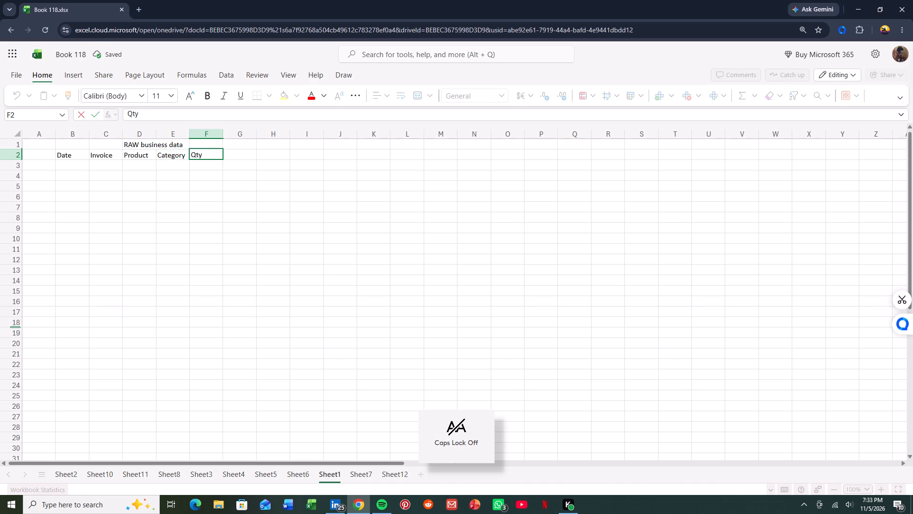
left_click(237, 154)
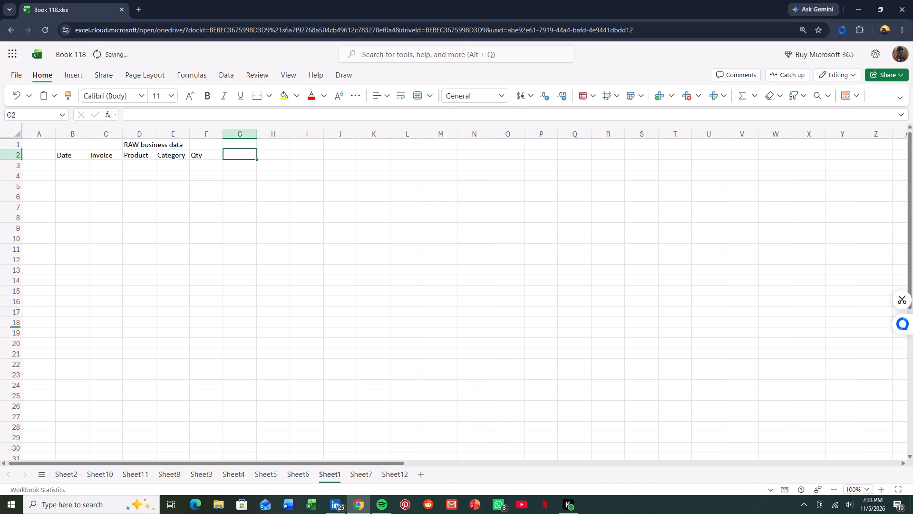
type("nit")
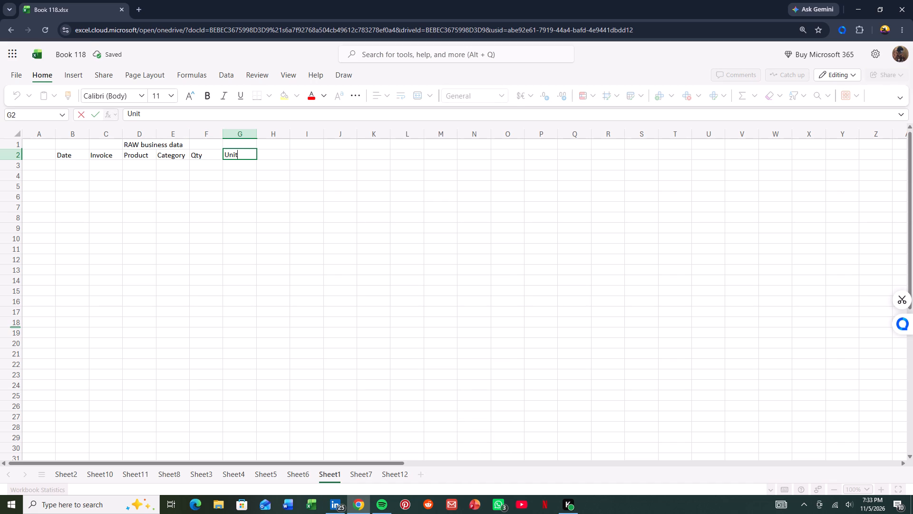
key("space")
key("p")
type("rice")
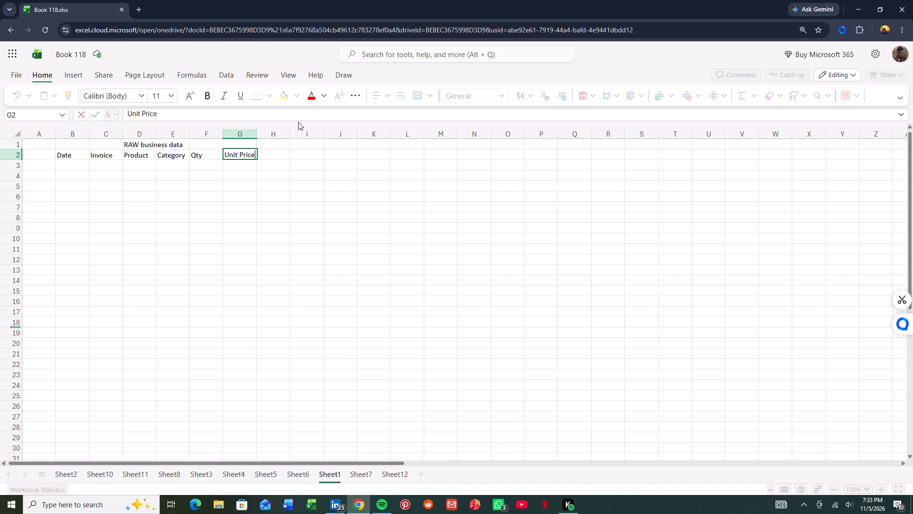
left_click(279, 153)
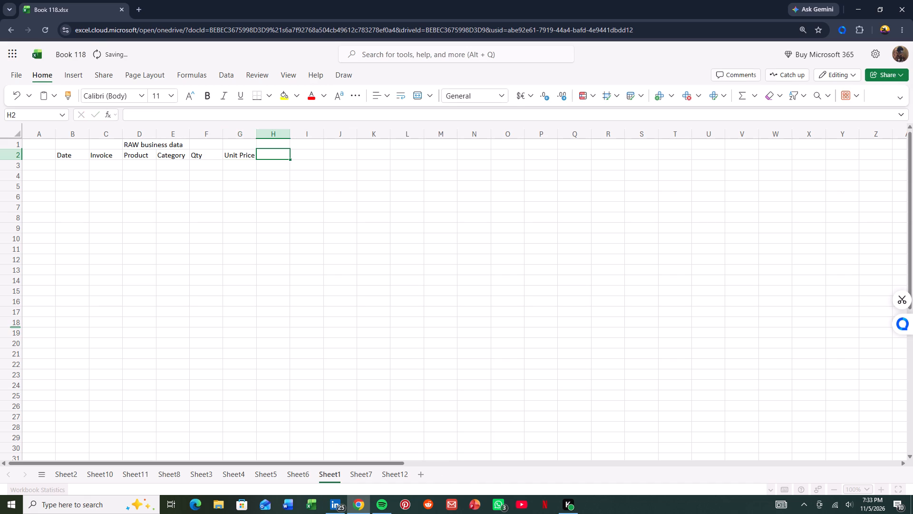
type("ost")
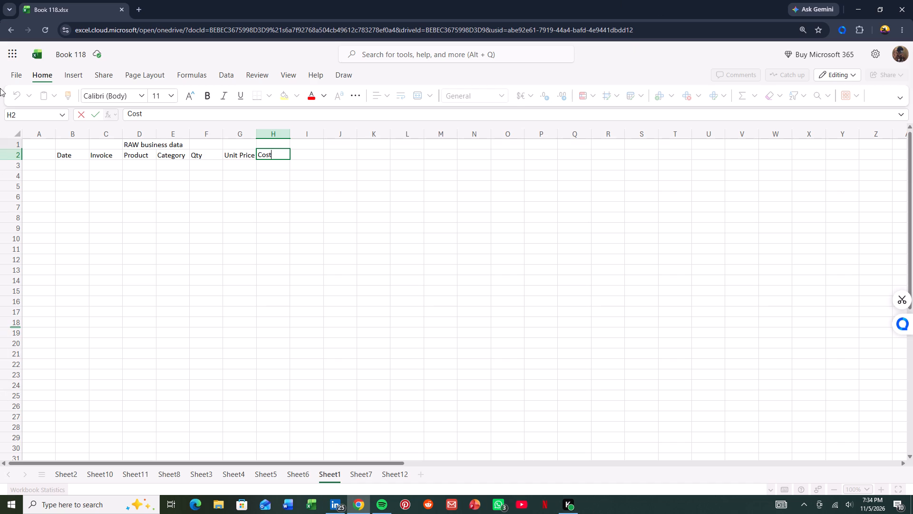
Enter 01/10/26 as the first date in cell B3, under the Date header.
left_click(62, 166)
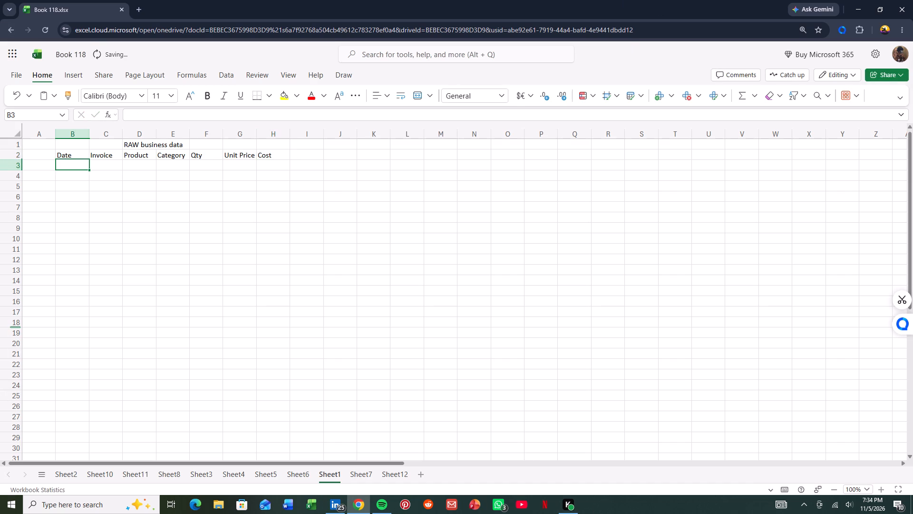
type("01")
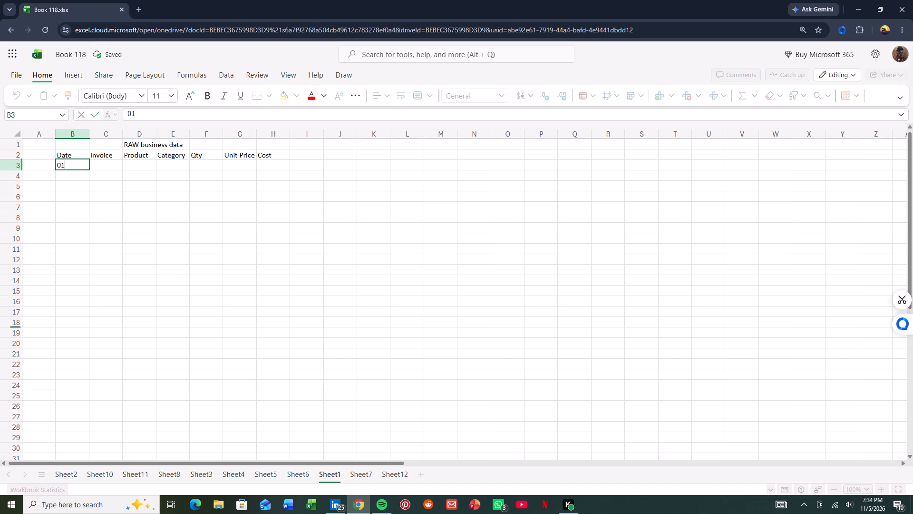
key("slash")
type("101/2")
key("6")
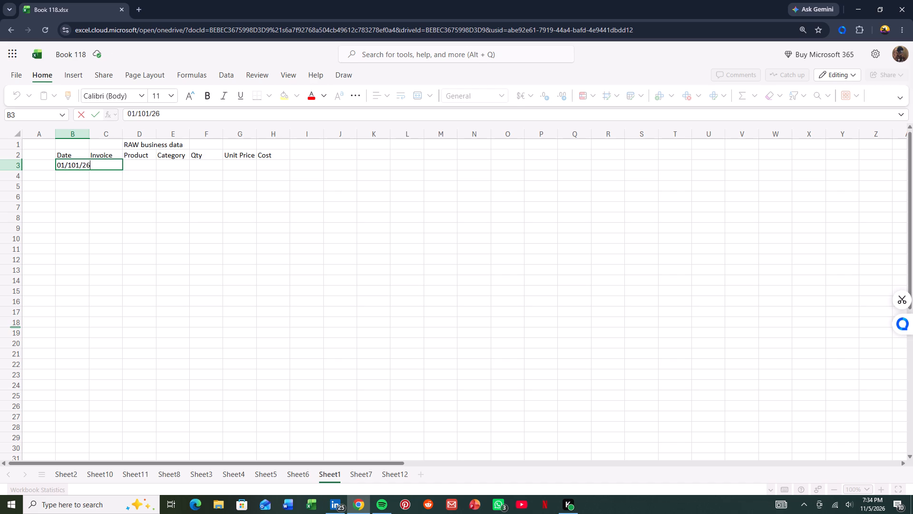
left_click(80, 164)
key("BackSpace")
left_click(94, 184)
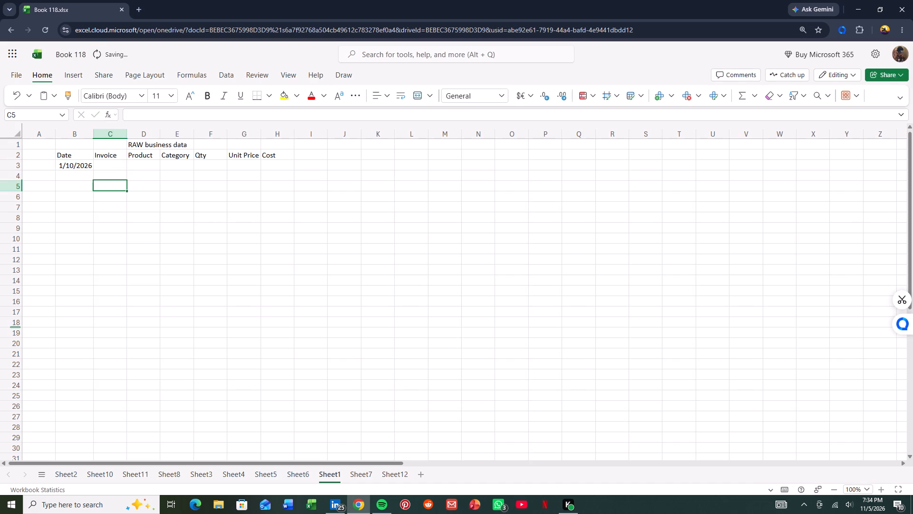
Fill the date series from B3 down to B24, ending at 1/31/2026.
left_click(84, 162)
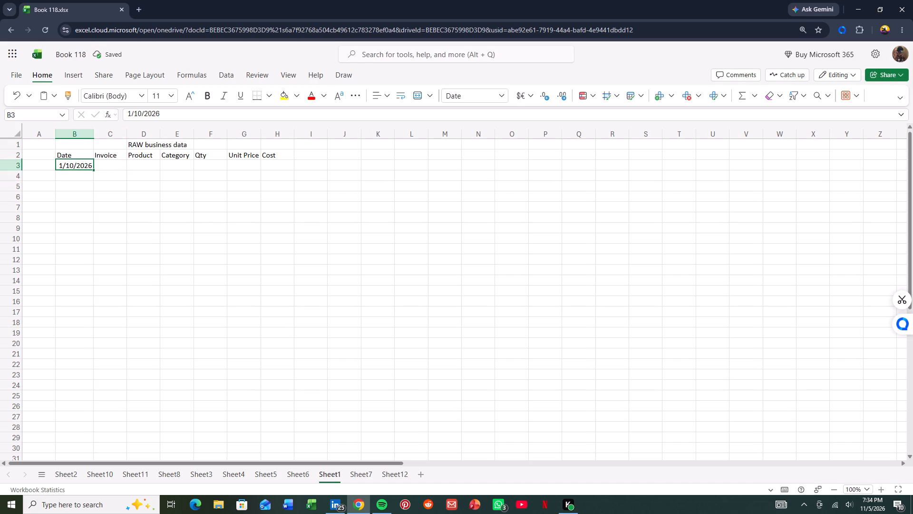
left_click_drag(94, 169, 87, 210)
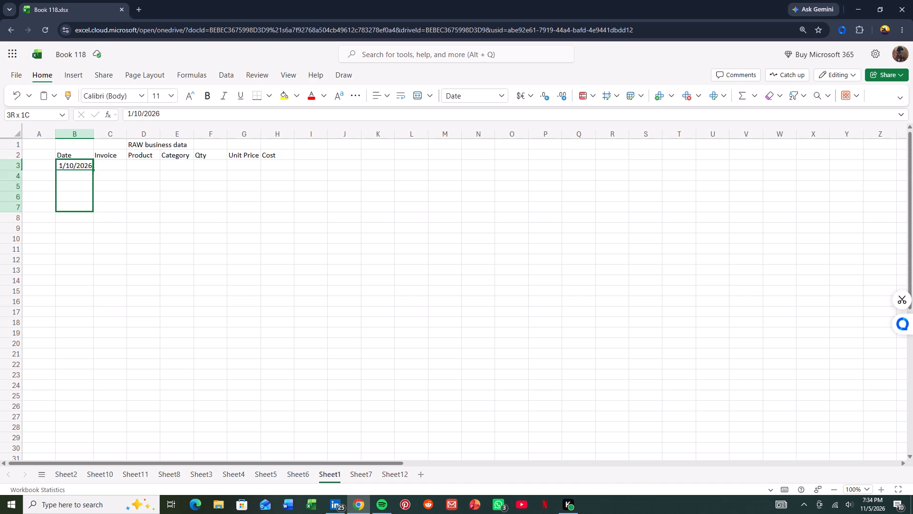
left_click_drag(87, 210, 88, 388)
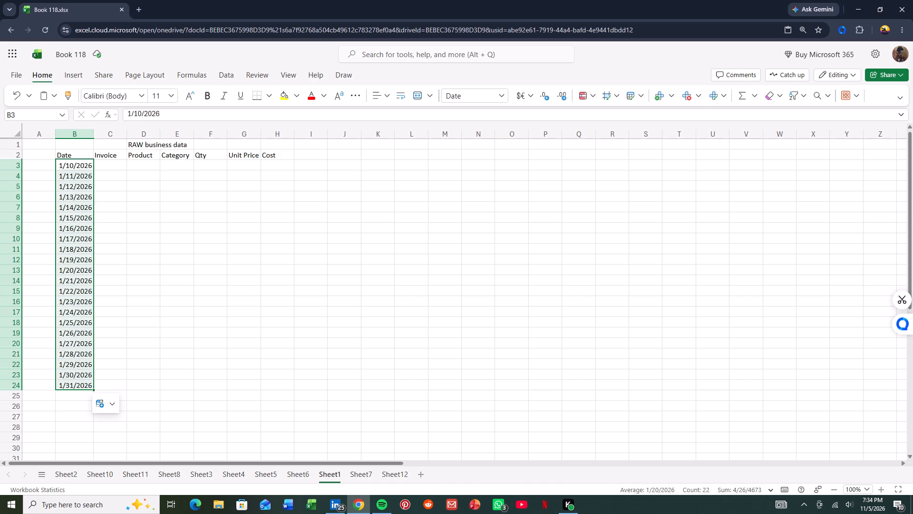
Enter INV001 as the first invoice number in cell C3, under the Invoice header.
left_click(124, 166)
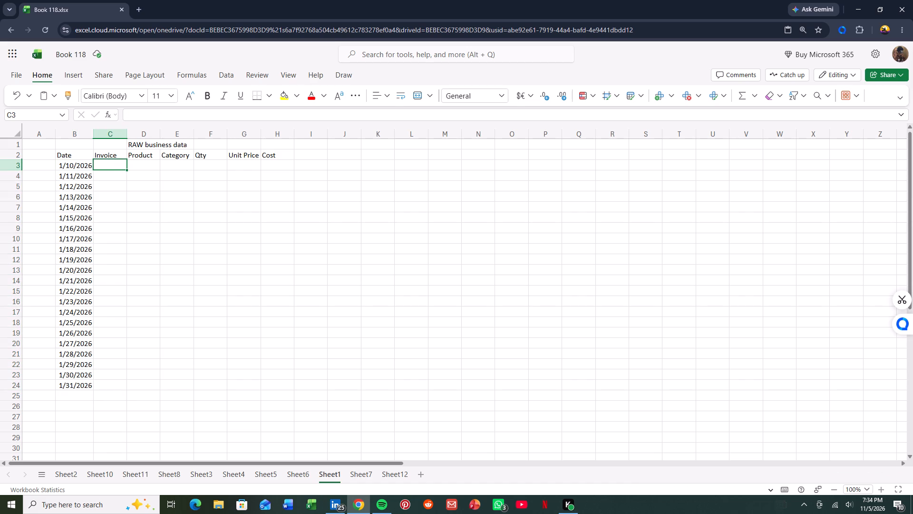
type("IN")
key("v")
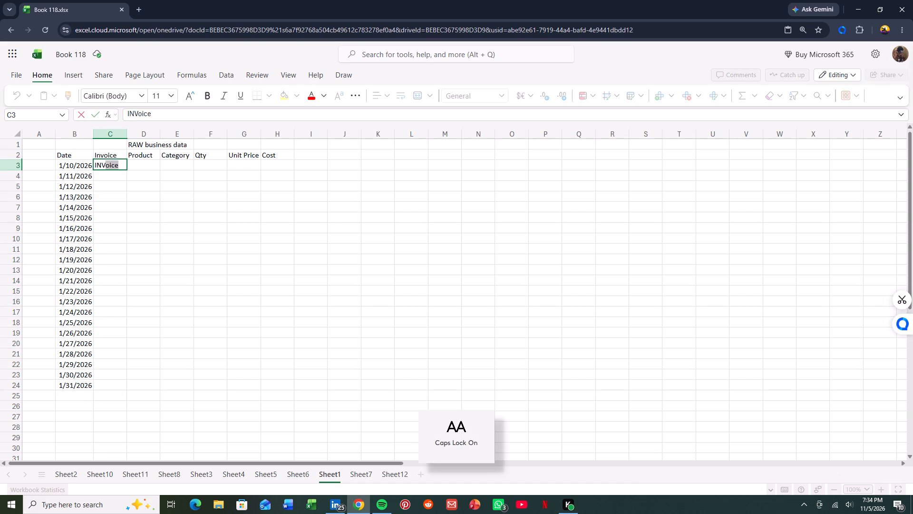
type("001")
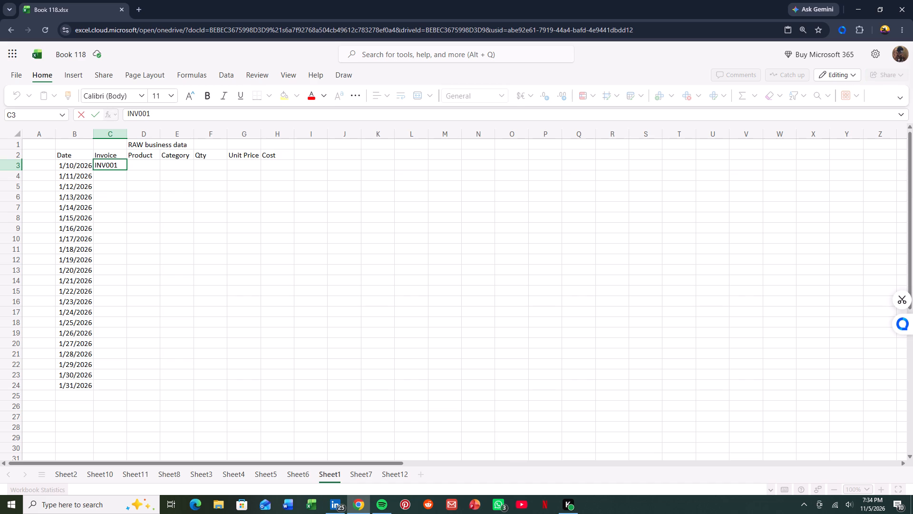
left_click(126, 169)
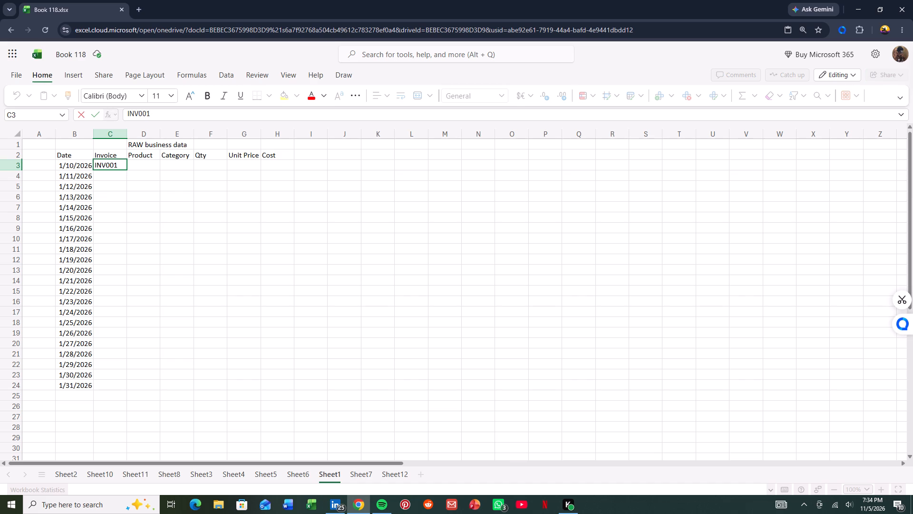
left_click(118, 165)
left_click(144, 178)
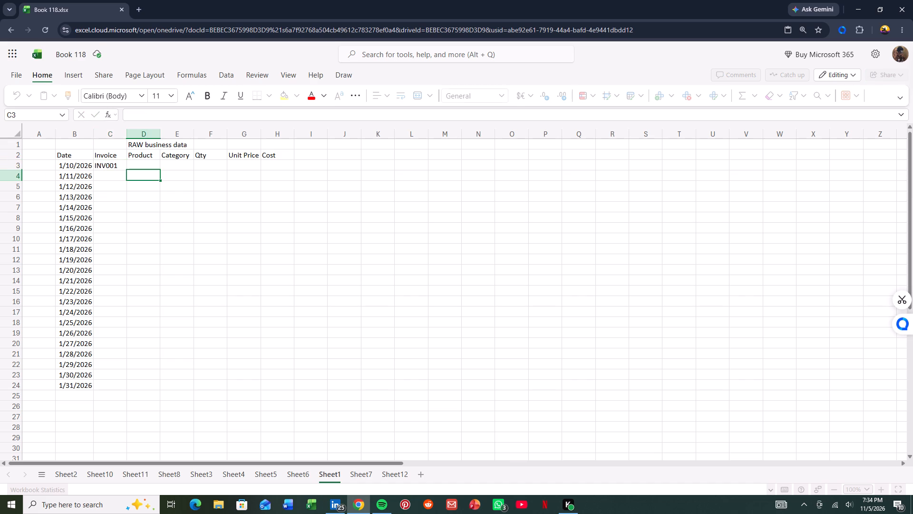
Fill the invoice number series from C3 down to C24, ending at INV022.
left_click(120, 164)
left_click_drag(127, 169, 135, 384)
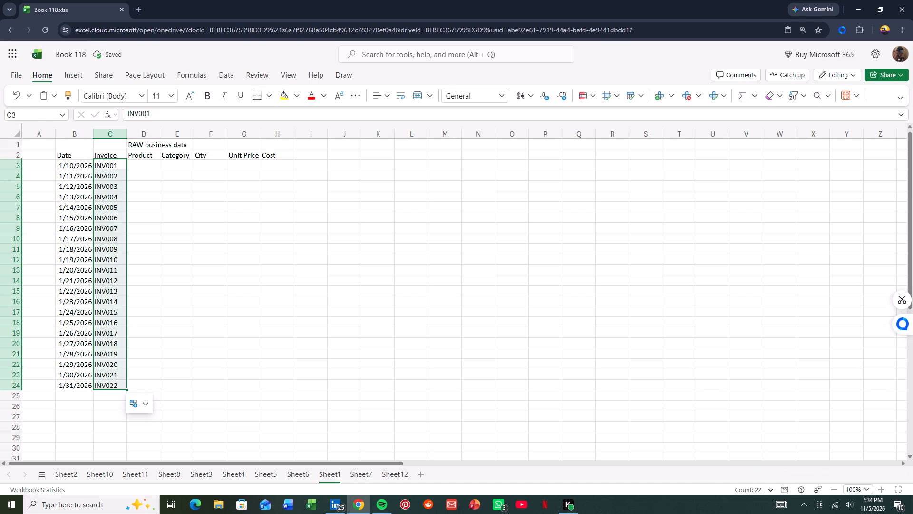
Enter the products Jackets, Sneakers and Hoodies in cells D3 to D5, under the Product header.
left_click(145, 172)
left_click(145, 164)
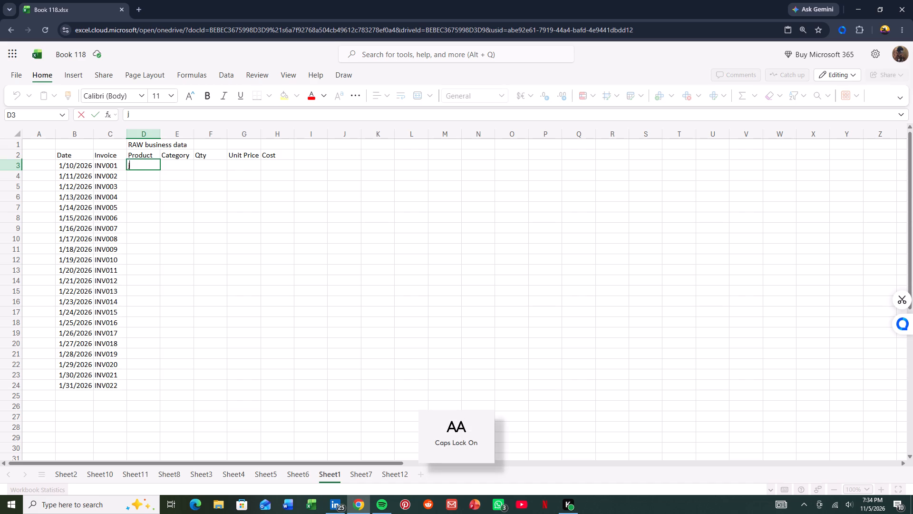
key("BackSpace")
type("ac")
type("kets")
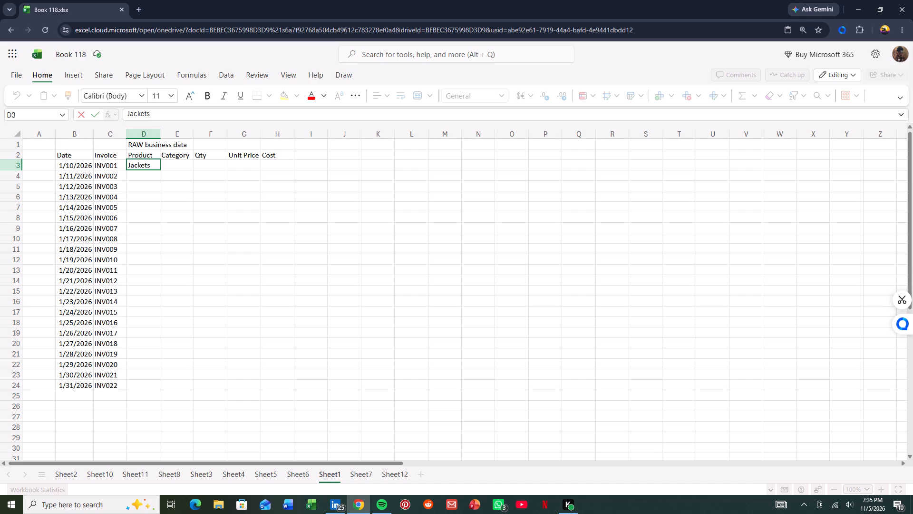
left_click(152, 178)
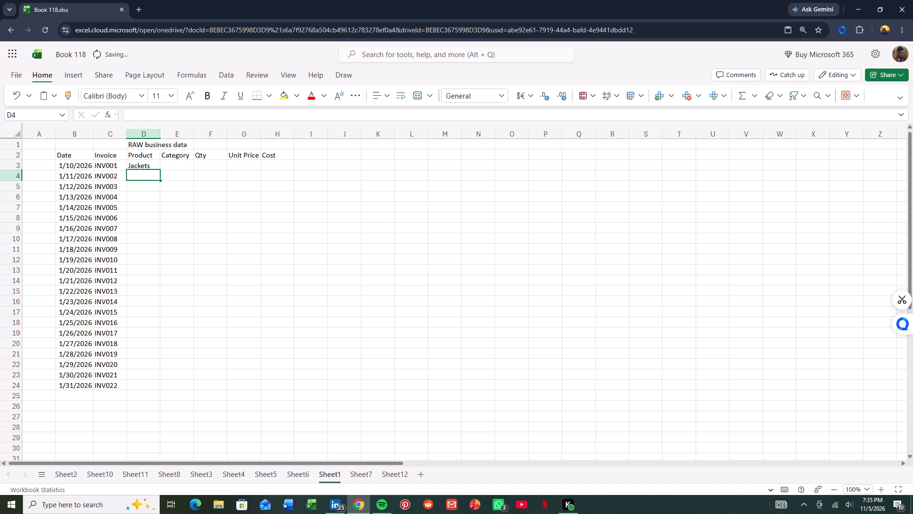
type("neakers")
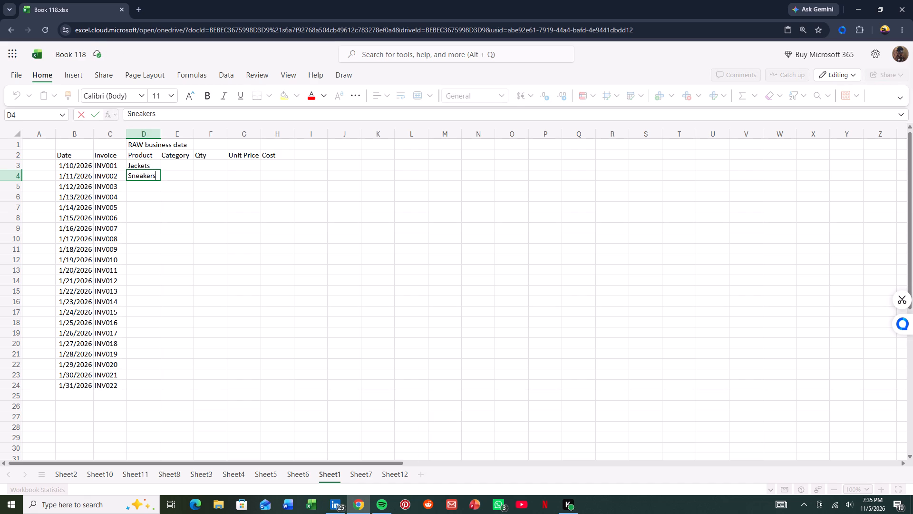
key("Return")
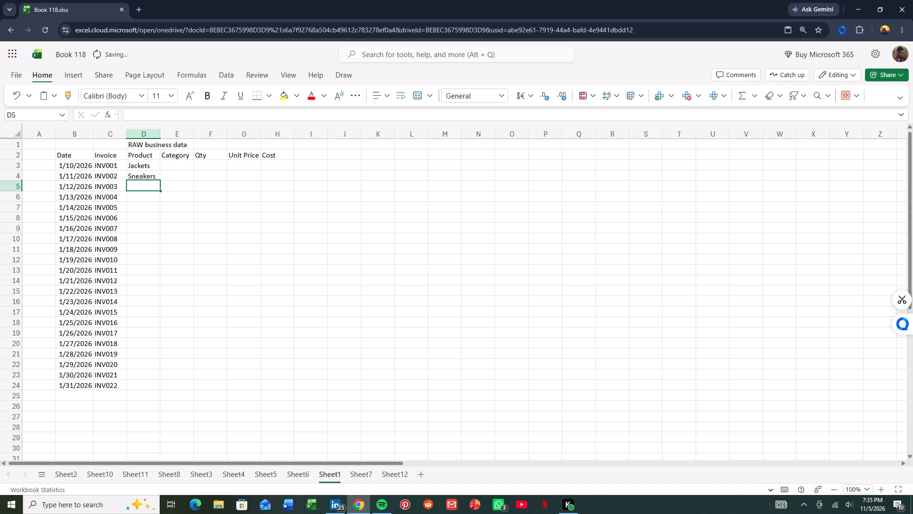
type("oodies")
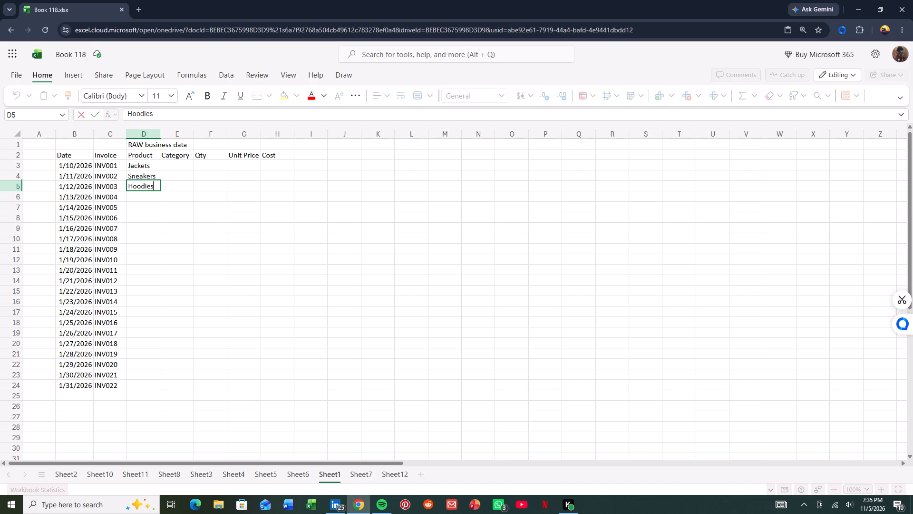
key("Return")
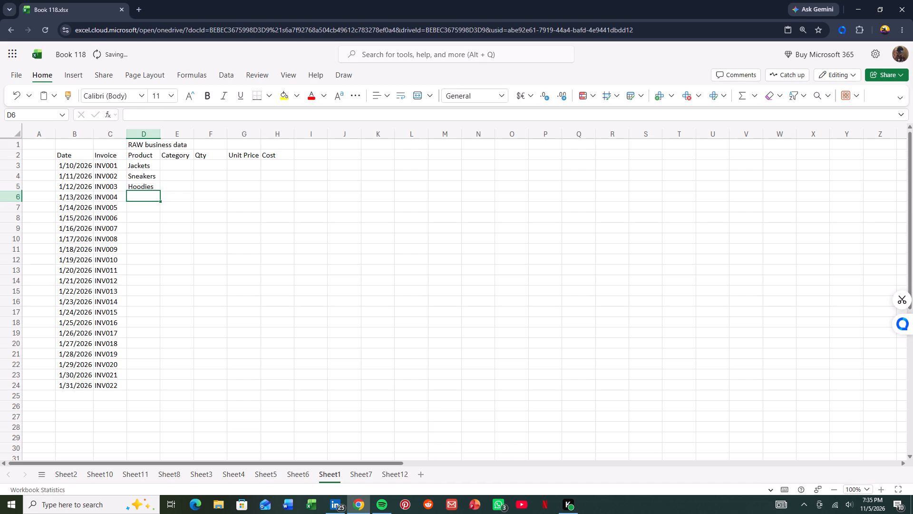
Continue the Product column with Jeans, Watches, Sneakers and Jackets in cells D6 to D9.
type("eam")
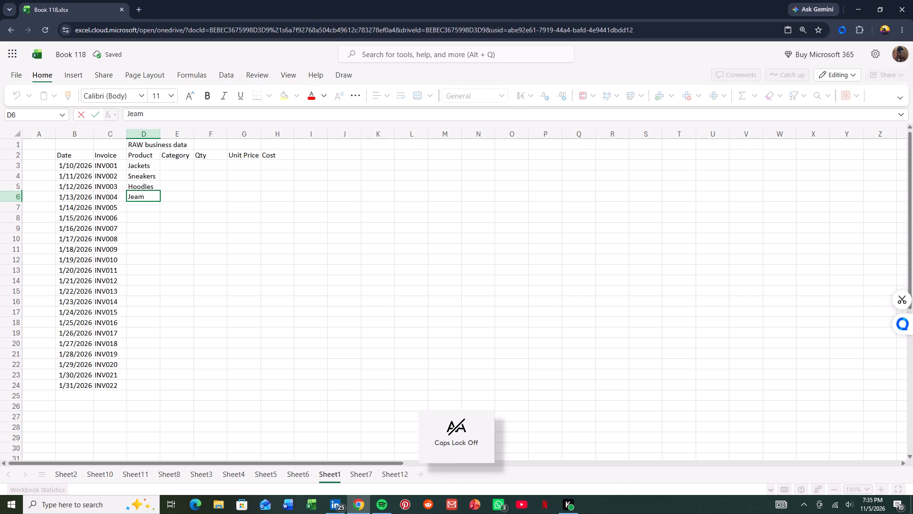
key("BackSpace")
type("ns")
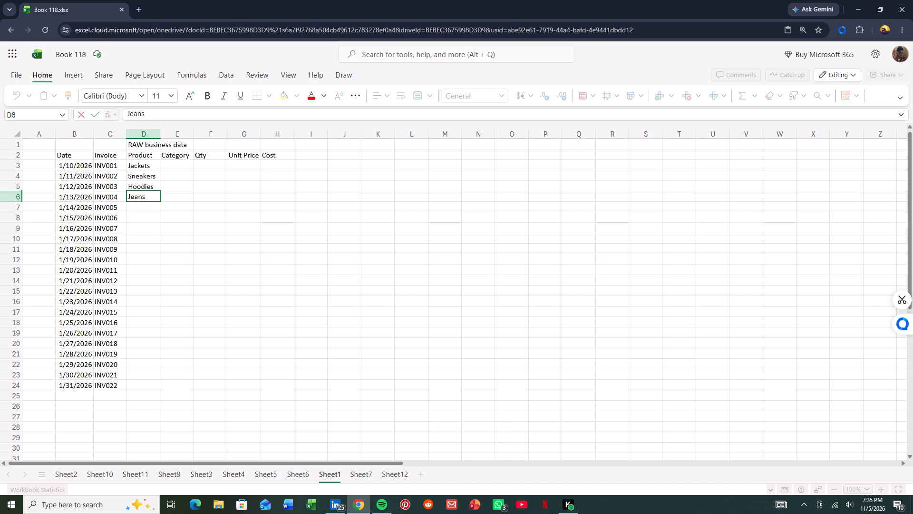
key("Return")
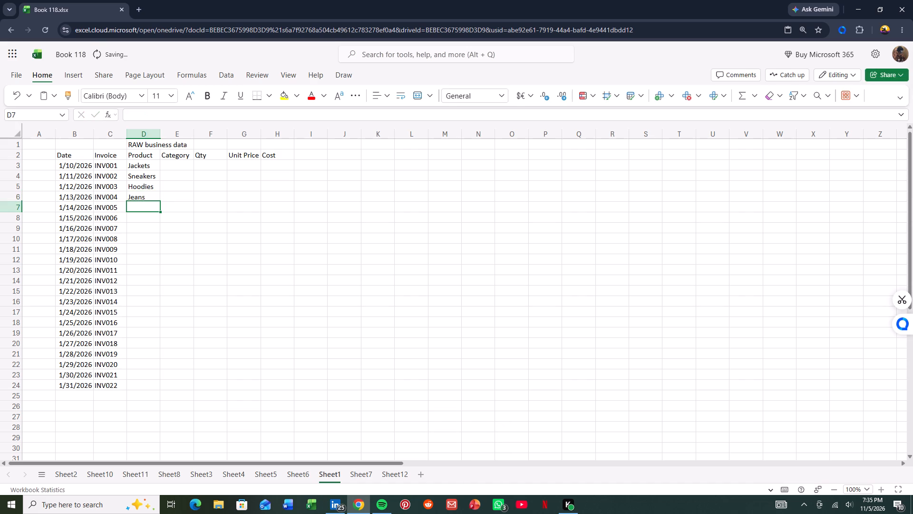
type("atc")
type("hes")
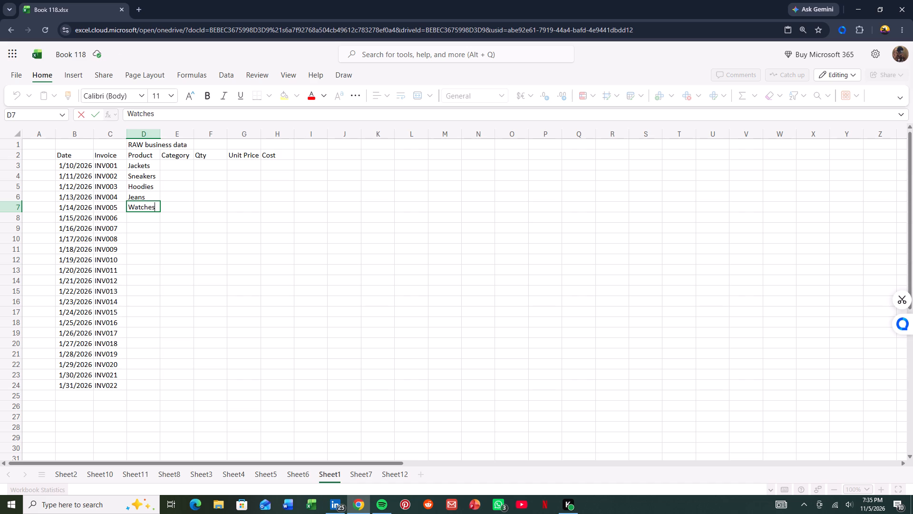
key("Return")
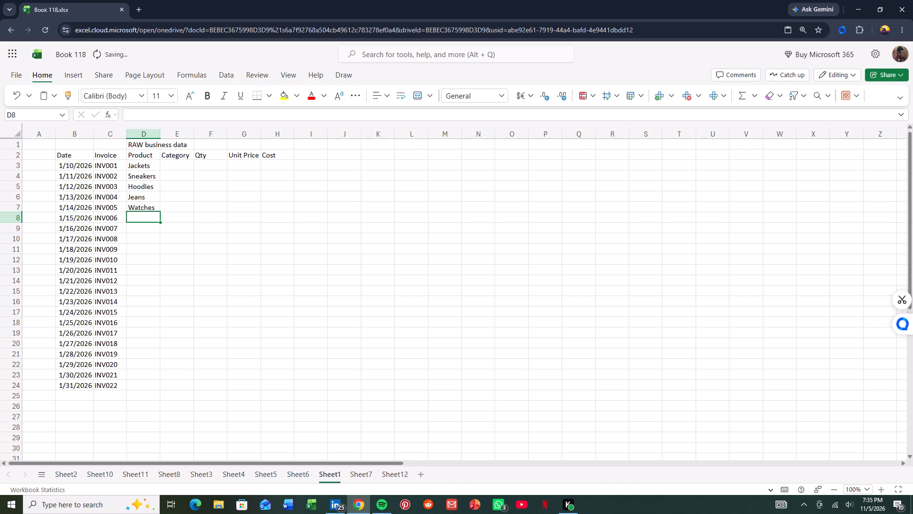
type("neakers")
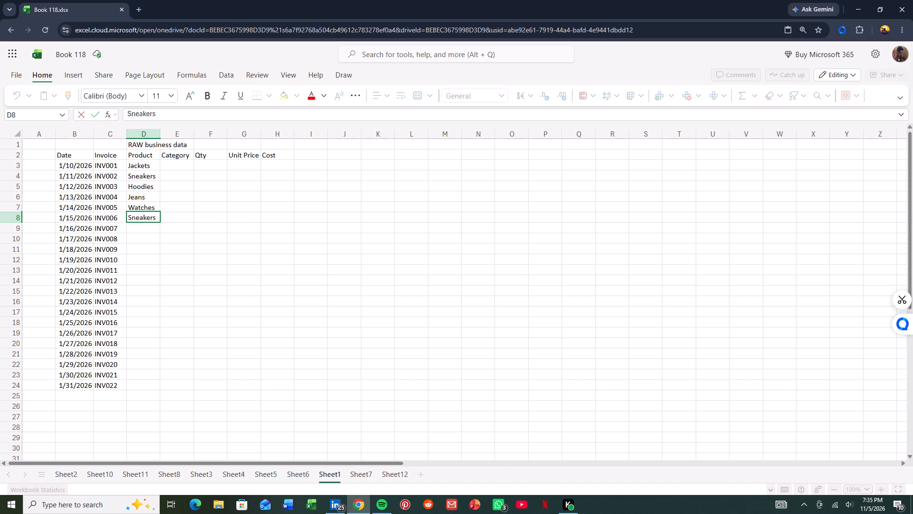
key("Return")
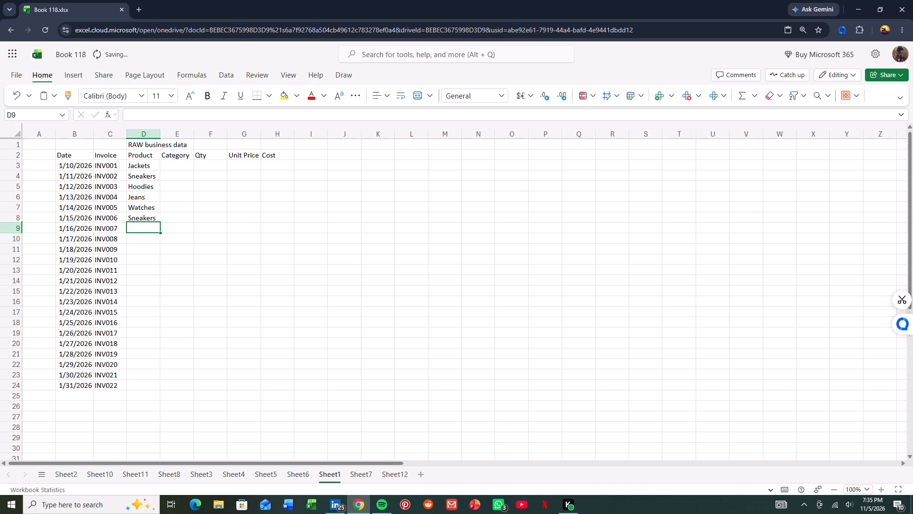
type("ackets")
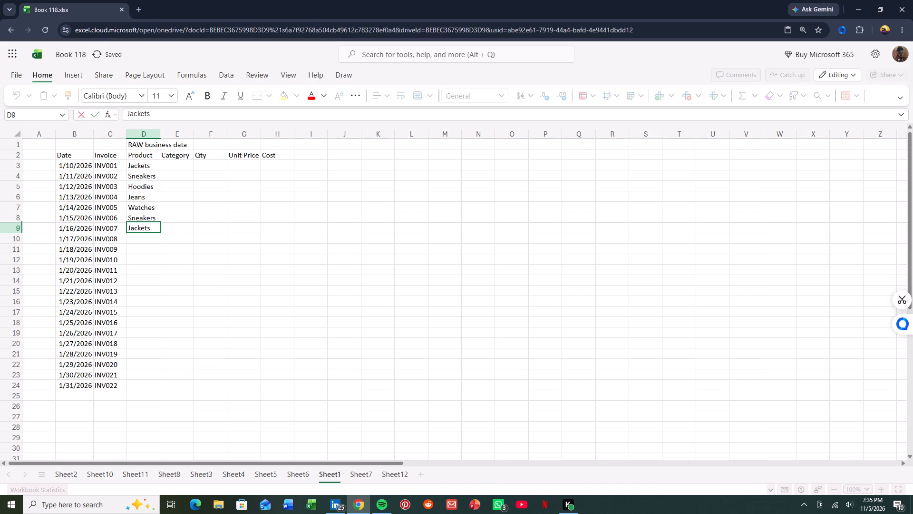
key("Return")
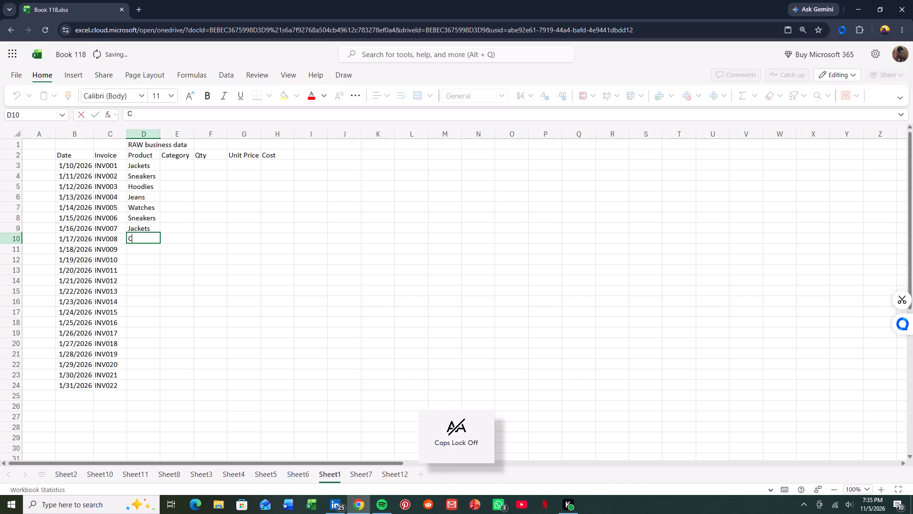
Add the products Caps, Hoodies and Jeans in cells D10 to D12.
type("ash")
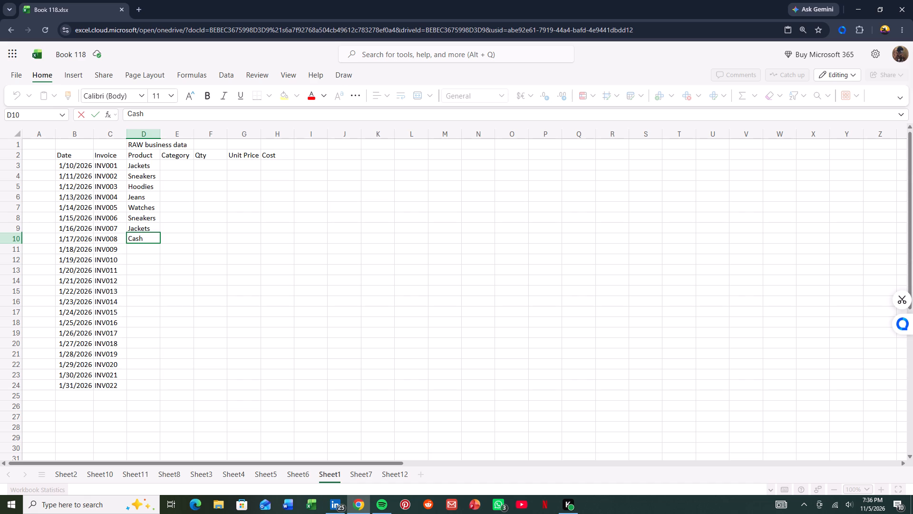
key("BackSpace")
key("BackSpace")
type("ps")
key("Return")
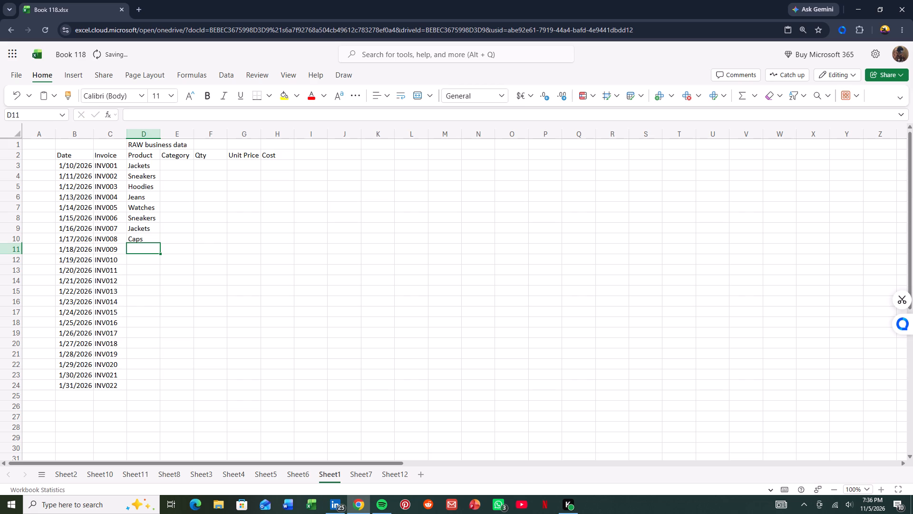
key("h")
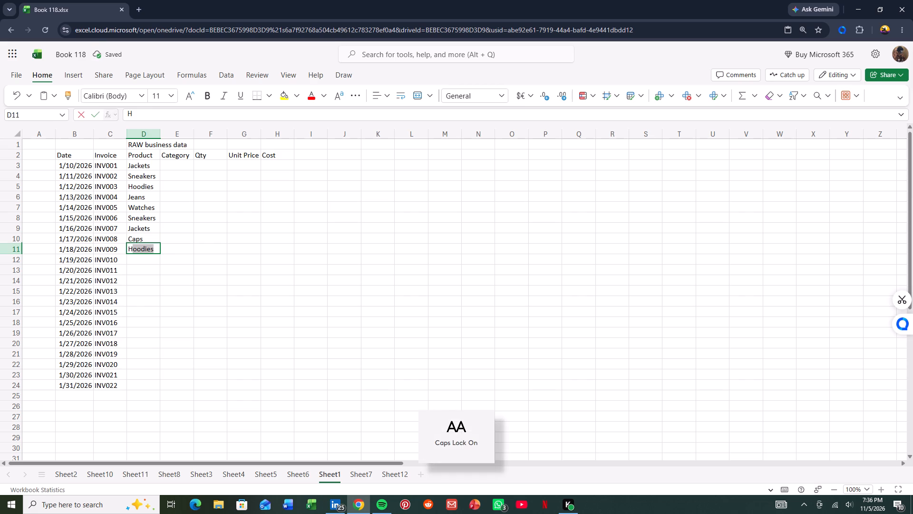
type("oodies")
key("Return")
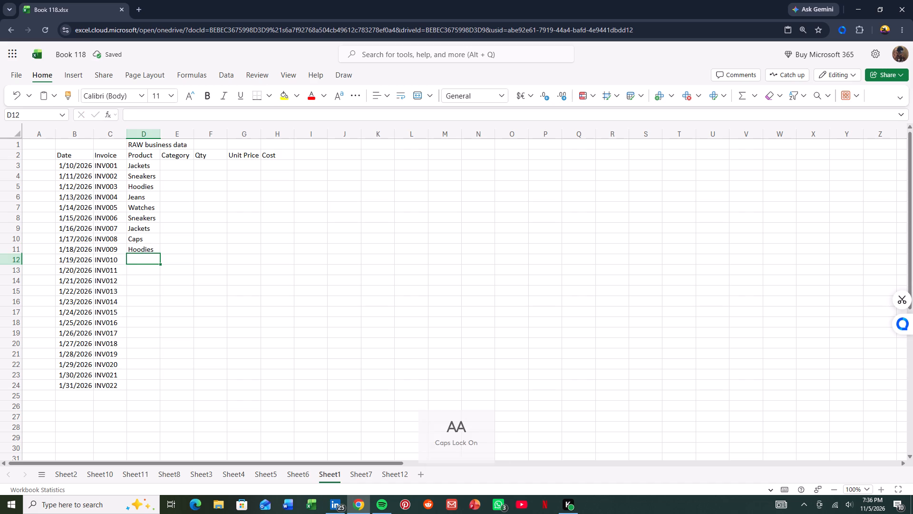
type("eans")
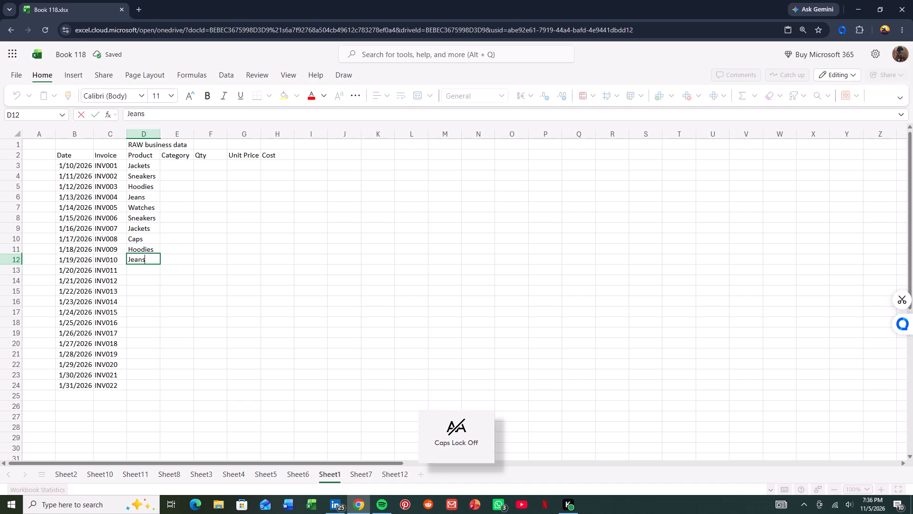
key("Return")
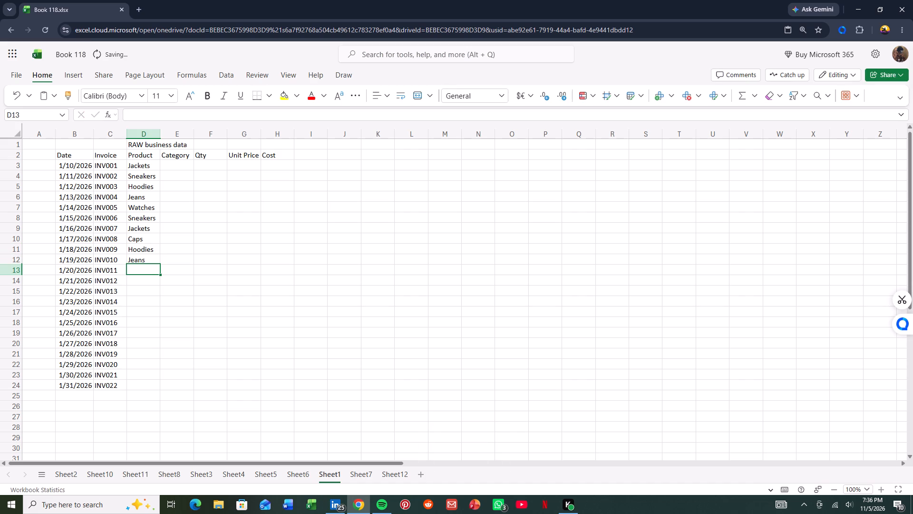
Extend the Product column with Sneakers, Watches, Jackets and Caps in cells D13 to D16.
type("neakers")
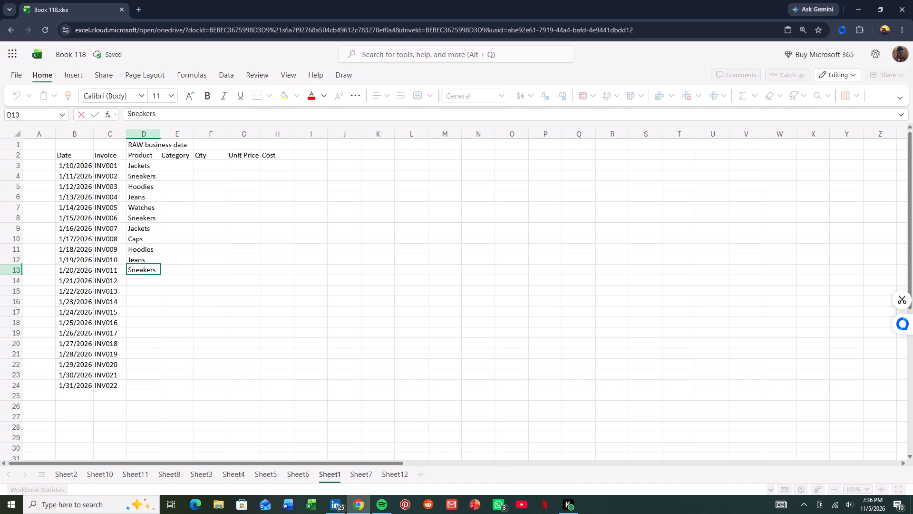
key("Return")
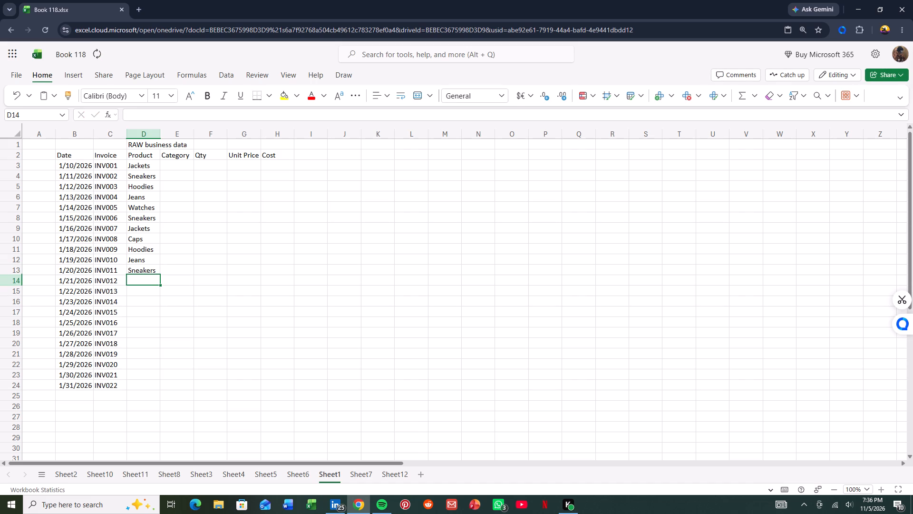
type("atc")
type("hes")
key("Return")
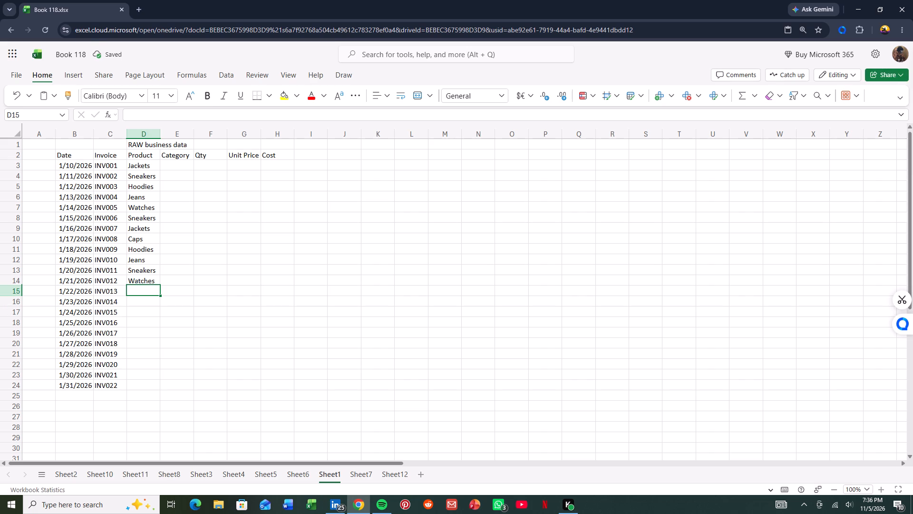
type("ac")
type("kets")
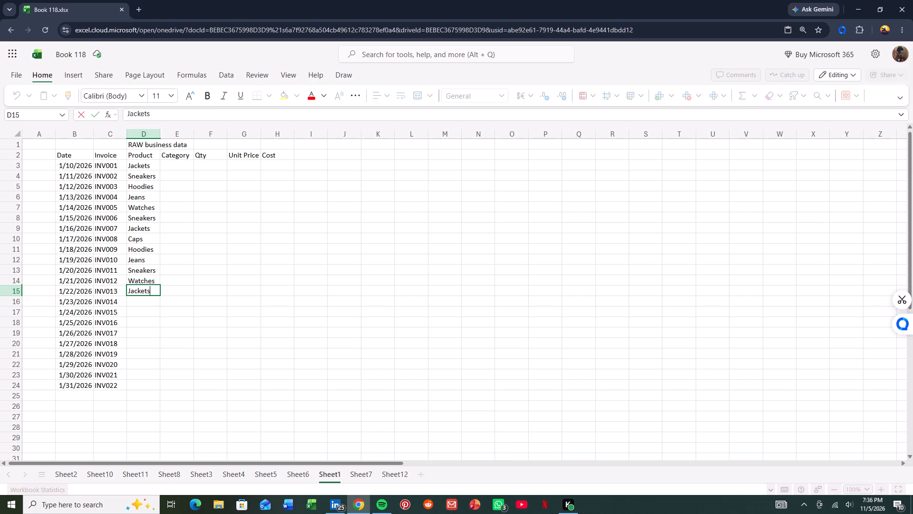
key("Return")
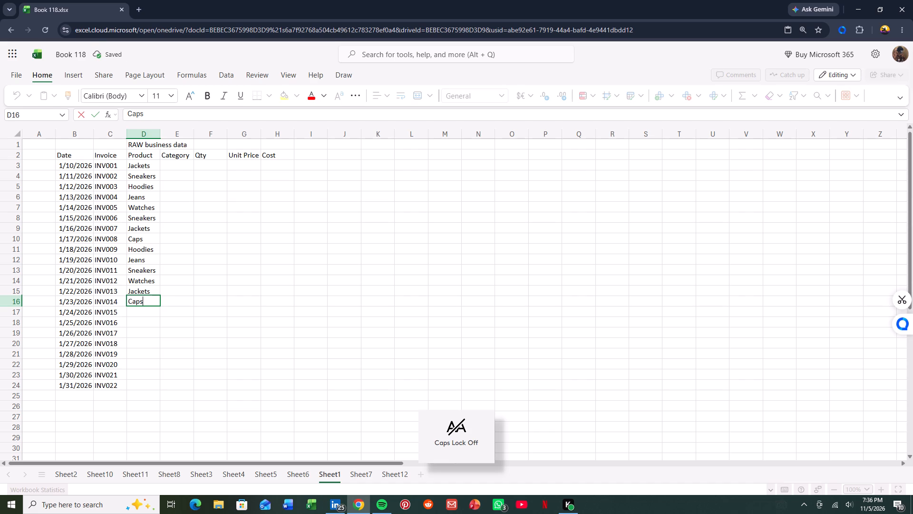
key("Return")
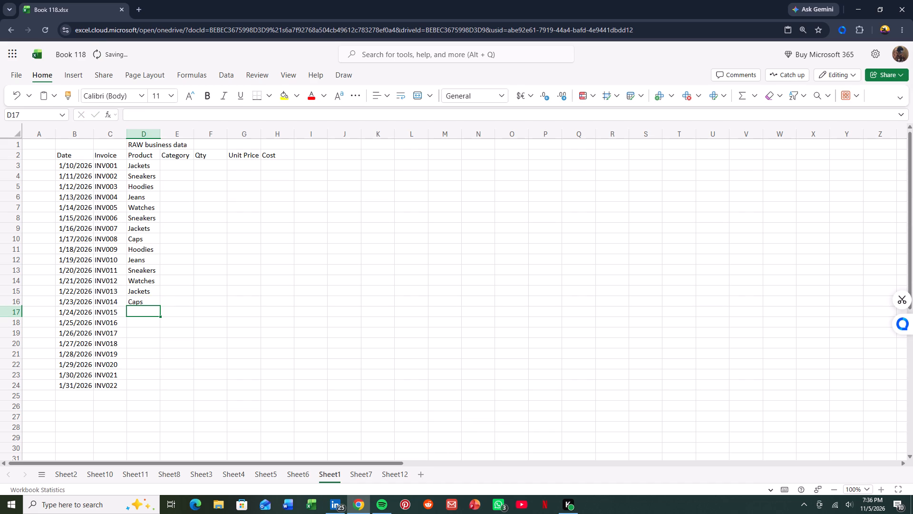
Enter the products Jeans and Tee in cells D17 and D18 of the Product column.
type("eans")
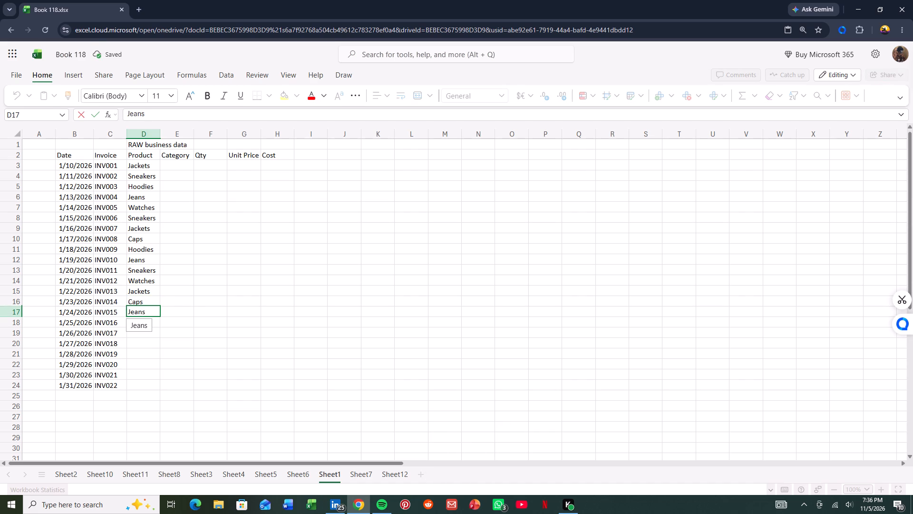
key("Return")
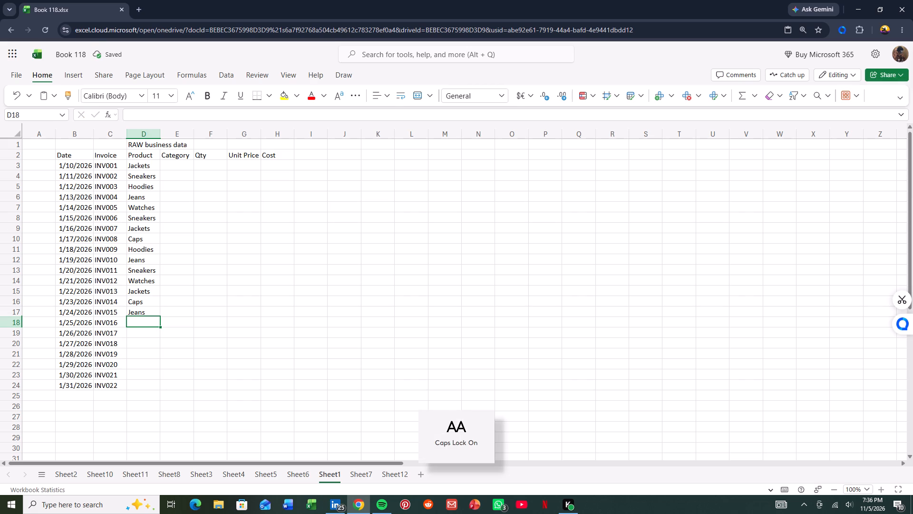
key("Return")
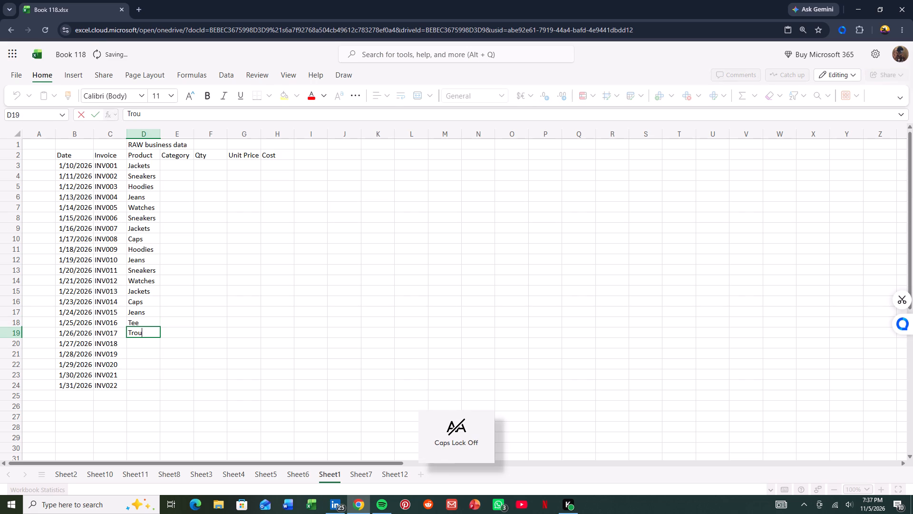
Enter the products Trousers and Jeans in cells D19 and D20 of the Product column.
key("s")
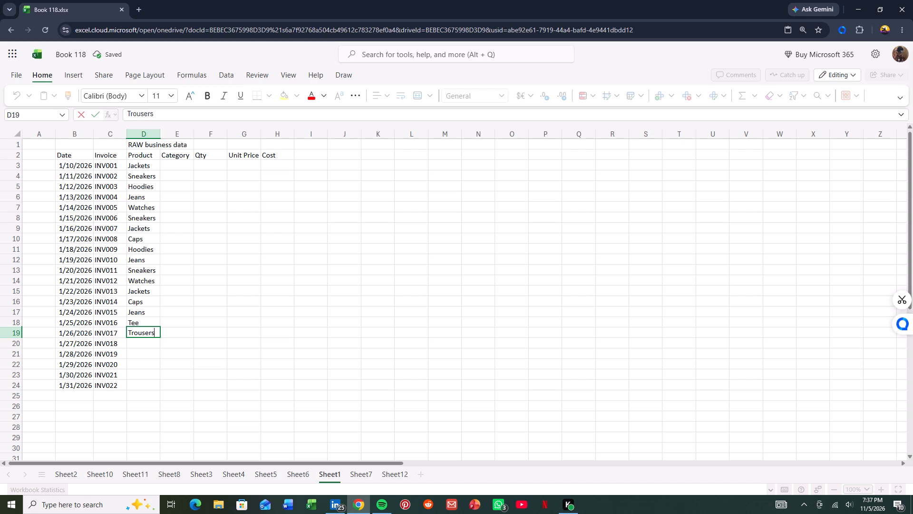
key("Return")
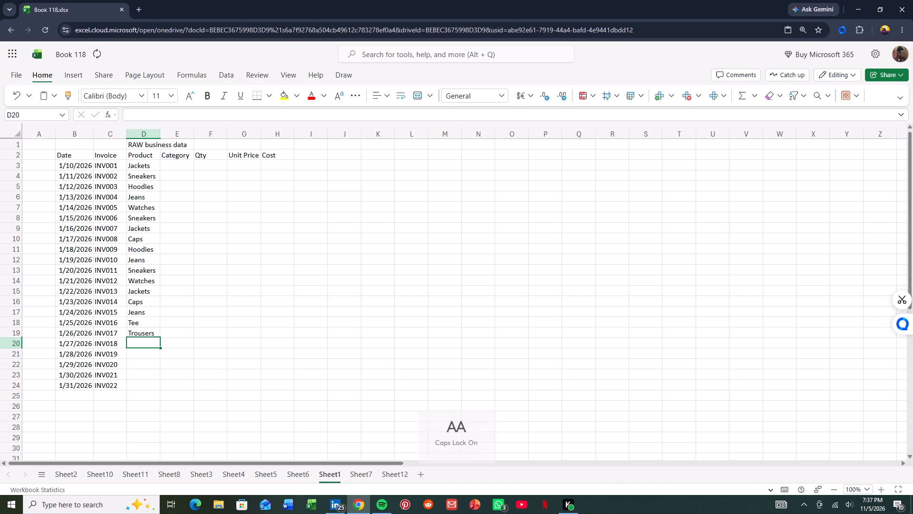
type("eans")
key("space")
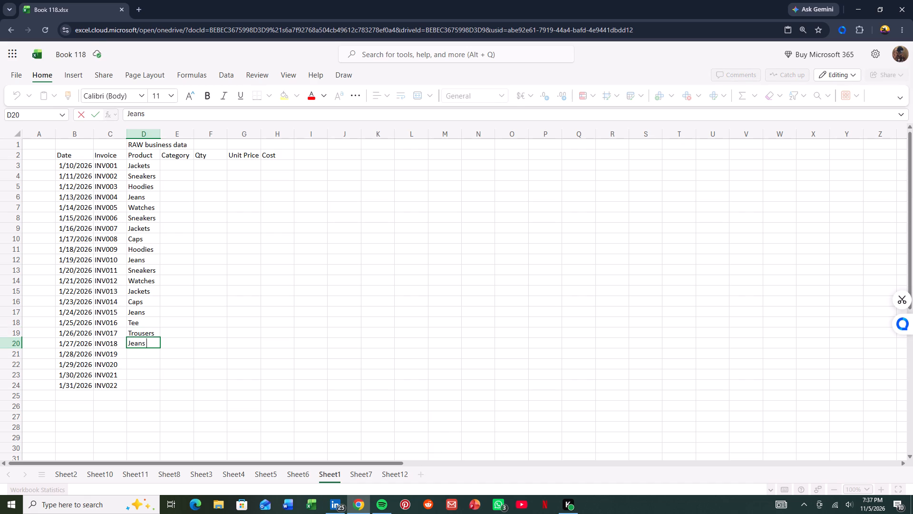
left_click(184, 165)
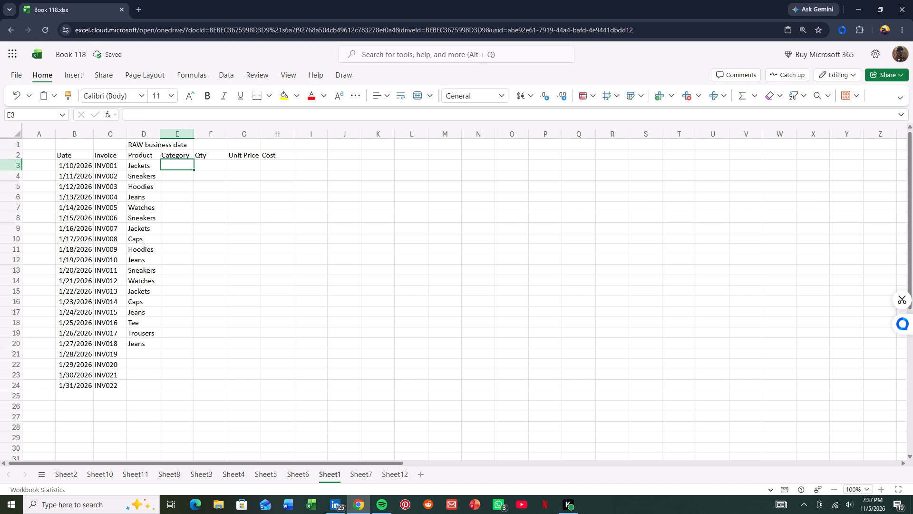
Delete rows 19 to 24, which hold the entries dated 1/26/2026 to 1/31/2026.
left_click_drag(59, 336, 139, 384)
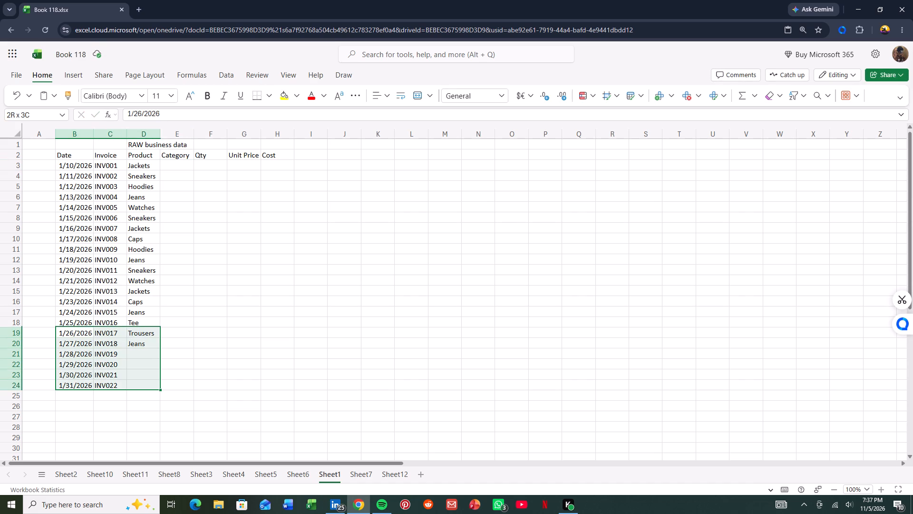
left_click_drag(139, 384, 139, 385)
right_click(139, 385)
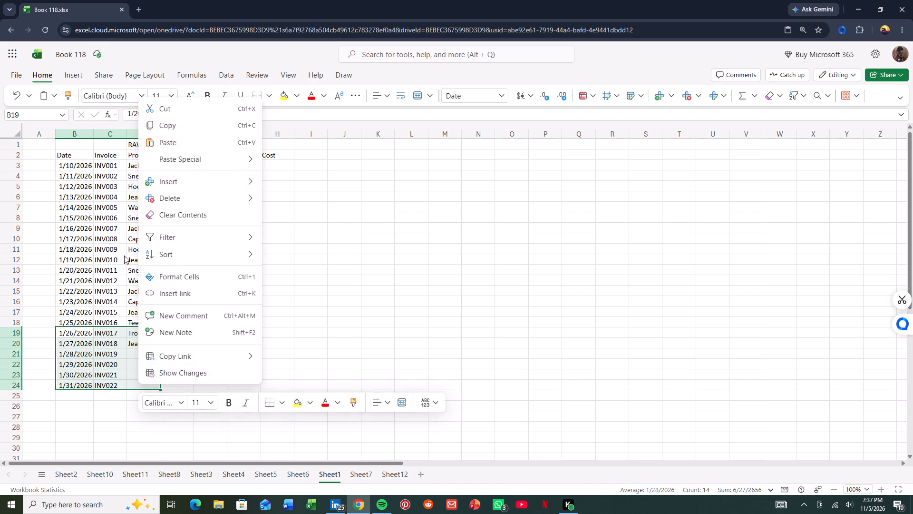
left_click(171, 198)
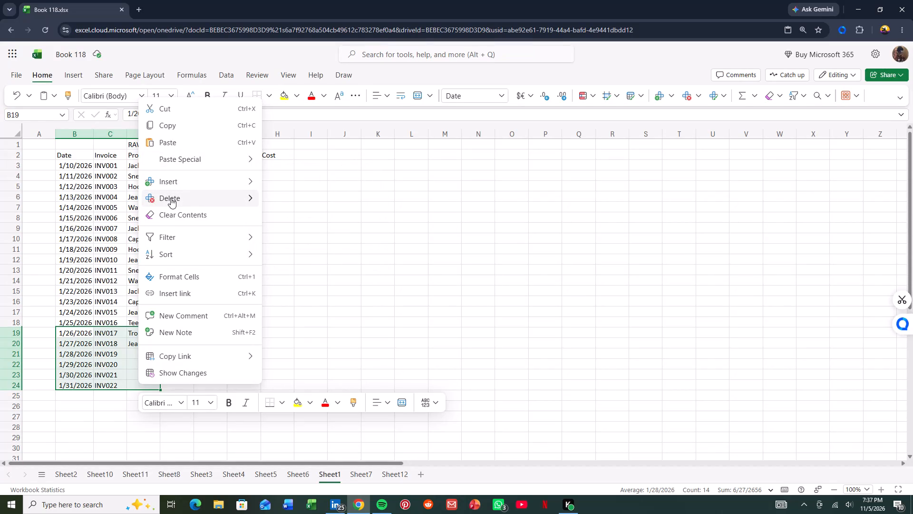
left_click(171, 198)
left_click(179, 181)
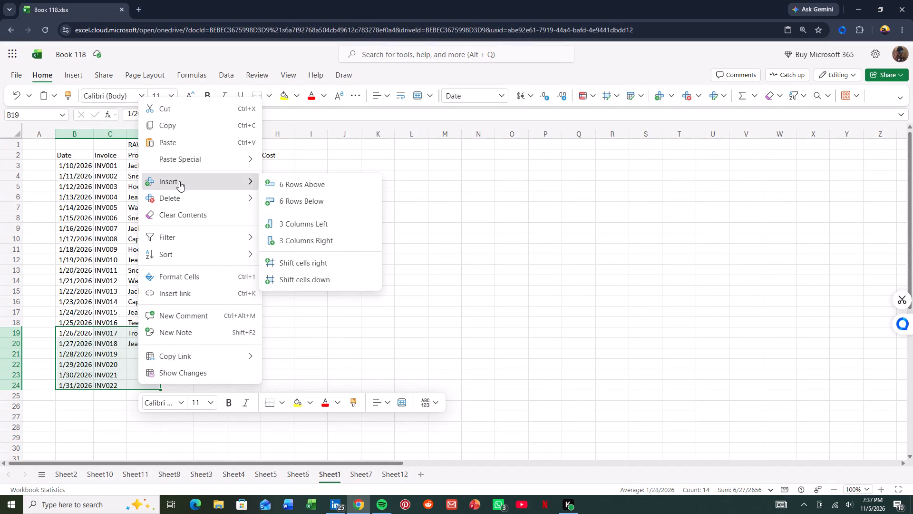
left_click(178, 181)
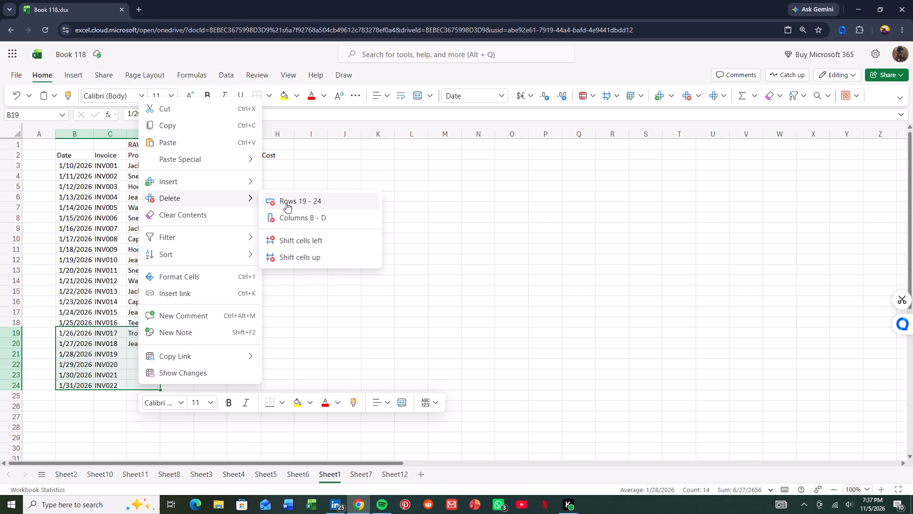
left_click(287, 202)
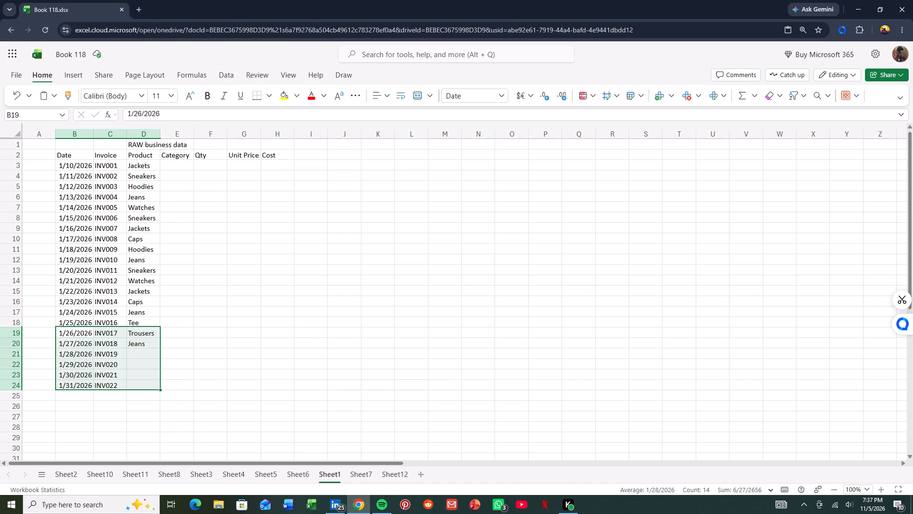
left_click(260, 326)
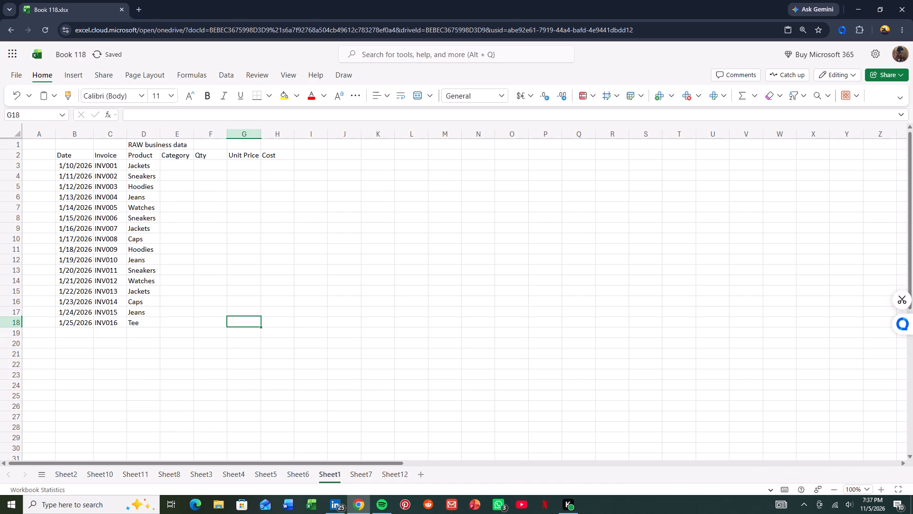
Fill the Category column with Clothing, Footwear, Clothing and Clothing in cells E3 to E6.
left_click(178, 167)
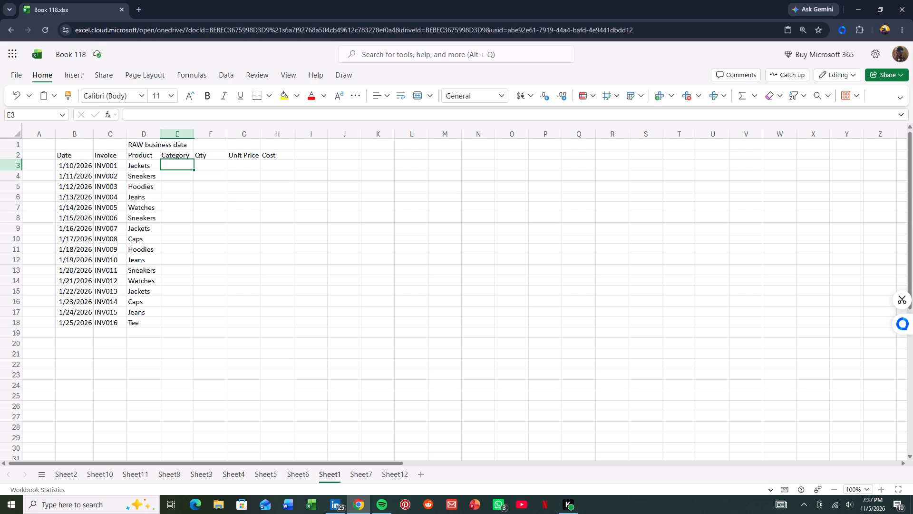
type("lothing")
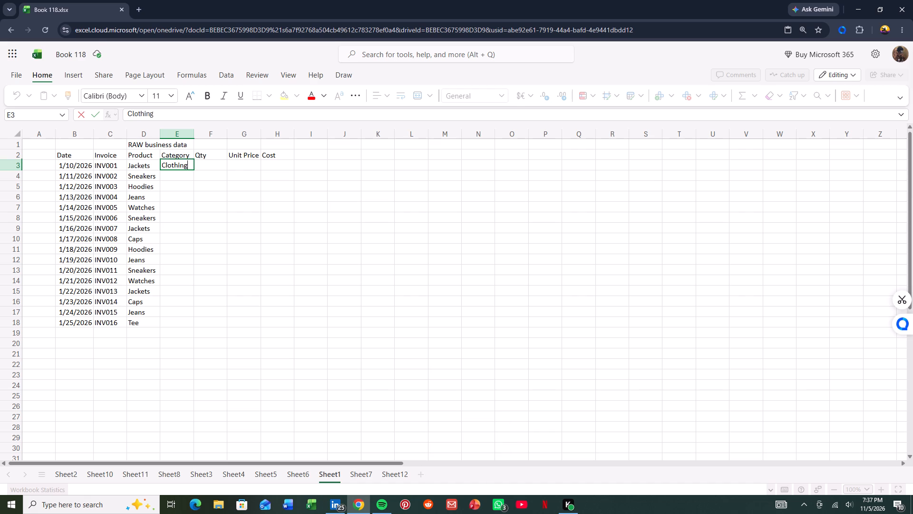
key("Return")
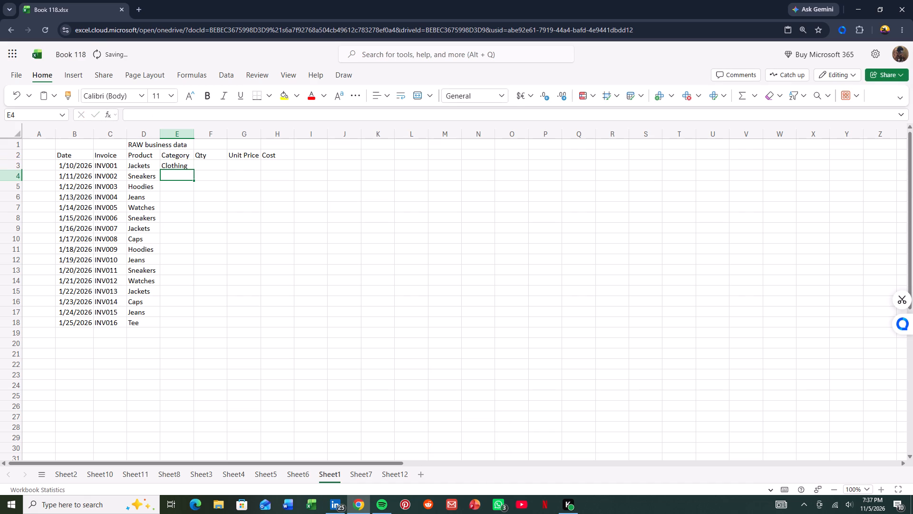
key("f")
type("oo")
type("twear")
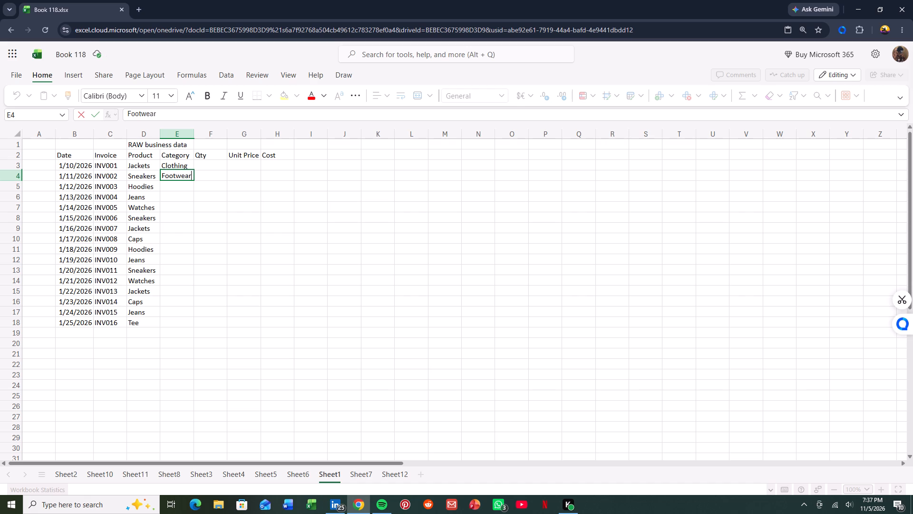
key("Return")
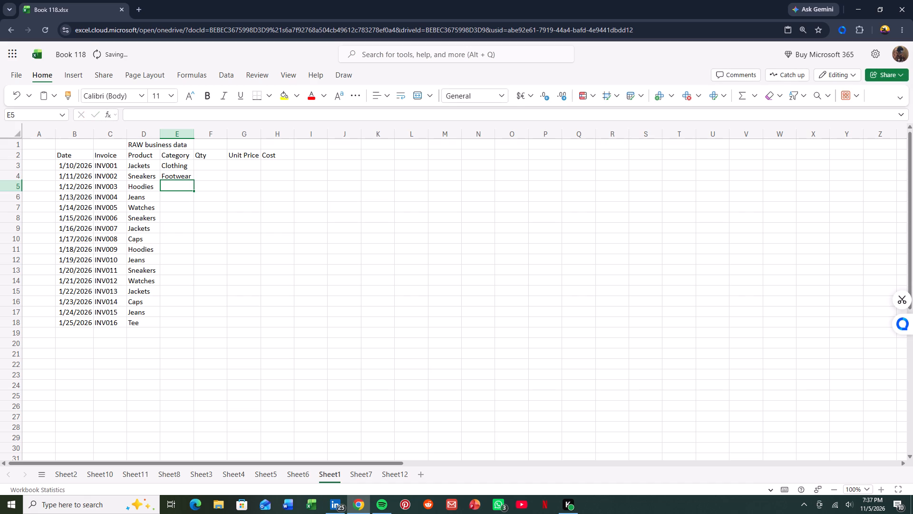
type("lothing")
key("Return")
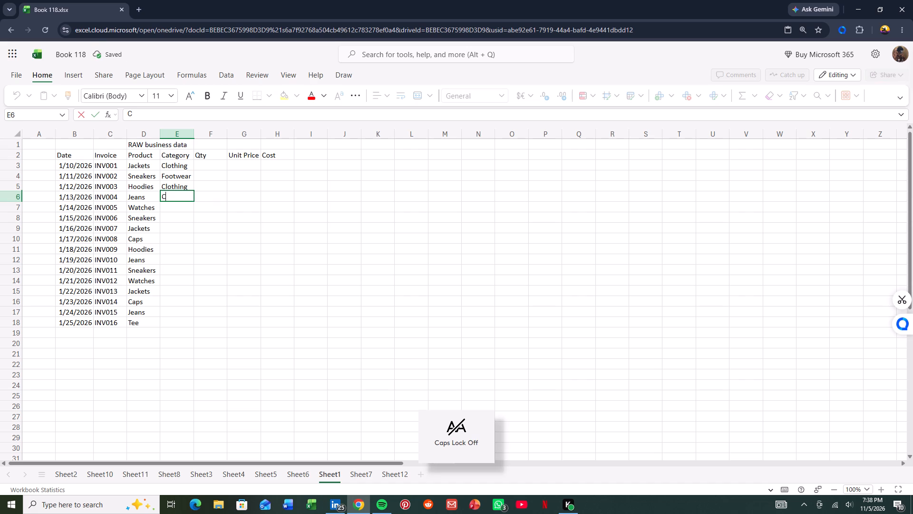
type("lothing")
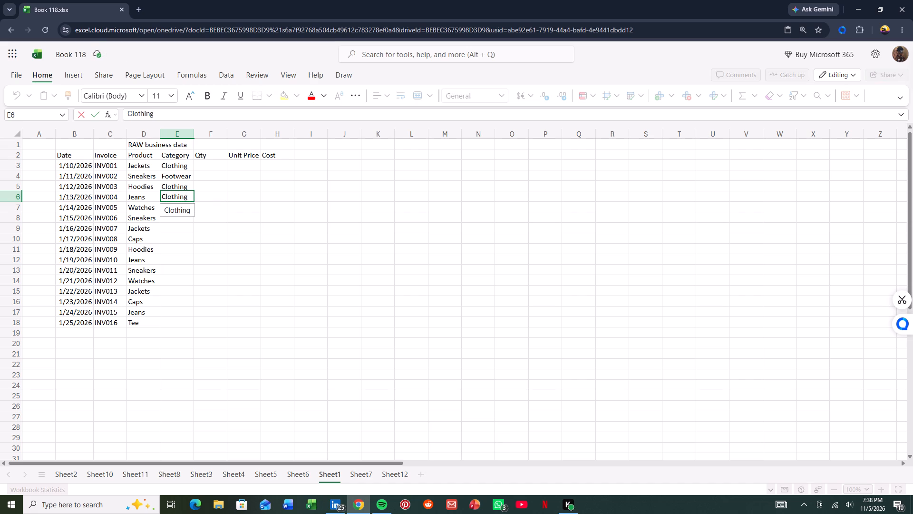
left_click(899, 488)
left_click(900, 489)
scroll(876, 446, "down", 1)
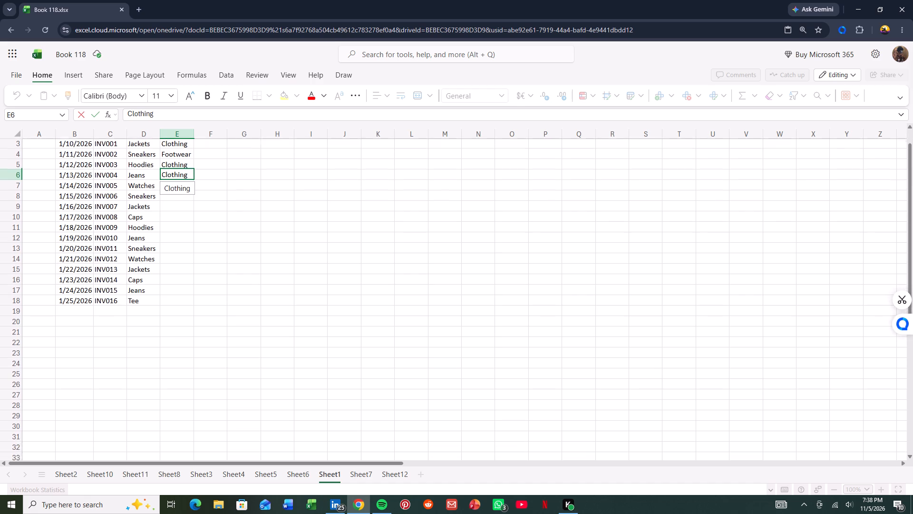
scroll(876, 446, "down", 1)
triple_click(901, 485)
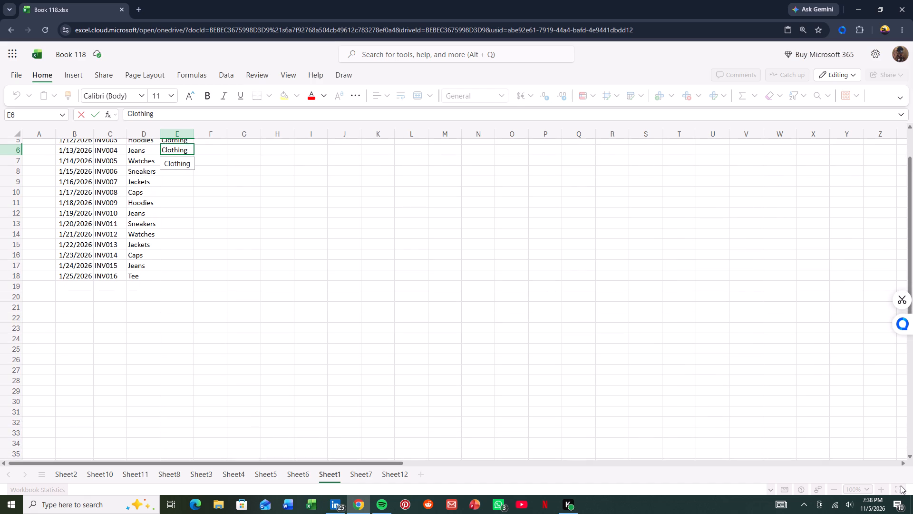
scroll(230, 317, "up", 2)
Continue the Category column with Accesssories, Footwear and Clothing in cells E7 to E9.
left_click(180, 230)
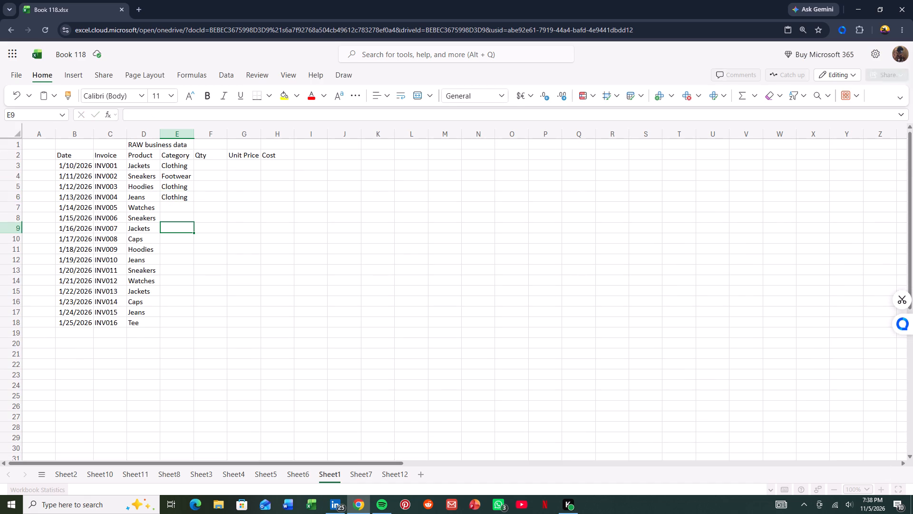
left_click(173, 205)
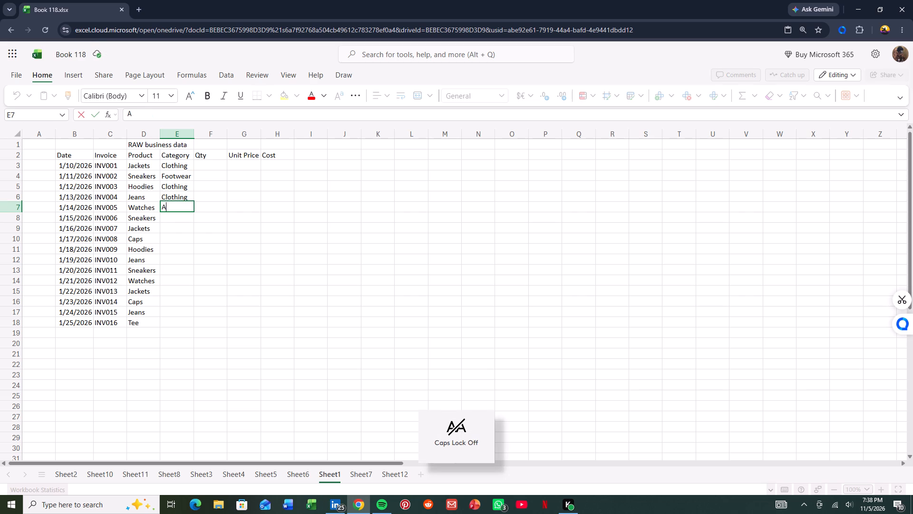
type("cc")
type("esssories")
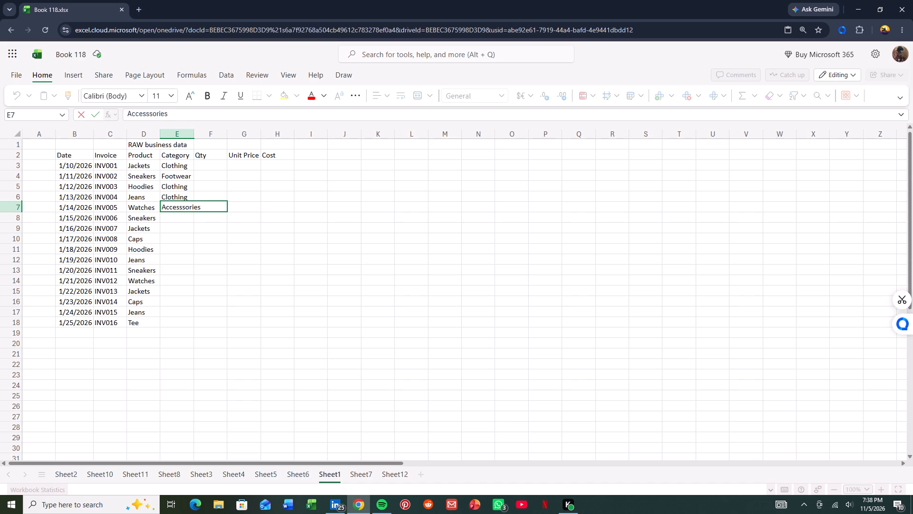
left_click(177, 220)
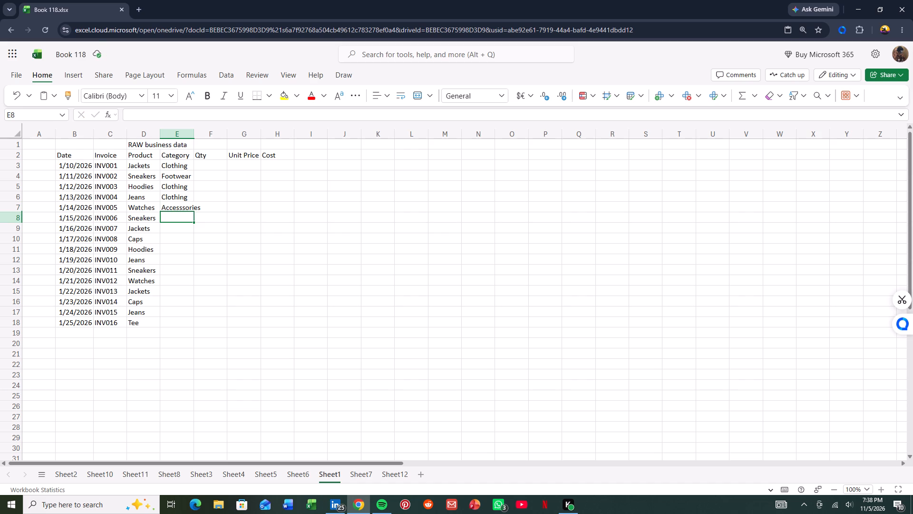
type("ootwear")
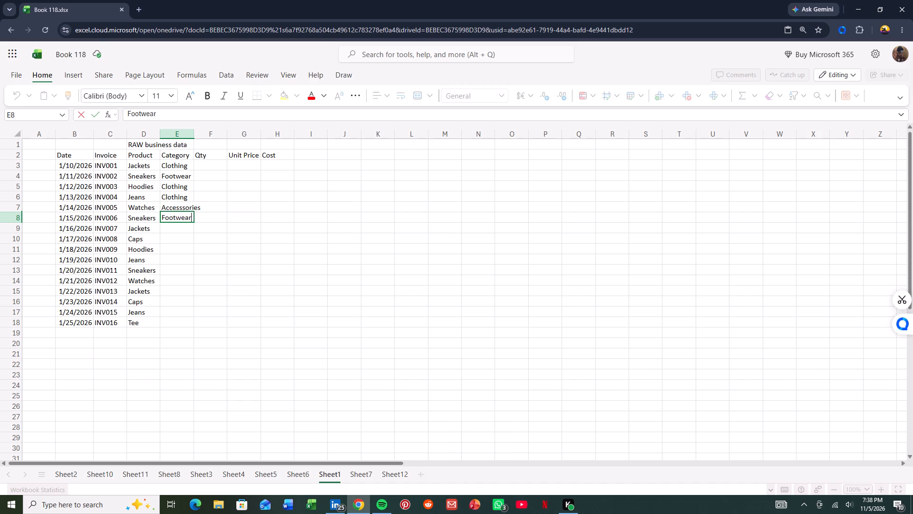
key("Return")
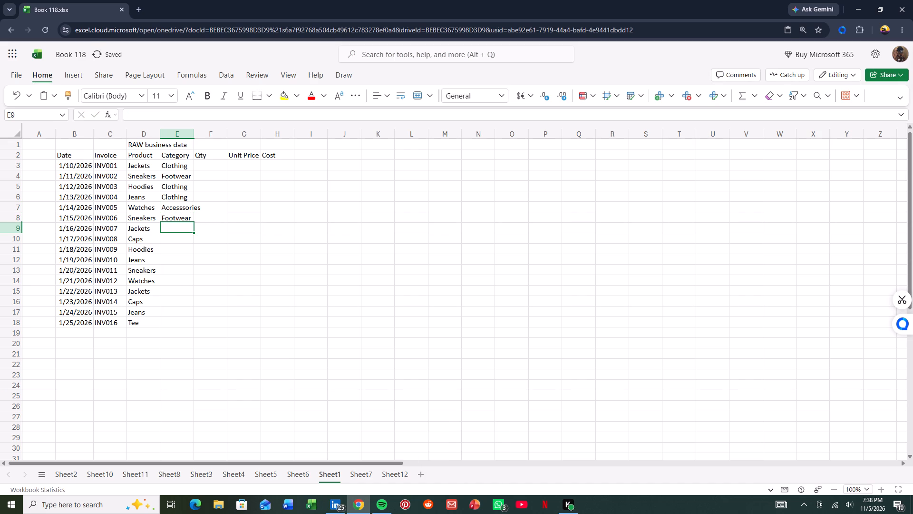
type("lothing")
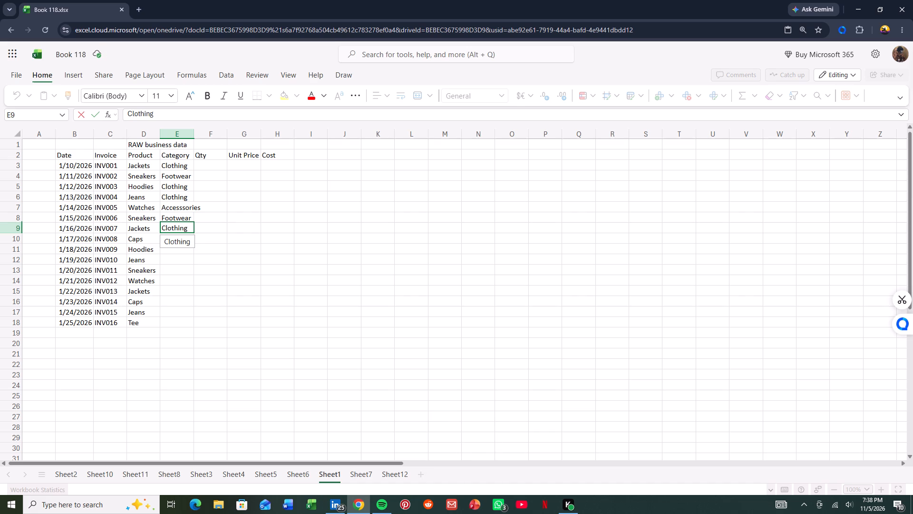
key("Return")
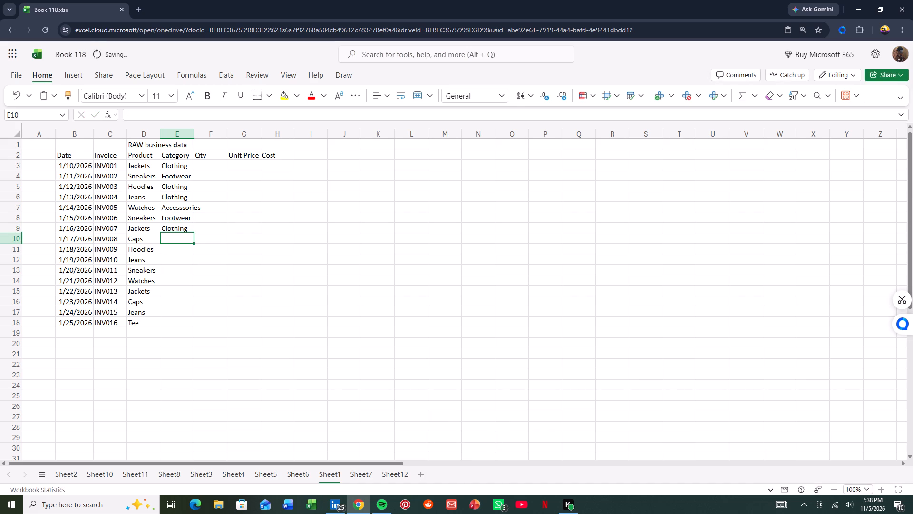
Continue the Category column with Accessories, Clothing, Clothing and Footwear in cells E10 to E13.
type("ccessories")
key("Return")
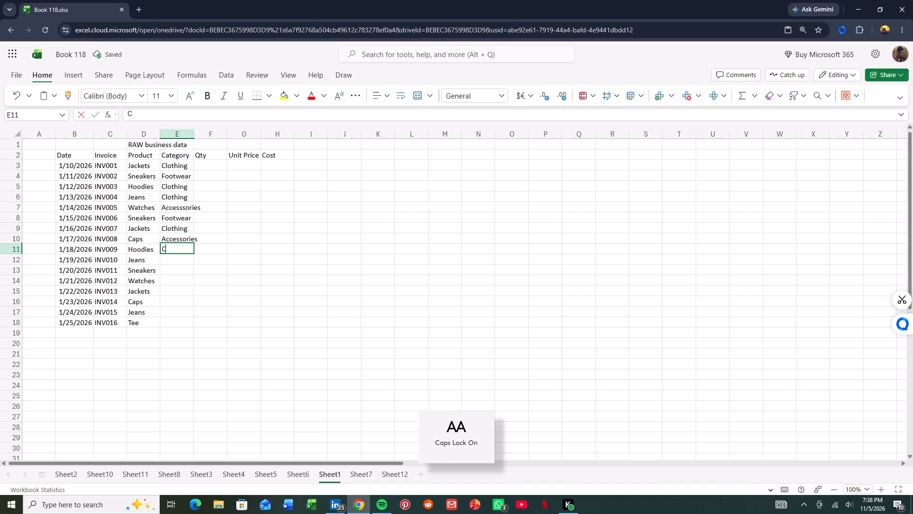
type("lothing")
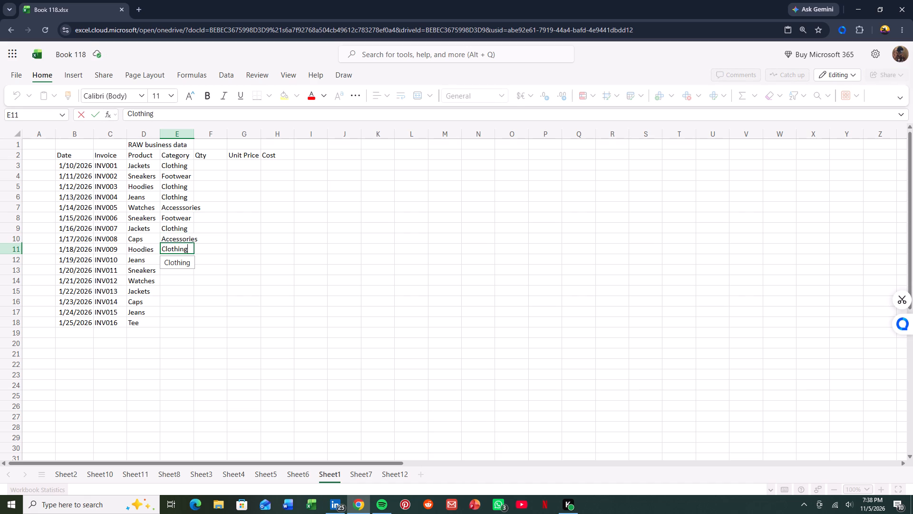
key("Return")
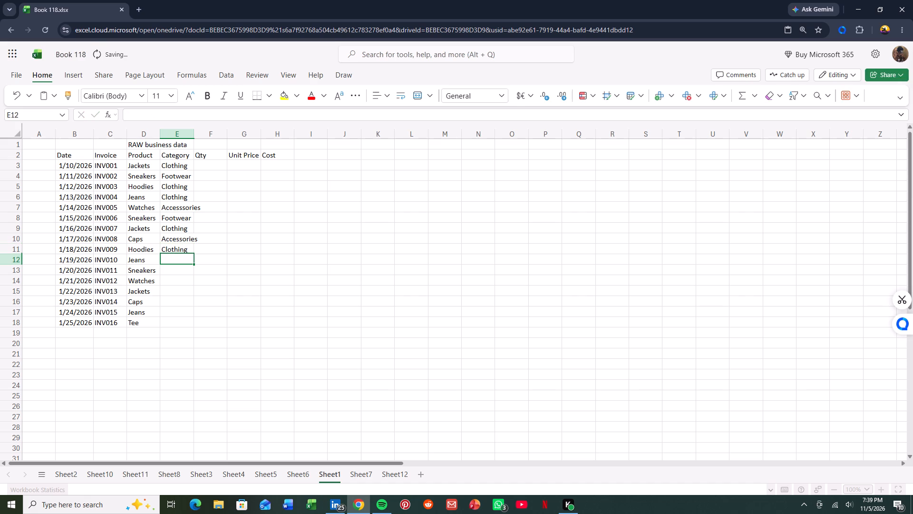
type("lothing")
key("Return")
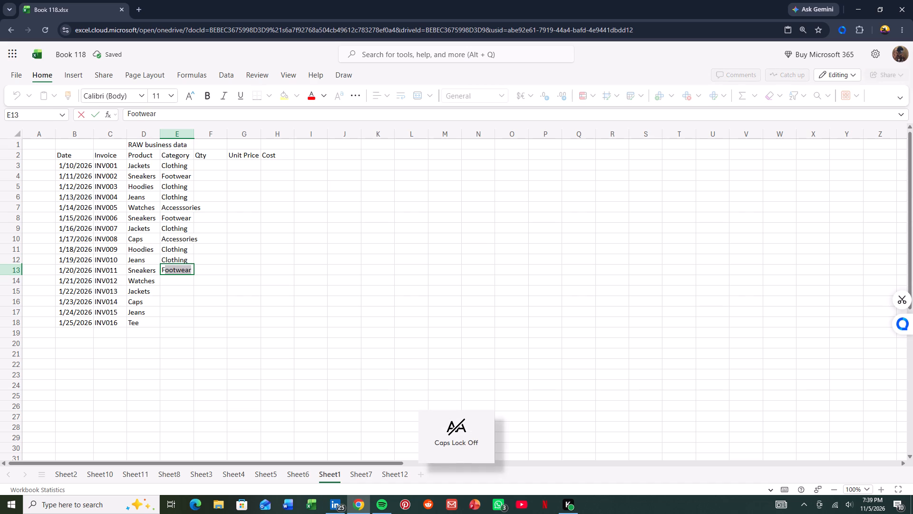
type("ootwear")
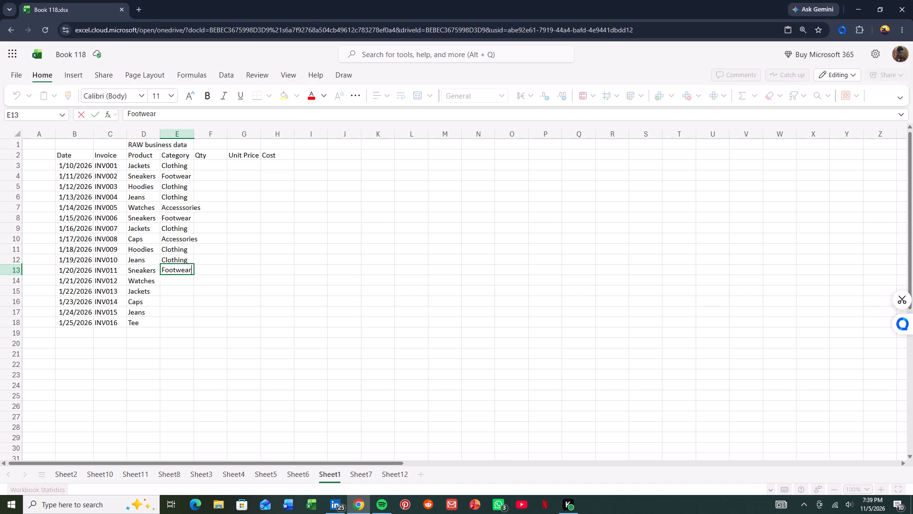
key("Return")
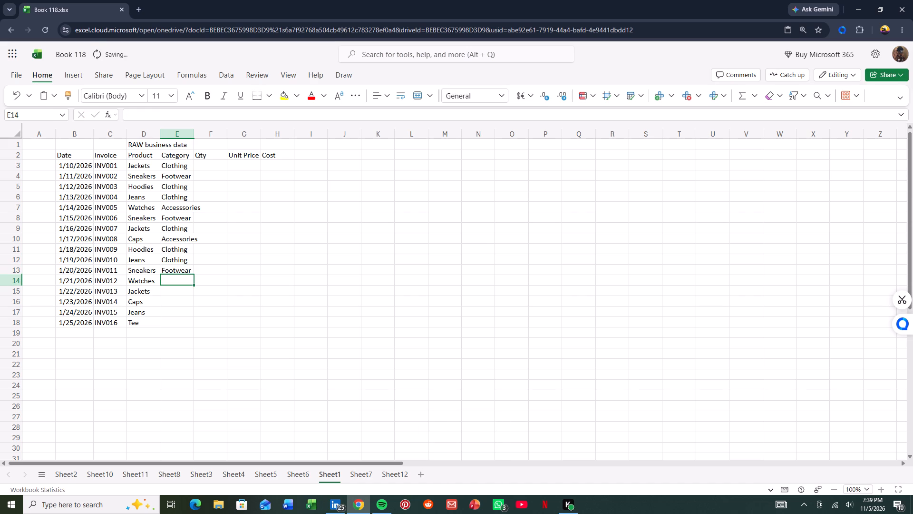
Continue the Category column with Accesories, Clothing and Accessories in cells E14 to E16.
type("ccesories")
key("Return")
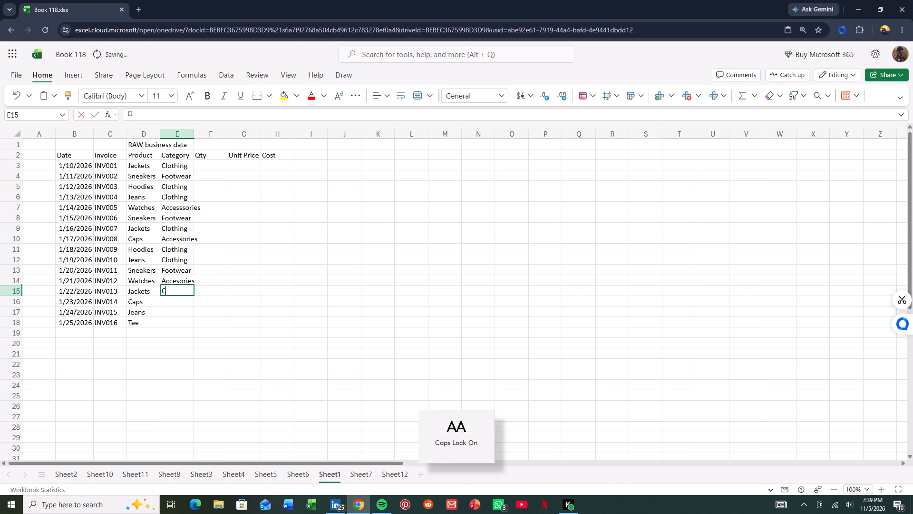
type("lothing")
key("Return")
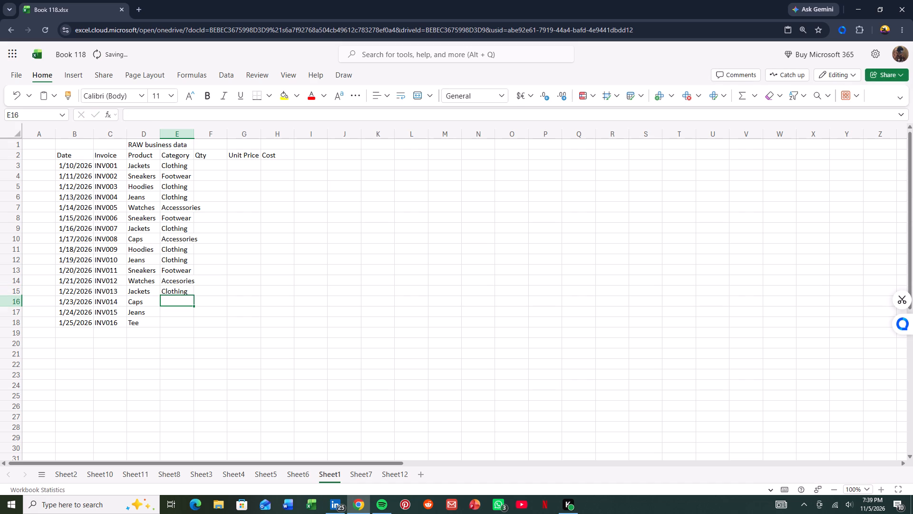
type("ccessories")
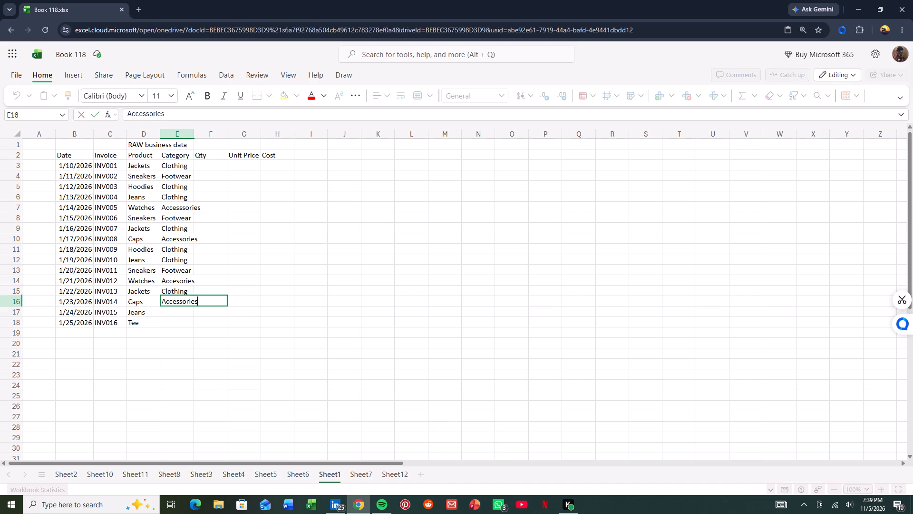
key("Return")
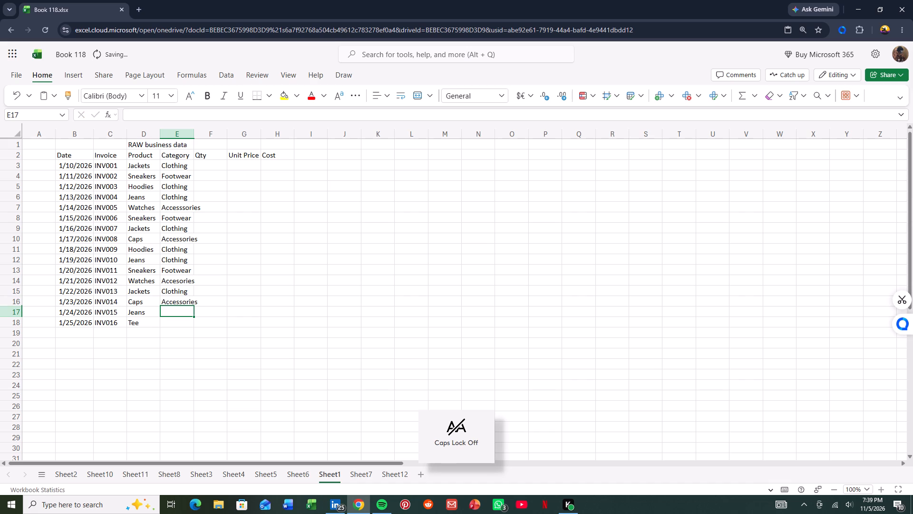
Enter the category Clothing in cell E17 for the Jeans row, with only its first letter capitalised.
type("LOTHING")
key("Return")
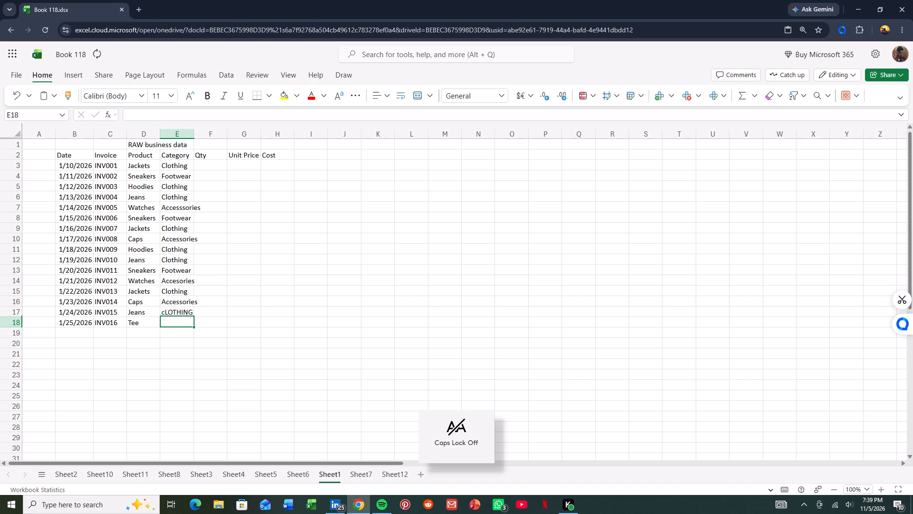
left_click(180, 310)
scroll(245, 298, "up", 1)
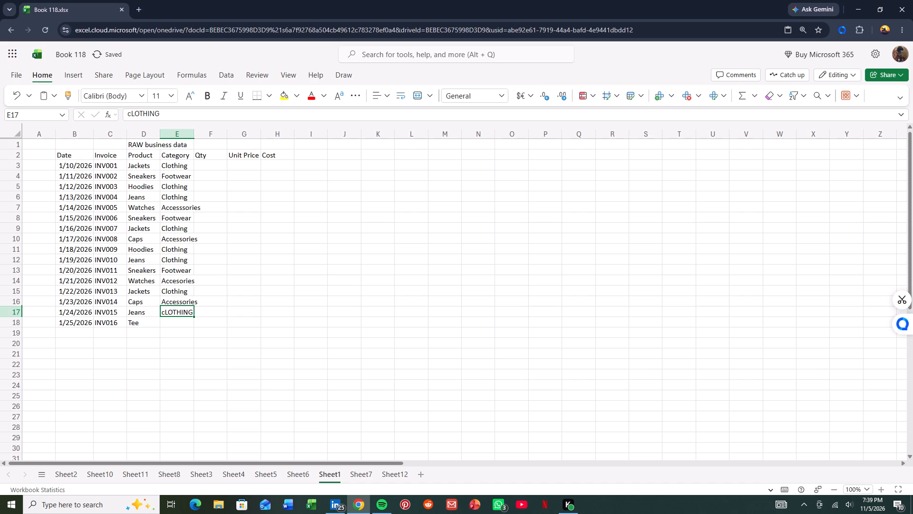
scroll(245, 298, "up", 3)
key("BackSpace")
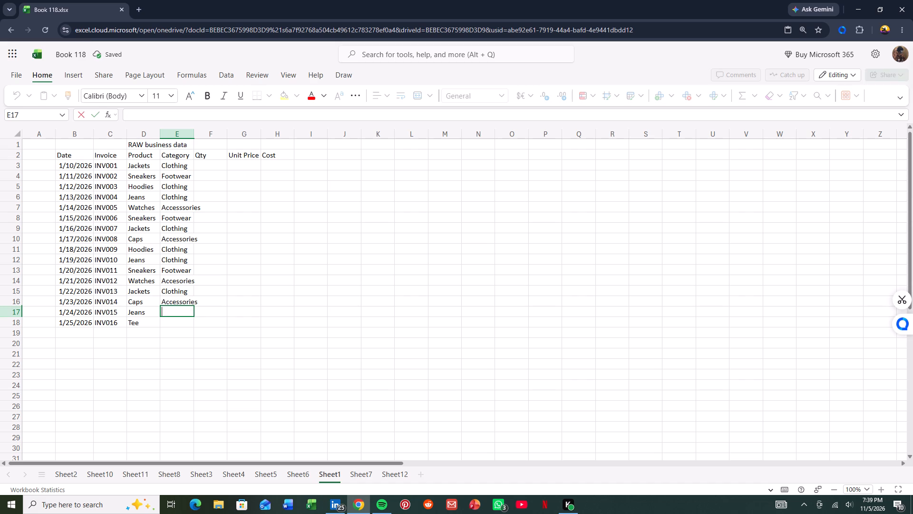
type("lothing")
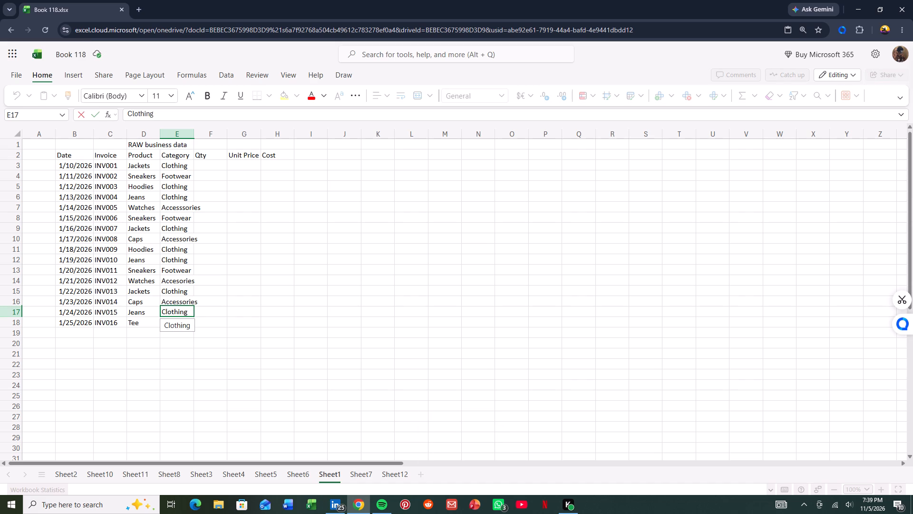
left_click(316, 340)
Enter the category Accessories in cell E18 for the Tee row.
left_click(176, 322)
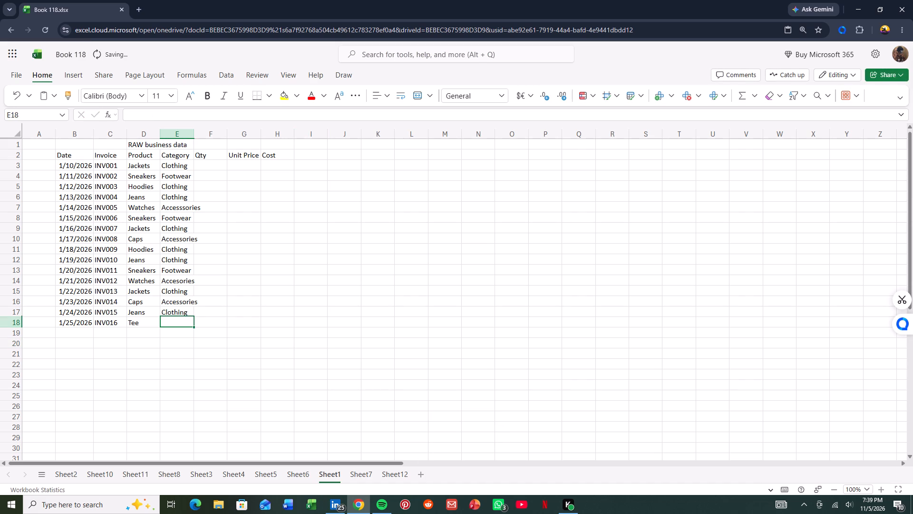
key("z")
key("BackSpace")
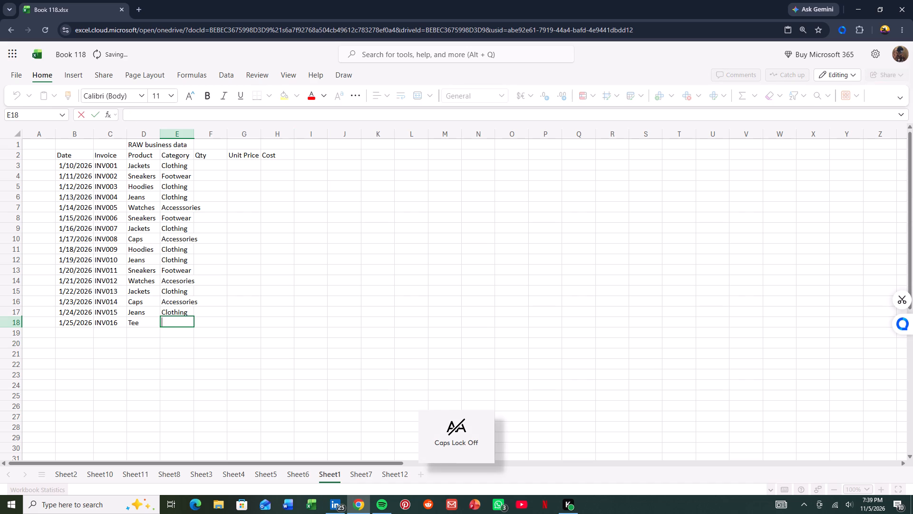
key("a")
key("BackSpace")
key("a")
type("ccessot")
key("BackSpace")
type("ries")
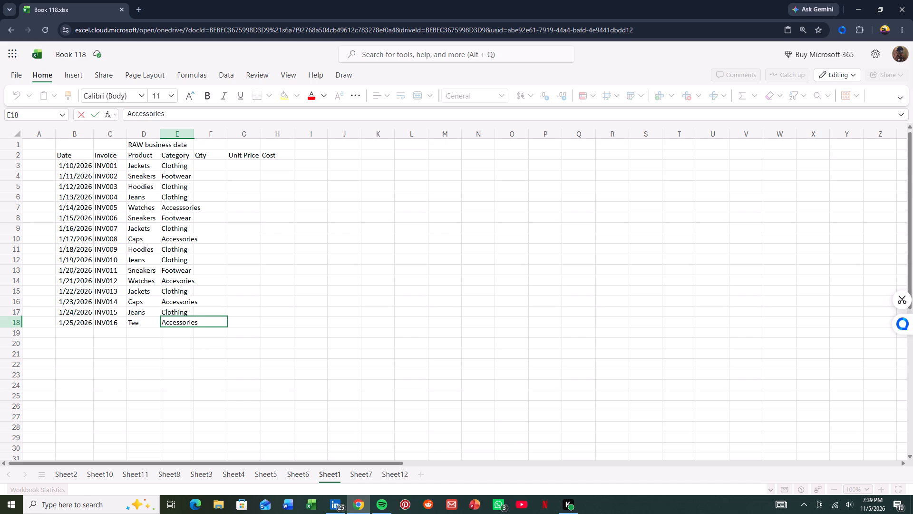
Widen the Category column E so that its longest entries fit within the column.
left_click(194, 138)
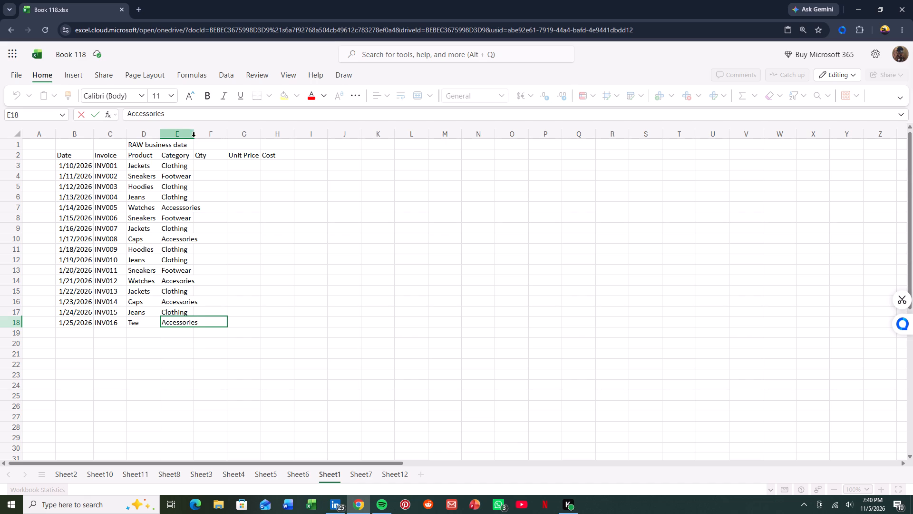
left_click(193, 121)
left_click(195, 130)
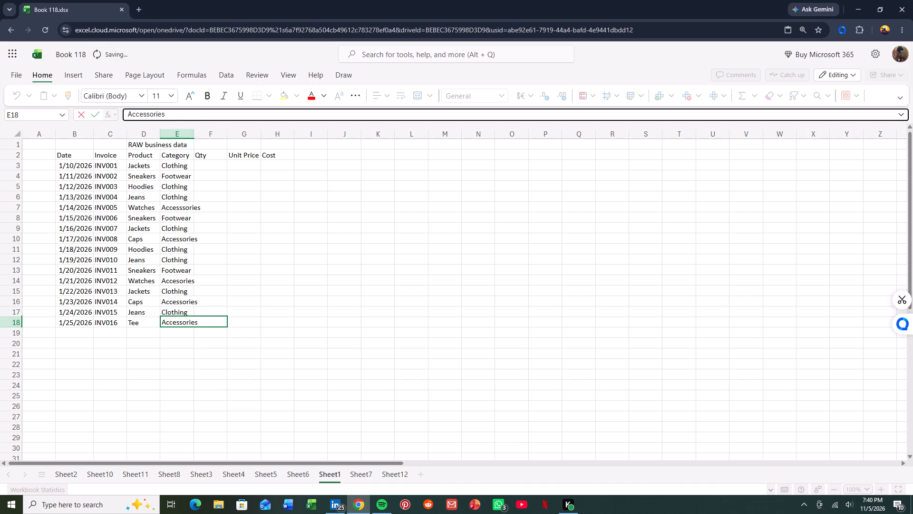
left_click(193, 139)
left_click(193, 137)
left_click_drag(193, 137, 196, 136)
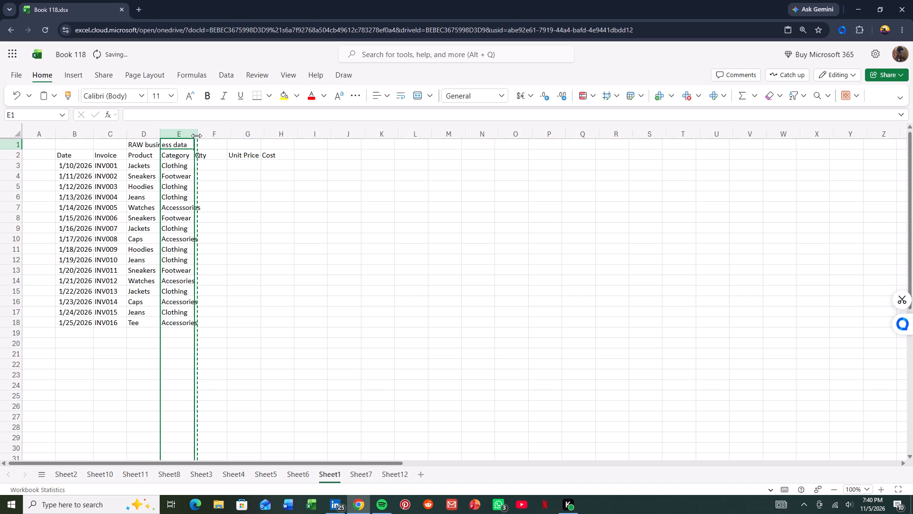
left_click_drag(196, 136, 201, 136)
Fill the Qty column with 12, 8, 15, 10 and 6 in cells F3 to F7.
left_click(217, 168)
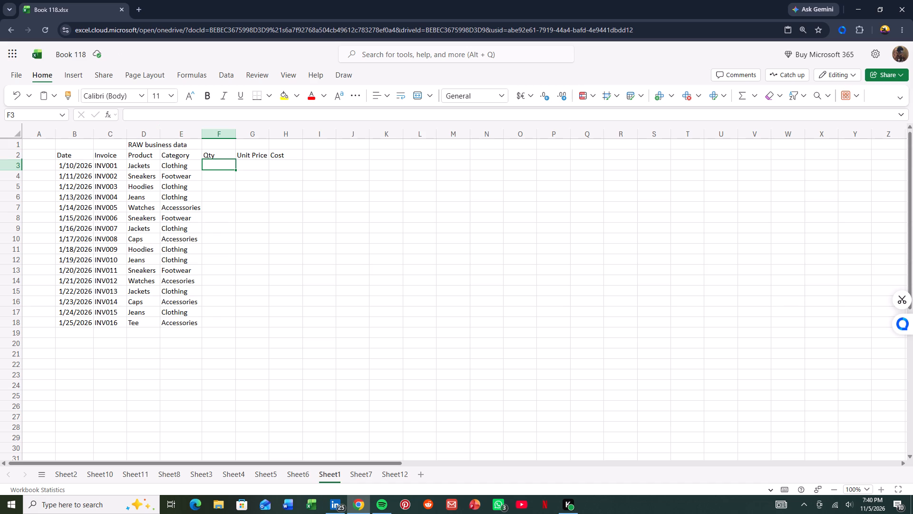
type("12")
key("Return")
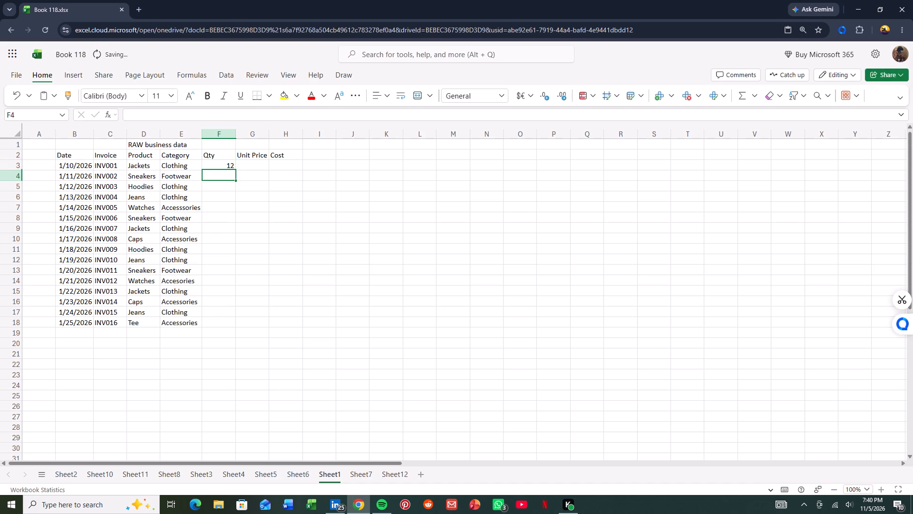
key("8")
key("Return")
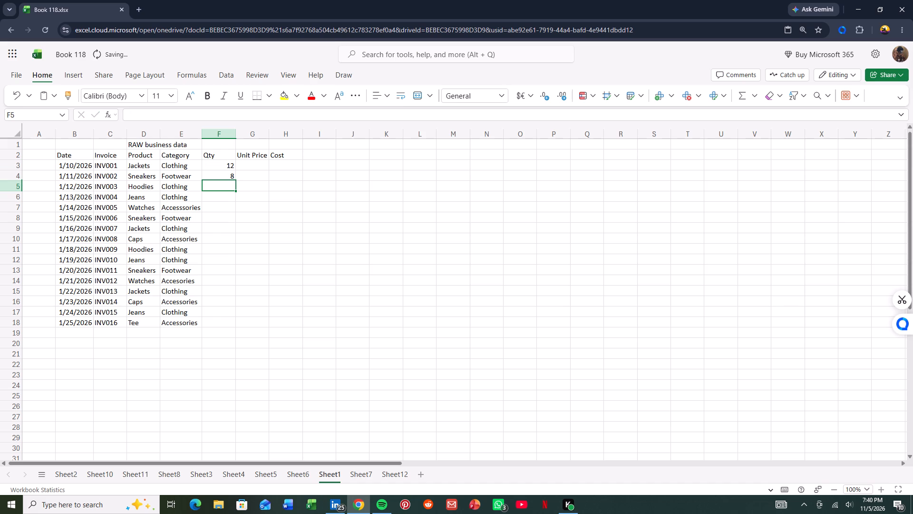
type("15")
key("Return")
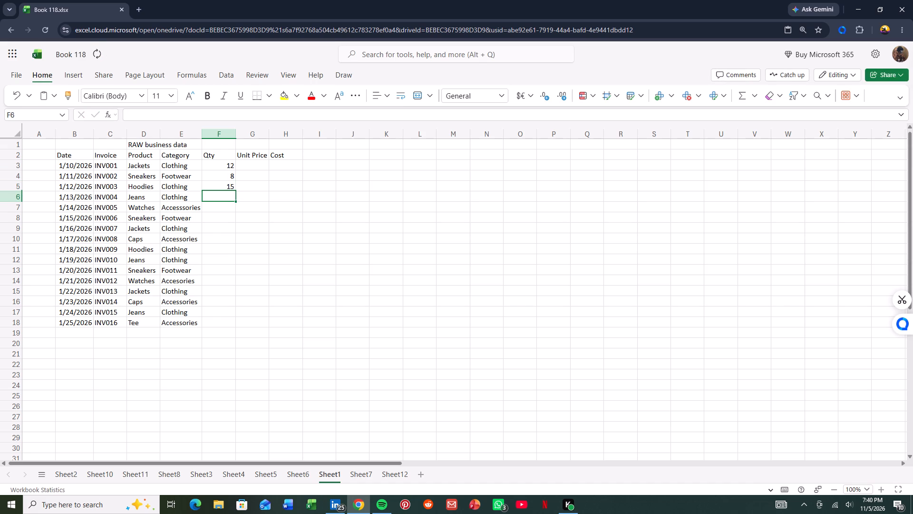
key("1")
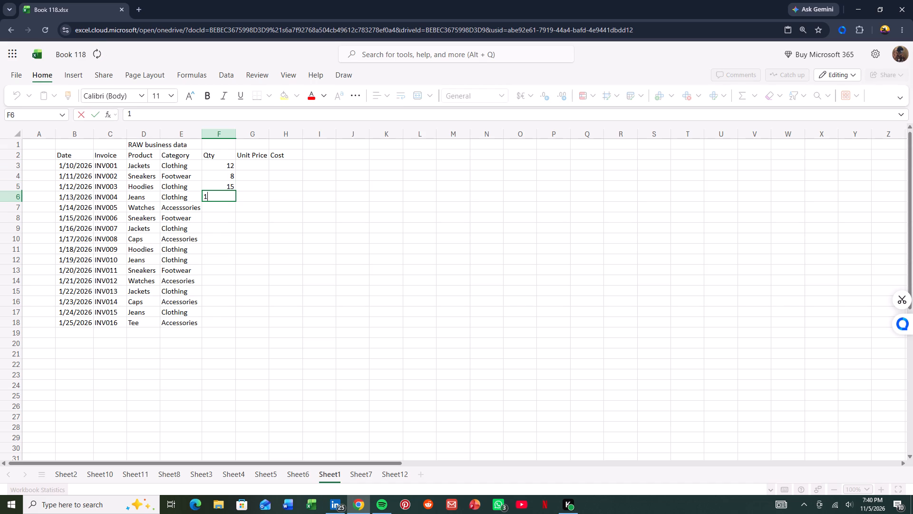
key("0")
key("Return")
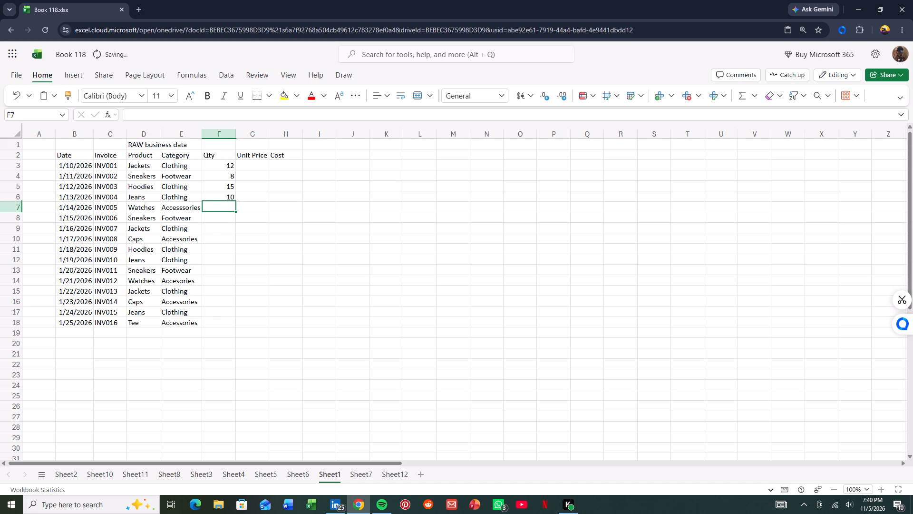
key("6")
key("Return")
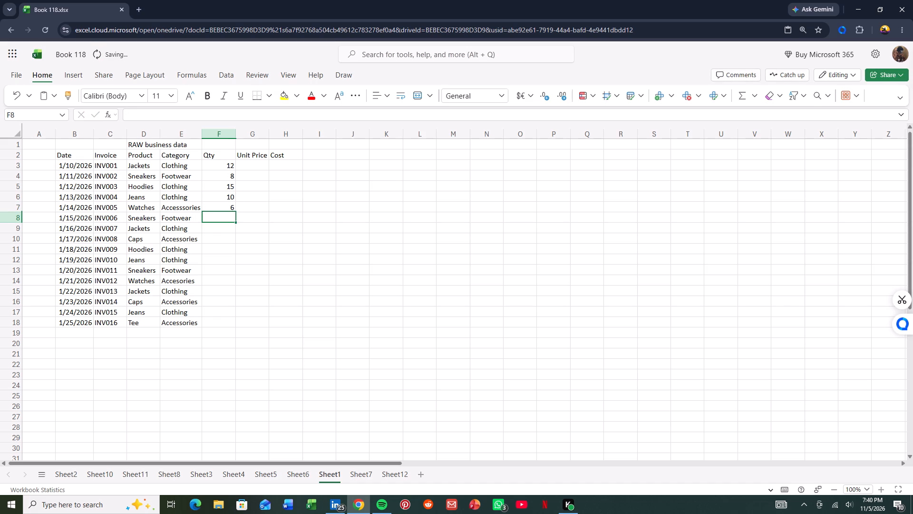
Continue the Qty column with 5, 9, 20, 7, 14 and 11 in cells F8 to F13.
key("5")
key("Return")
key("9")
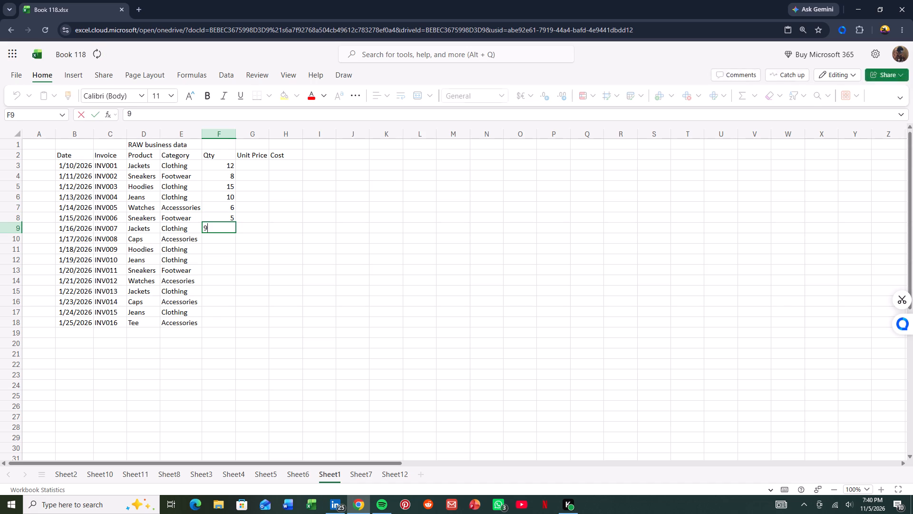
key("Return")
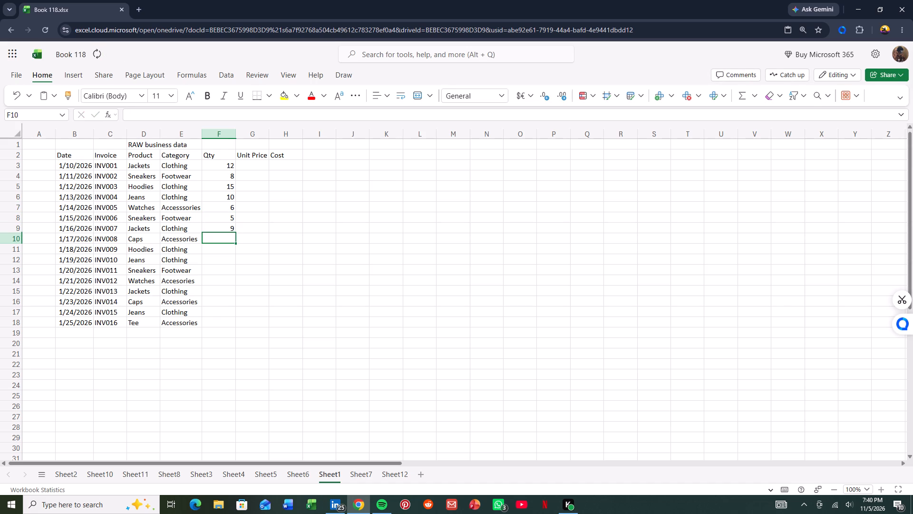
type("20")
key("Return")
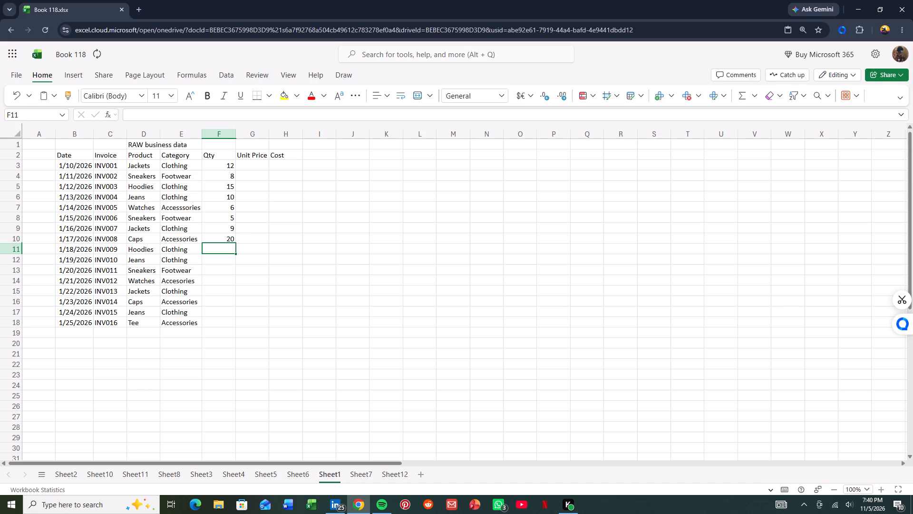
key("7")
key("Return")
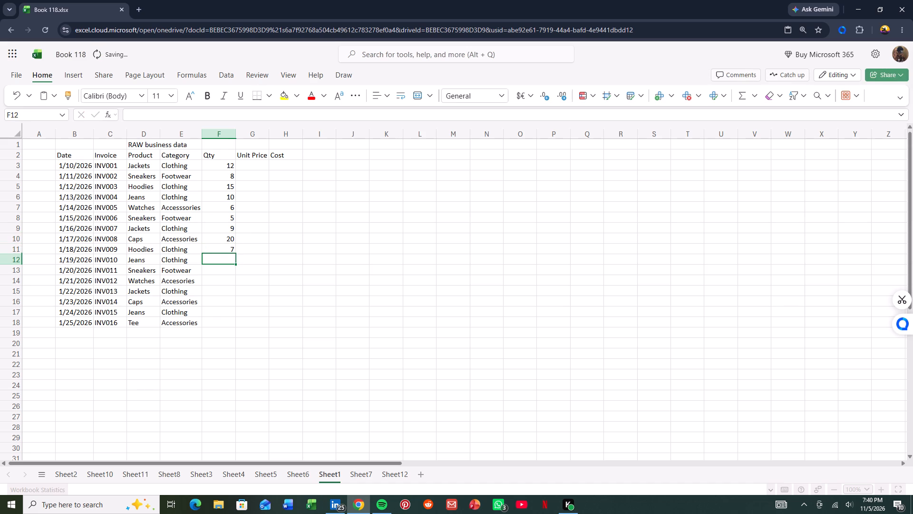
type("14")
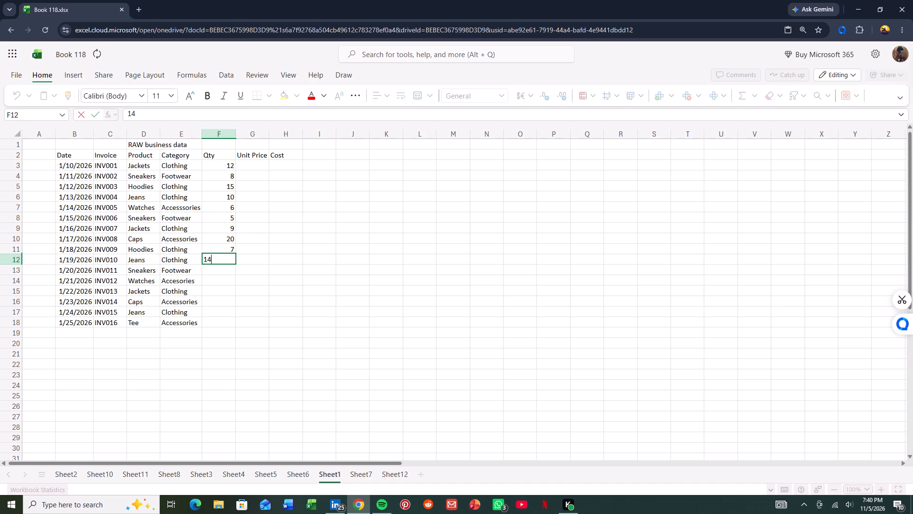
key("Return")
type("11")
key("Return")
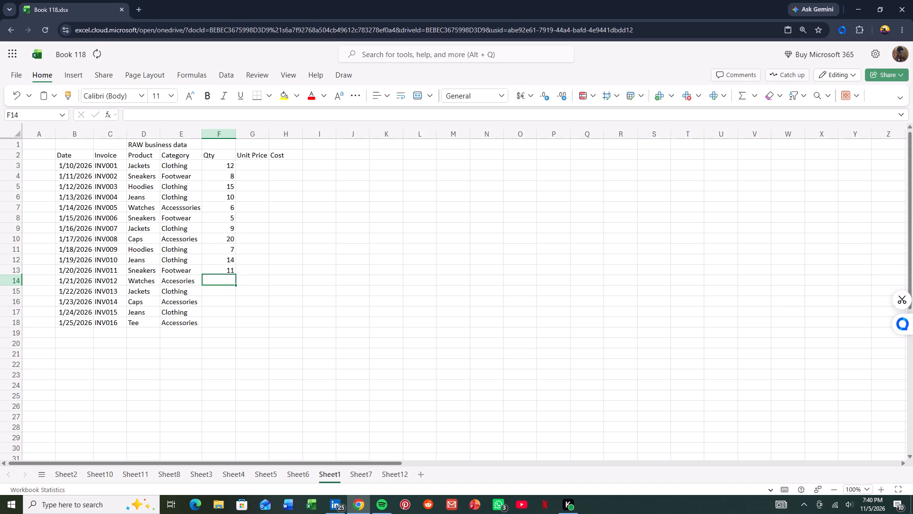
Complete the Qty column with 10, 6, 25, 8 and 10 in cells F14 to F18.
type("10")
key("Return")
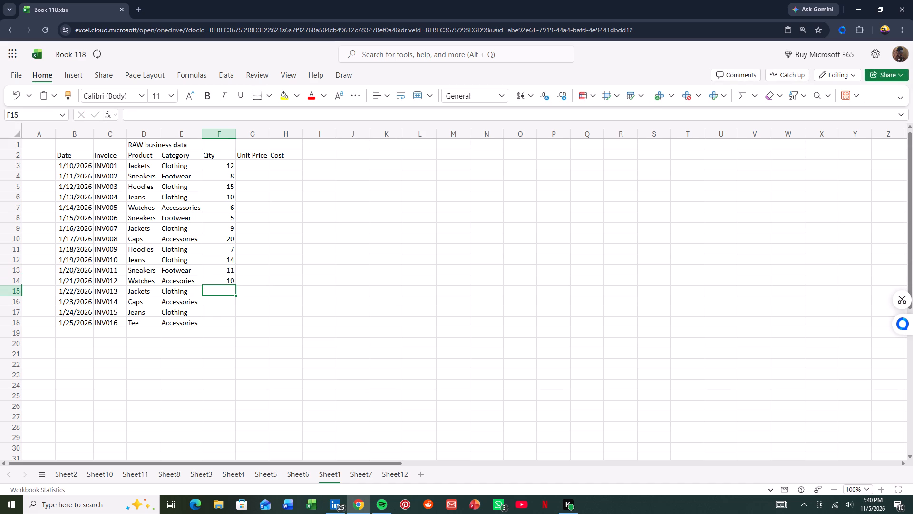
key("6")
key("Return")
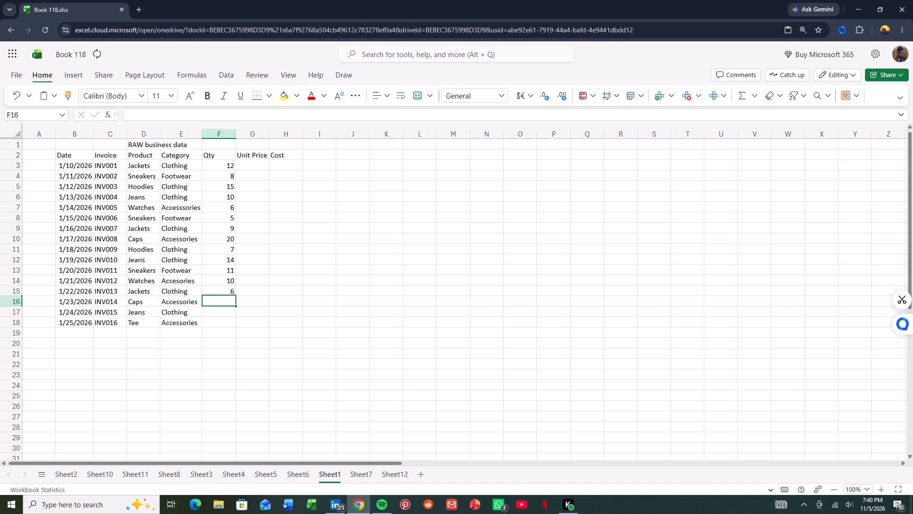
type("25")
key("Return")
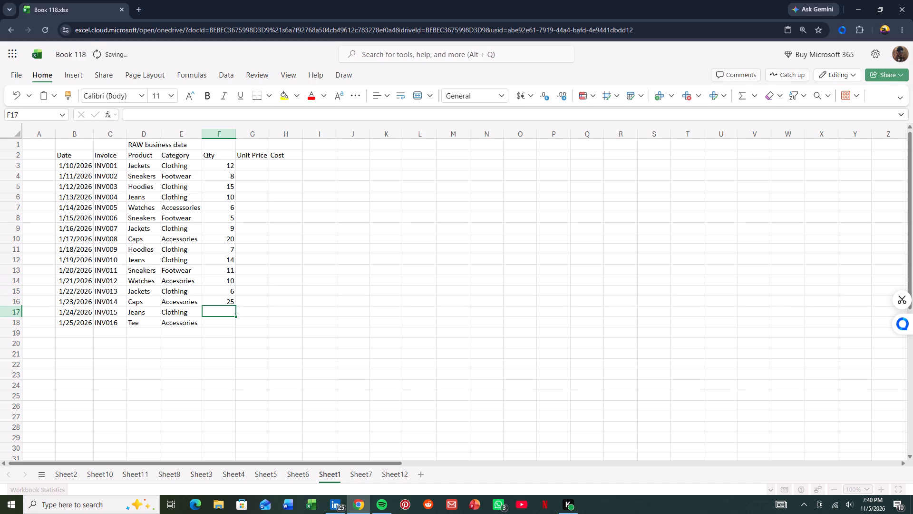
key("8")
key("Return")
type("10")
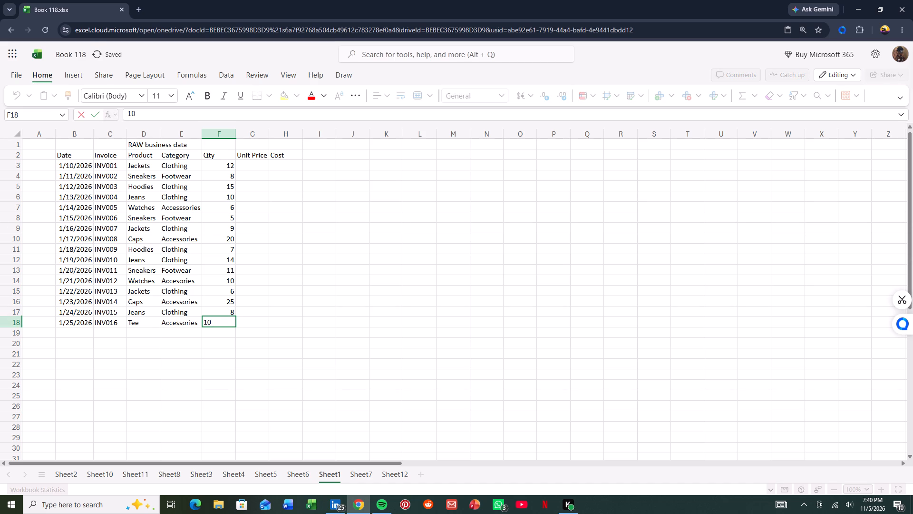
Fill the Unit Price column with 2500, 4500, 2200, 300 and 1800 in cells G3 to G7.
left_click(268, 161)
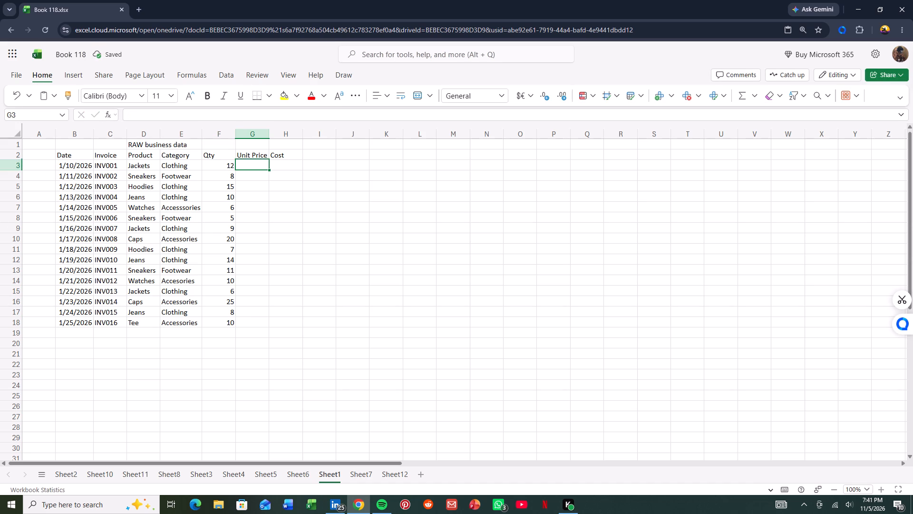
type("2500")
key("Return")
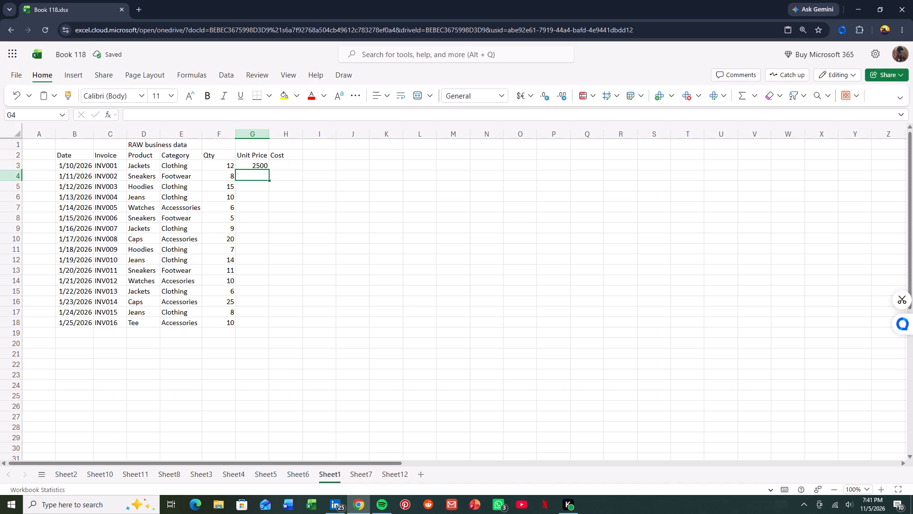
type("45")
type("00")
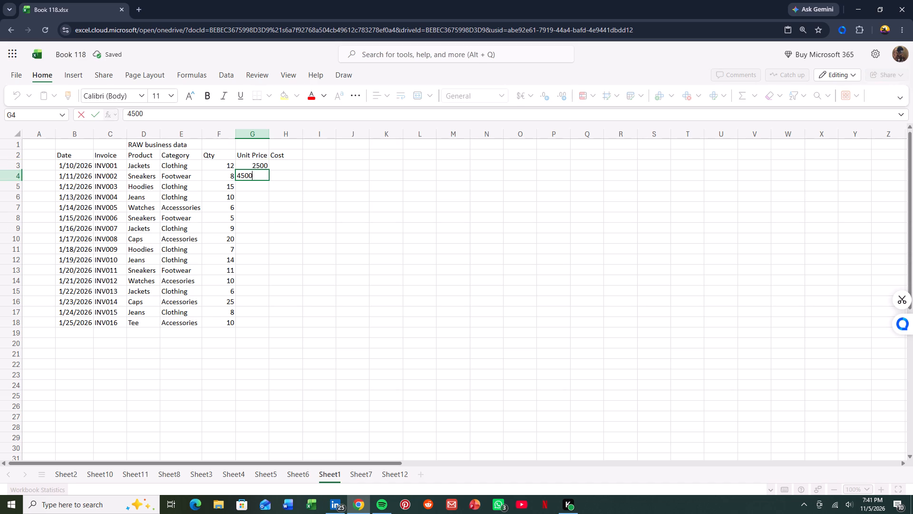
key("Return")
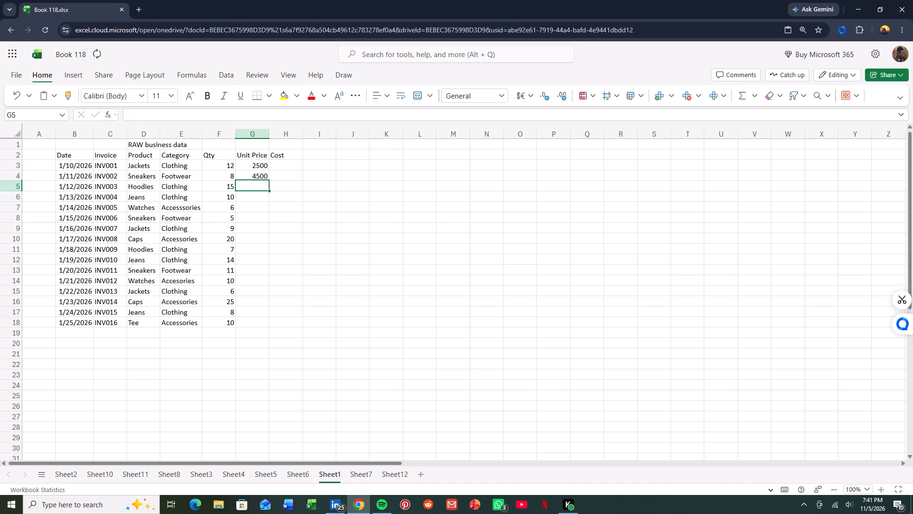
key("2")
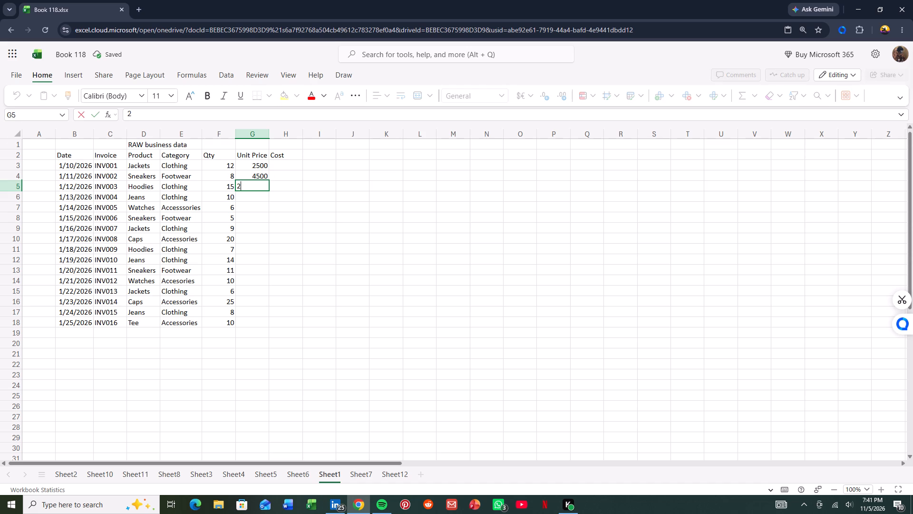
type("200")
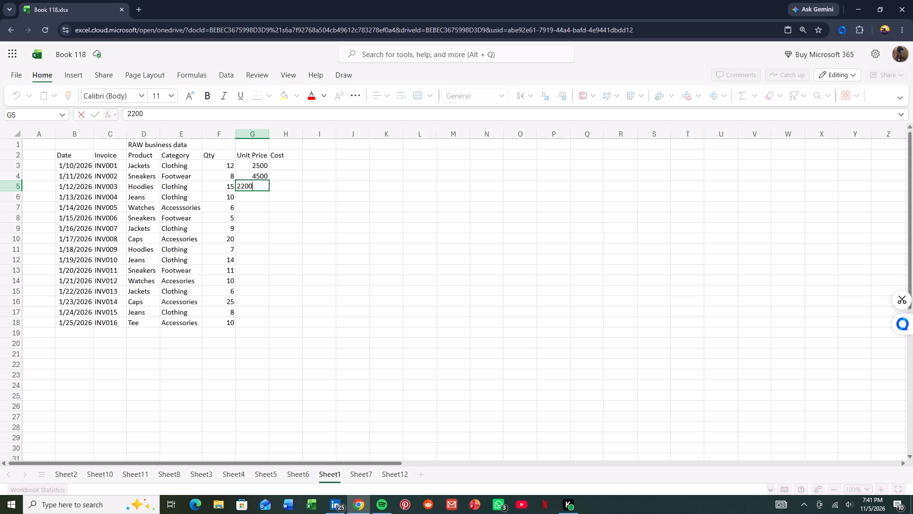
key("Return")
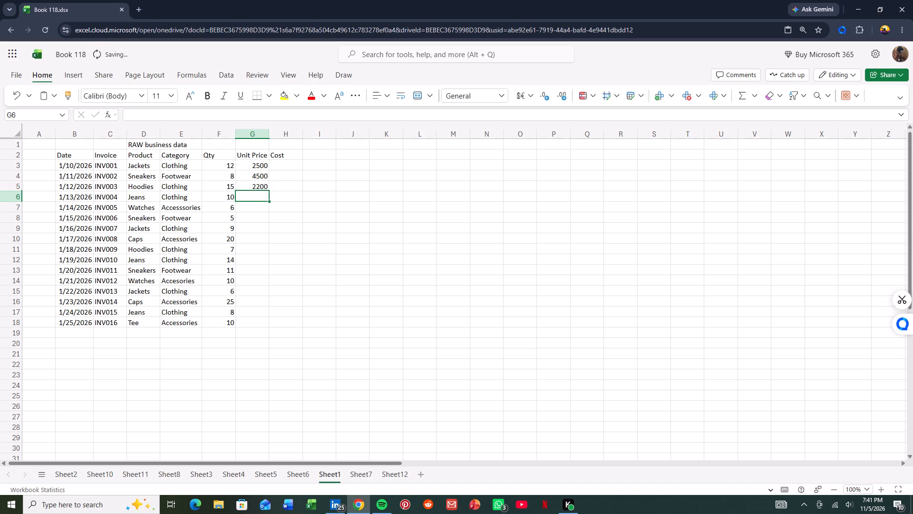
type("300")
key("Return")
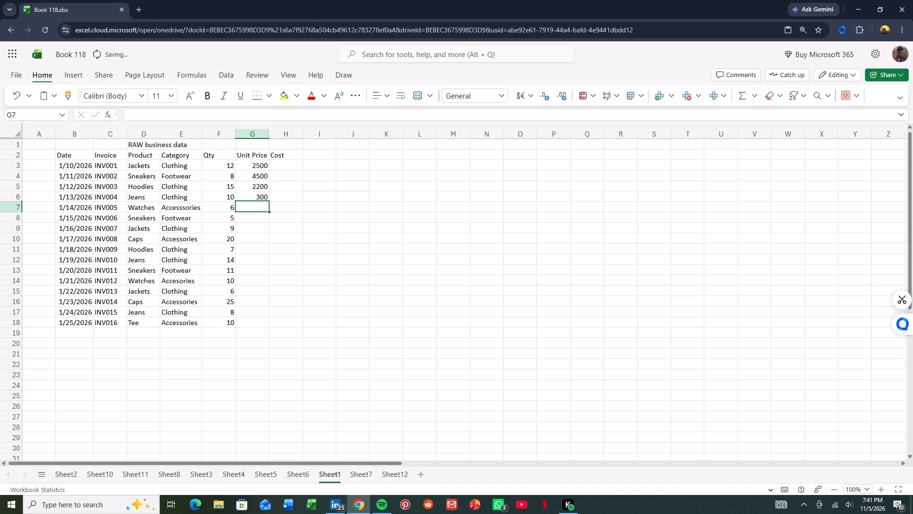
key("1")
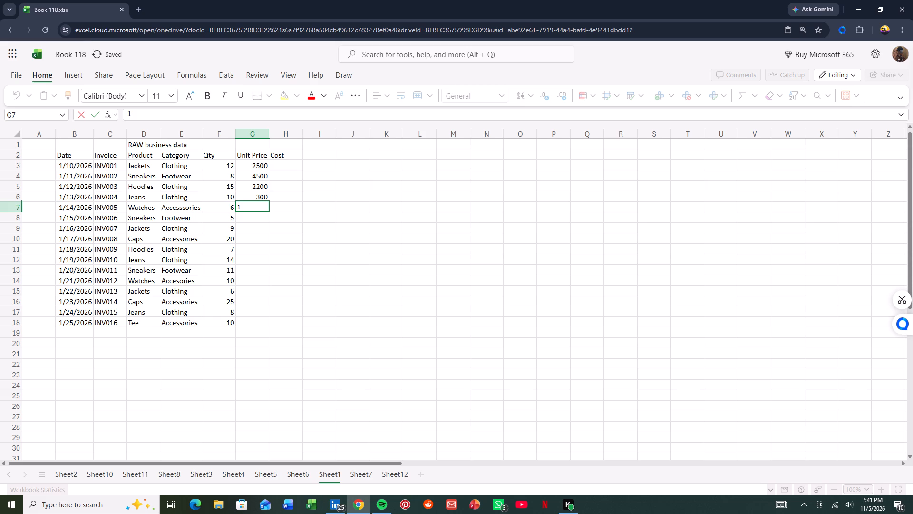
type("800")
key("Return")
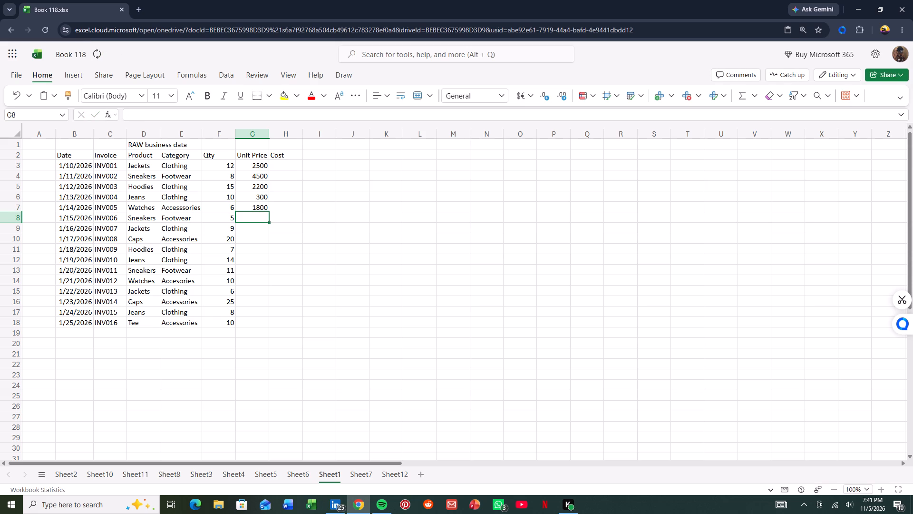
Continue the Unit Price column with 4500, 2200 and 3000 in cells G8 to G10.
type("4500")
key("Return")
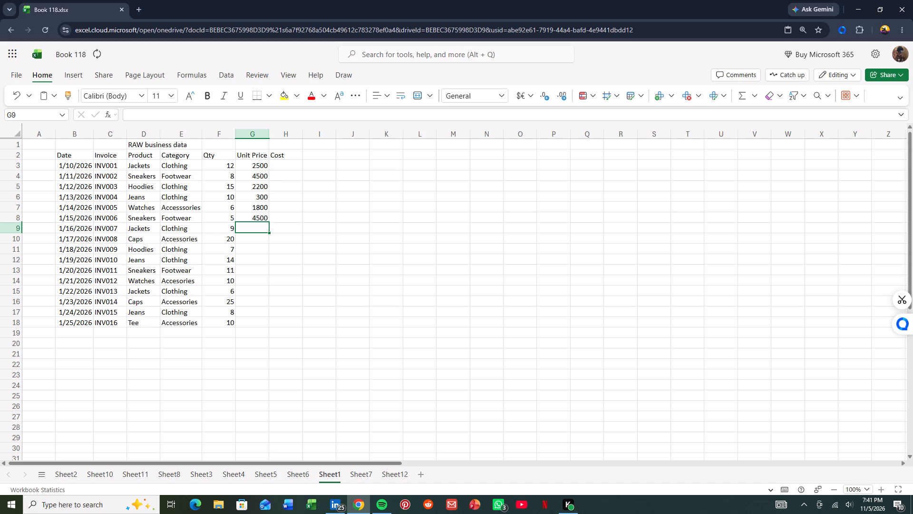
type("2200")
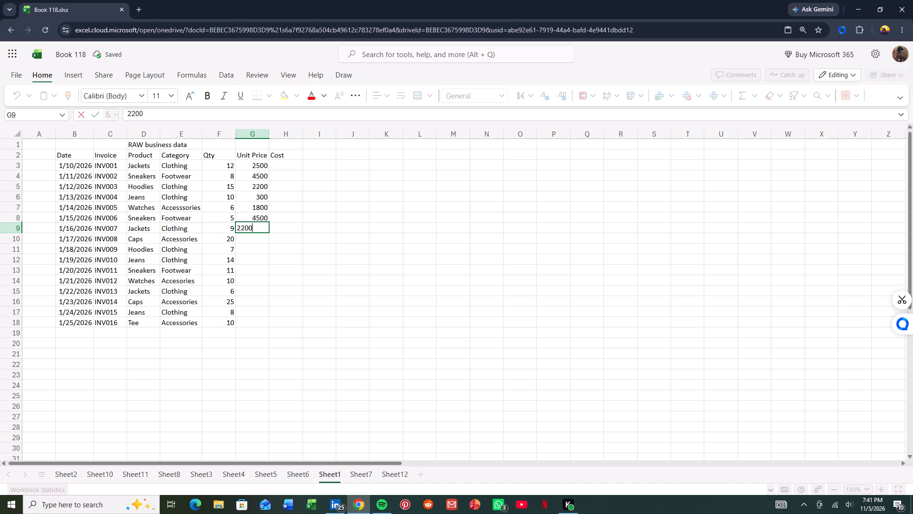
key("Return")
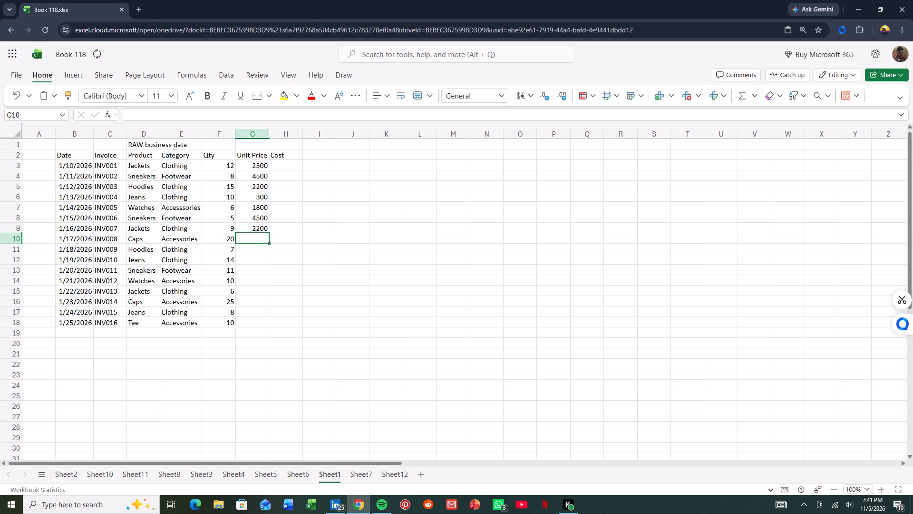
type("300")
key("Return")
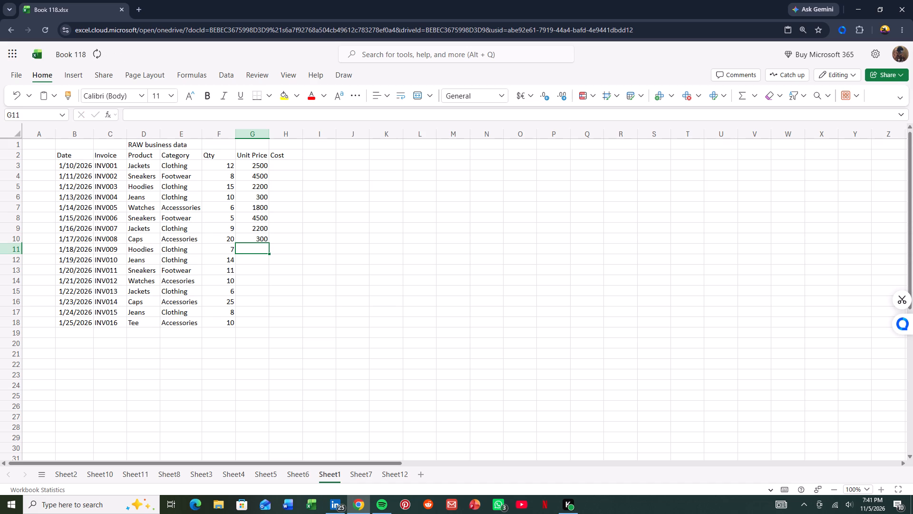
left_click(261, 237)
key("BackSpace")
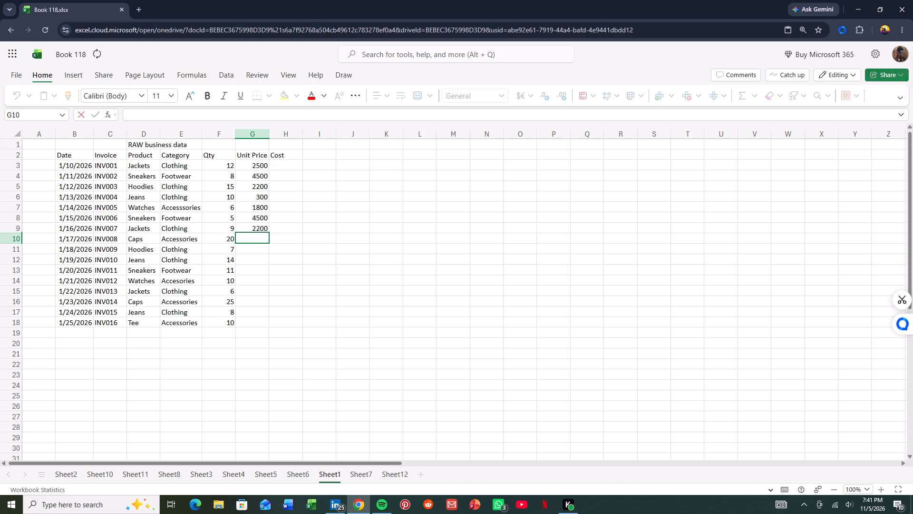
type("3000")
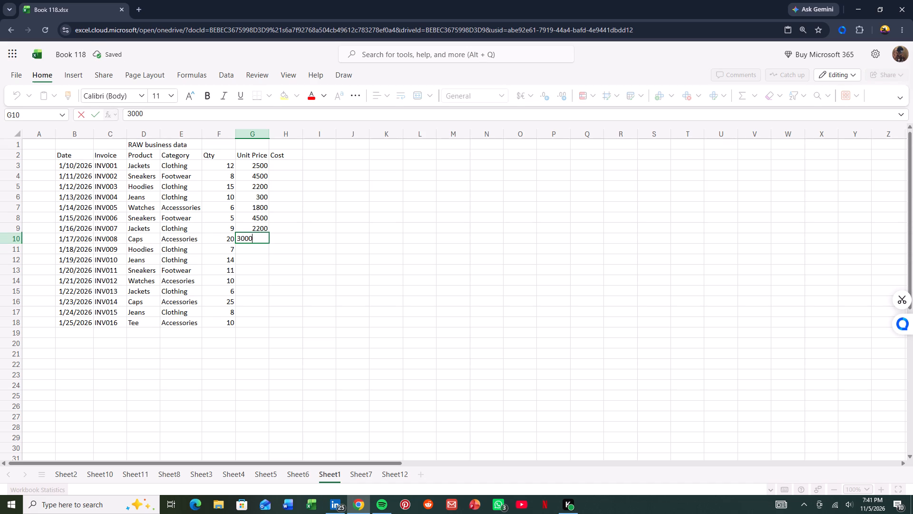
key("Return")
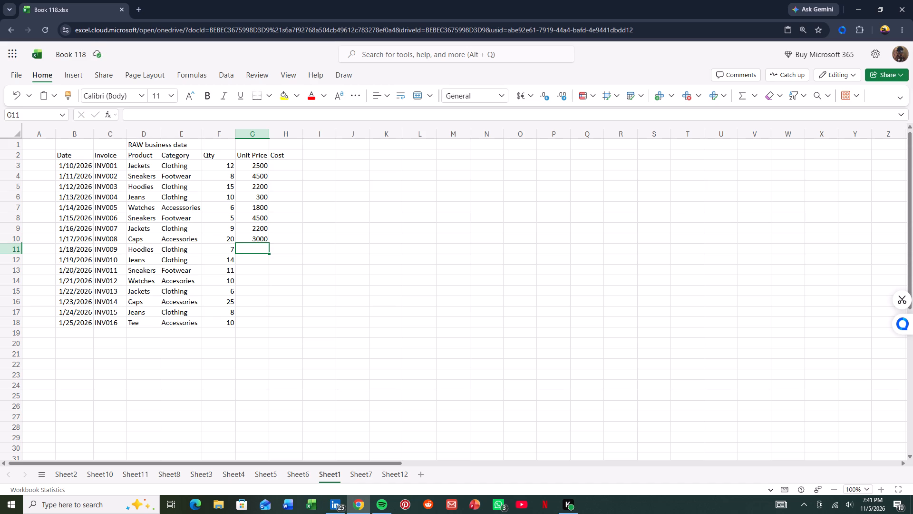
Continue the Unit Price column with 4500, 1800, 800 and 300 in cells G11 to G14.
type("4500")
key("Return")
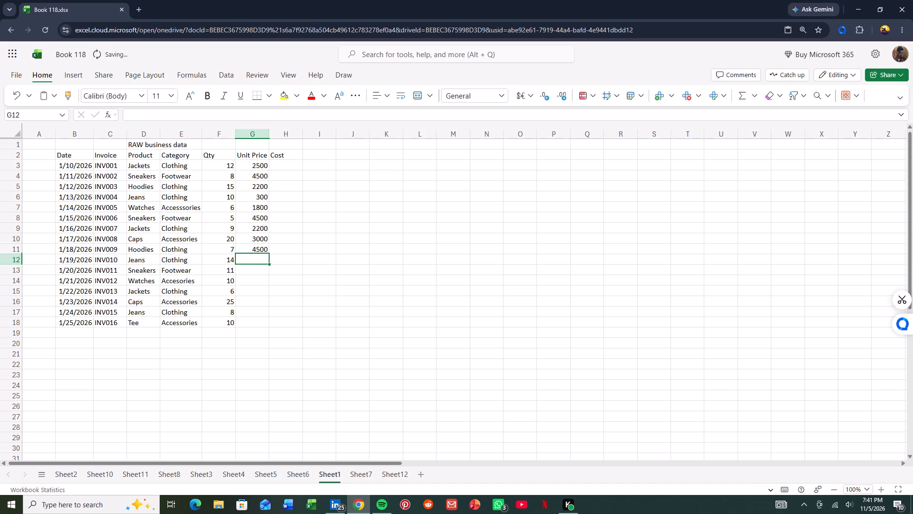
key("1")
type("800")
key("Return")
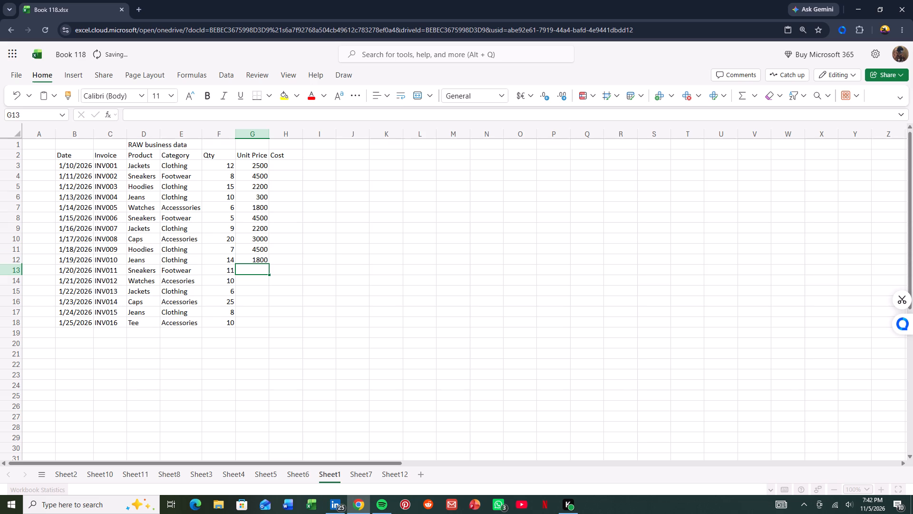
type("800")
key("Return")
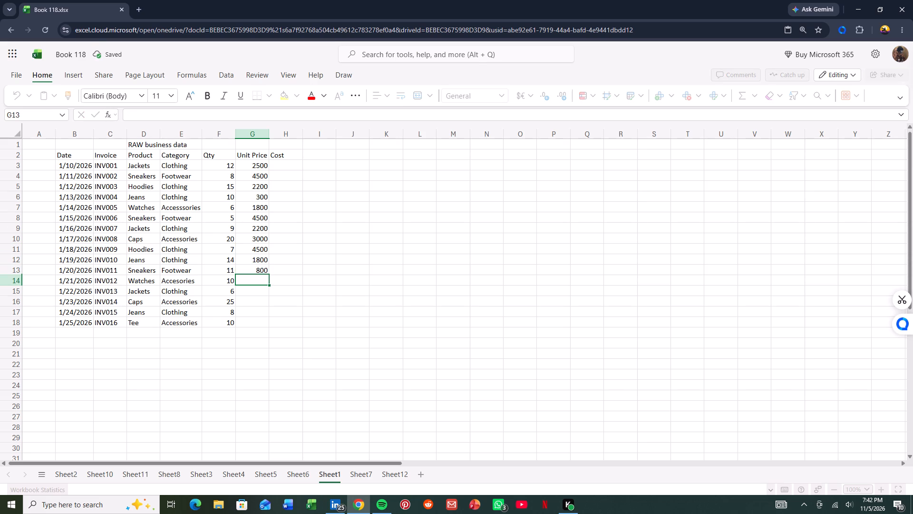
type("300")
key("Return")
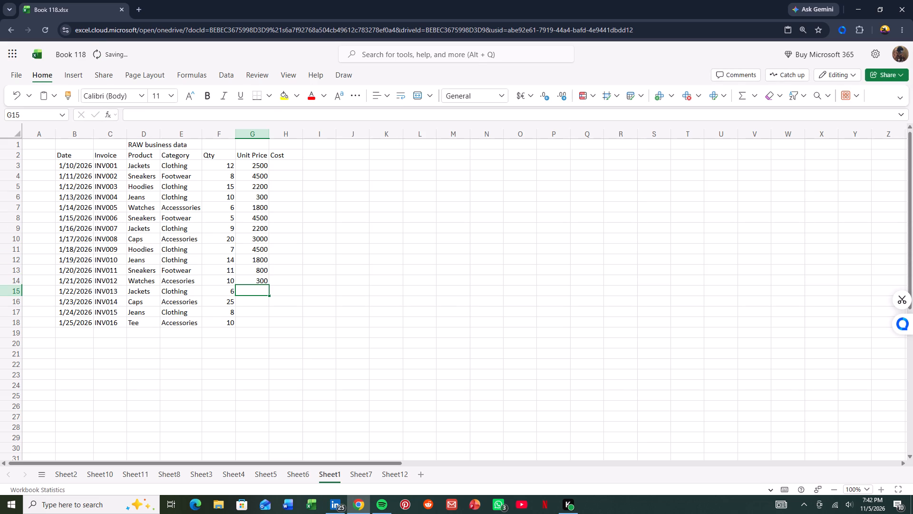
Complete the Unit Price column with 2200, 4500, 3000 and 800 in cells G15 to G18.
type("22")
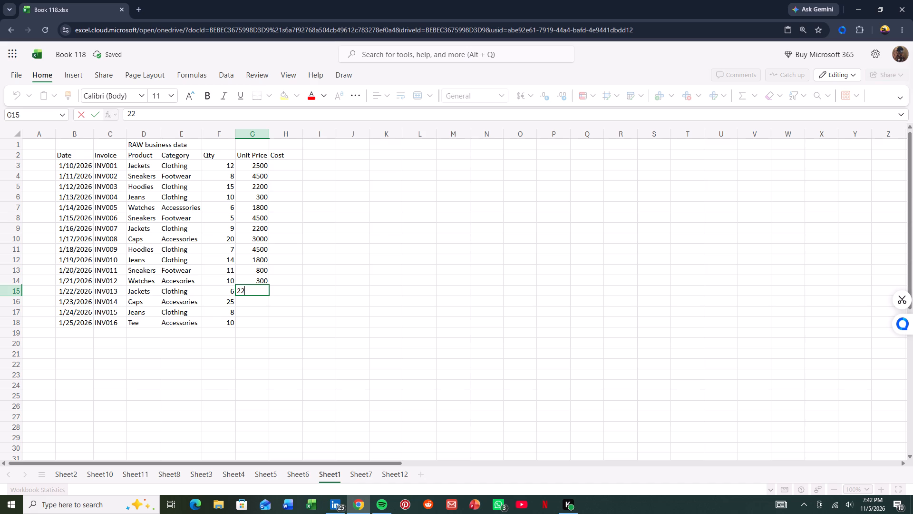
type("99")
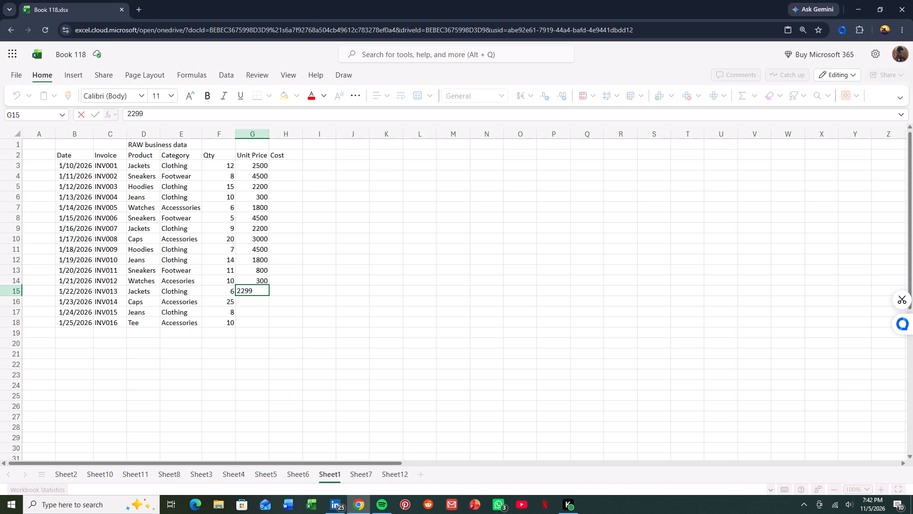
key("BackSpace")
key("BackSpace")
type("00")
key("Return")
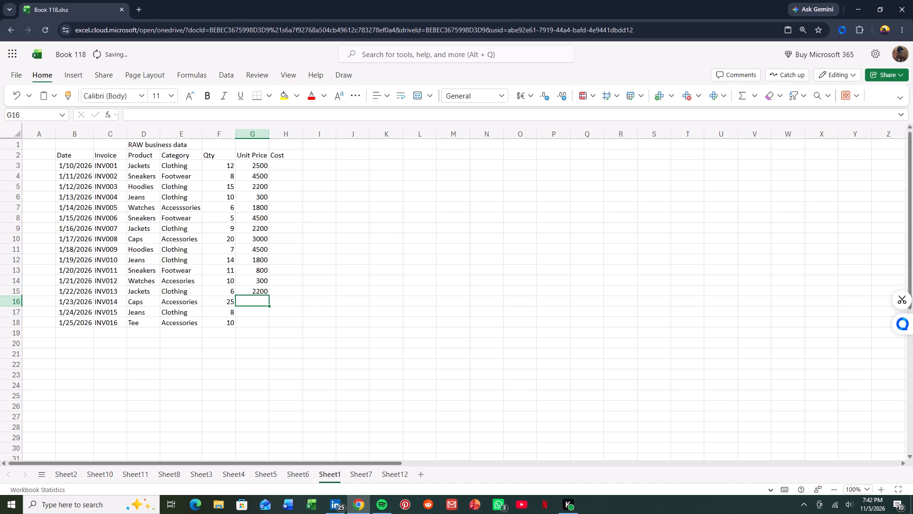
type("459")
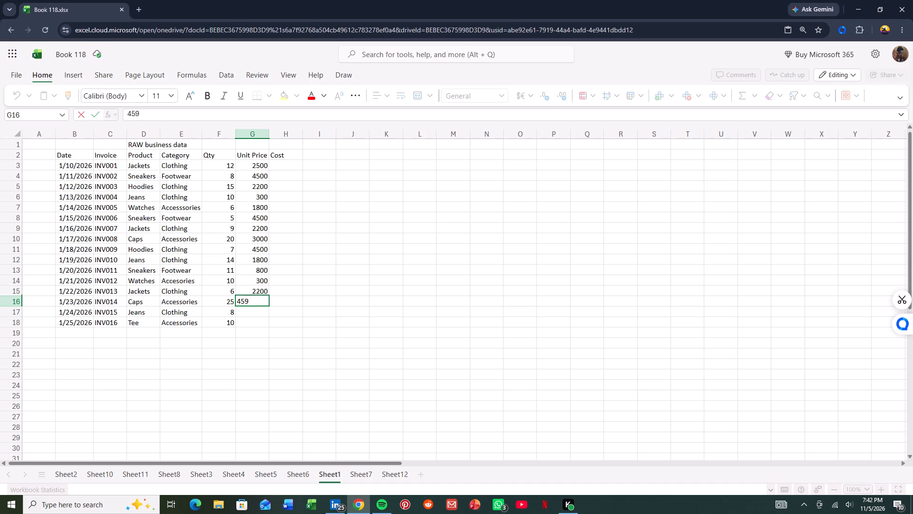
key("BackSpace")
type("00")
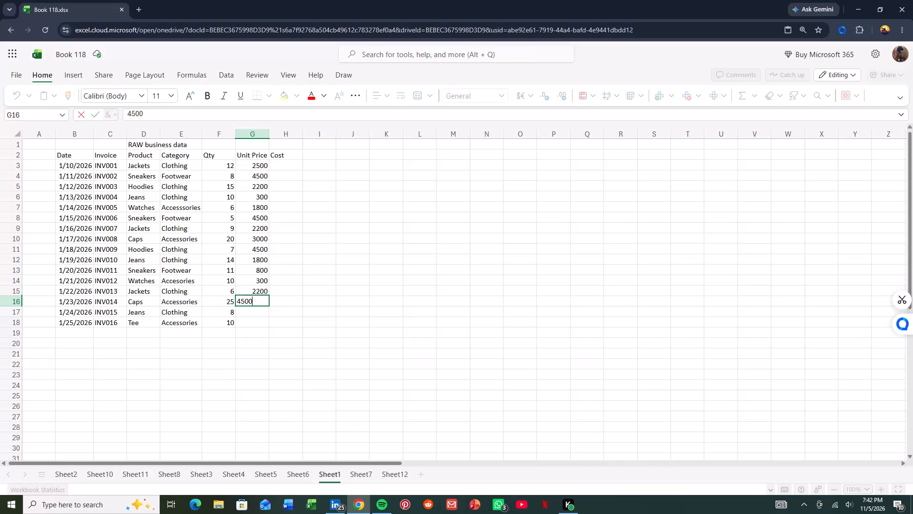
key("Return")
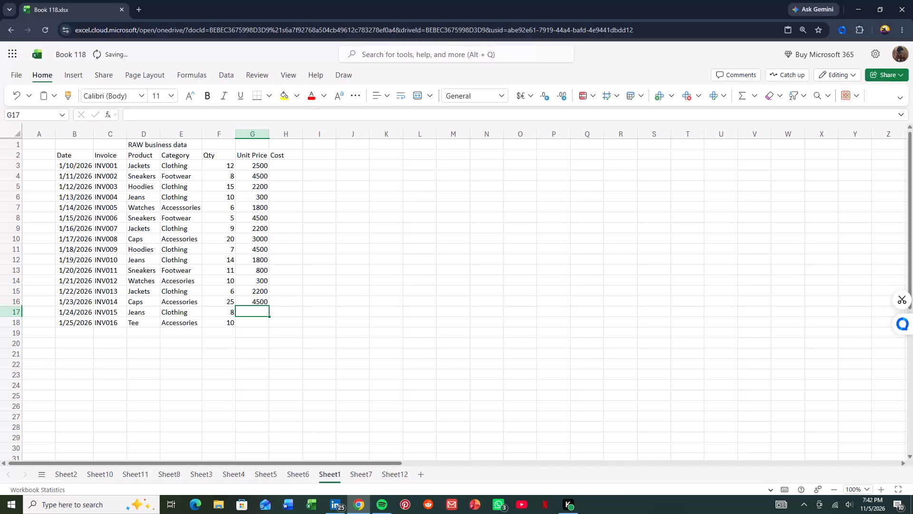
type("3000")
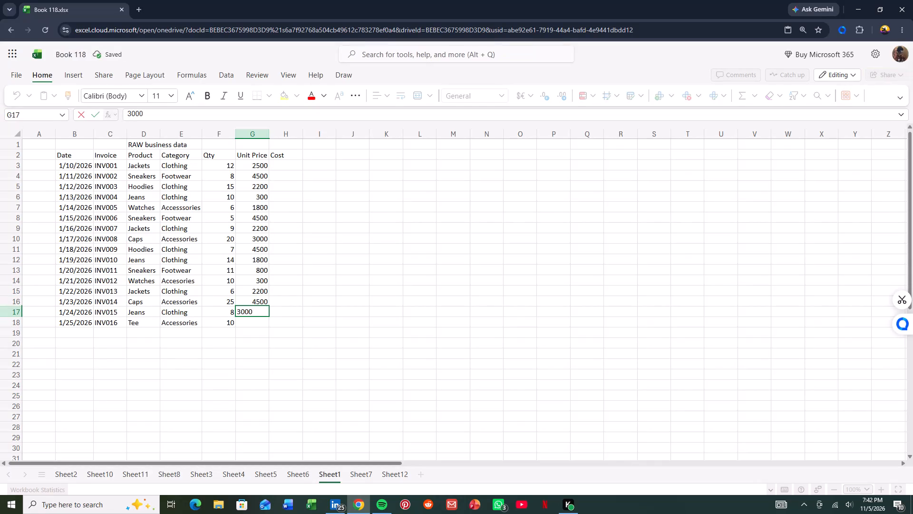
key("Return")
type("800")
Fill the Cost column with 1500, 1800, 1300, 1800 and 900 in cells H3 to H7.
left_click(278, 162)
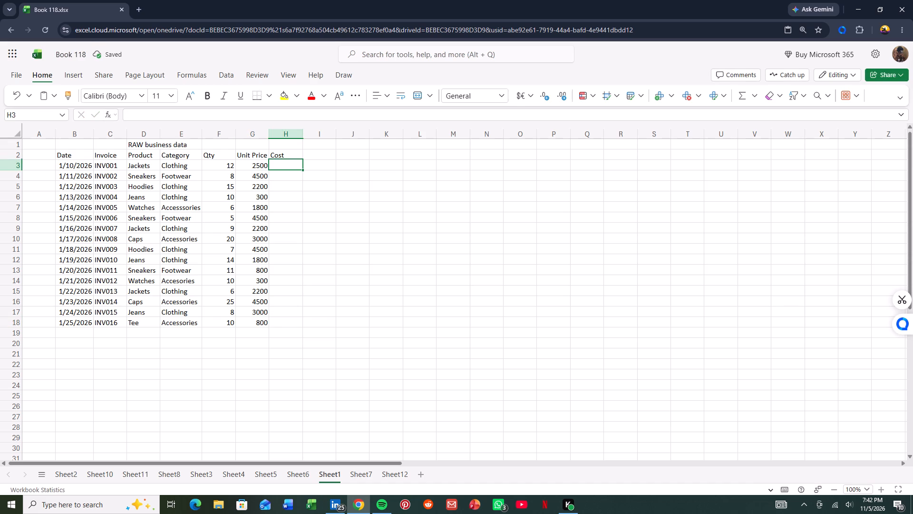
key("1")
type("500")
key("Return")
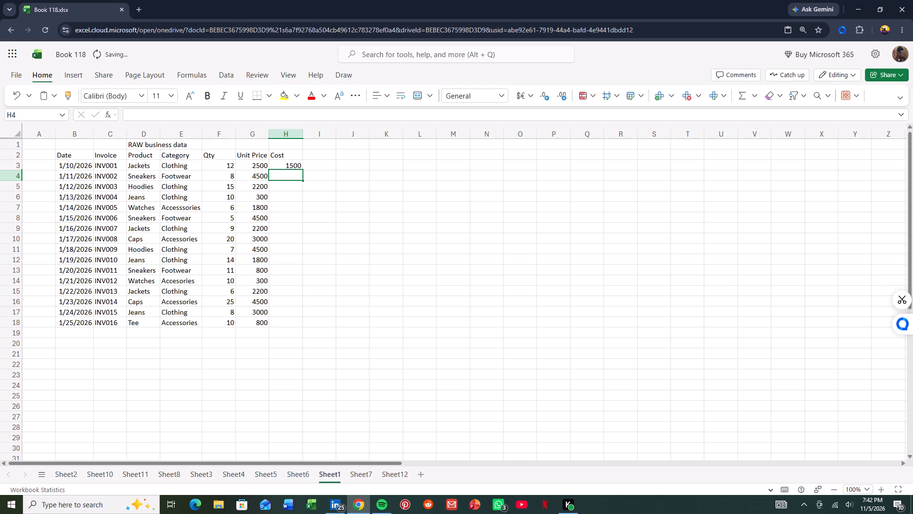
key("1")
type("800")
key("Return")
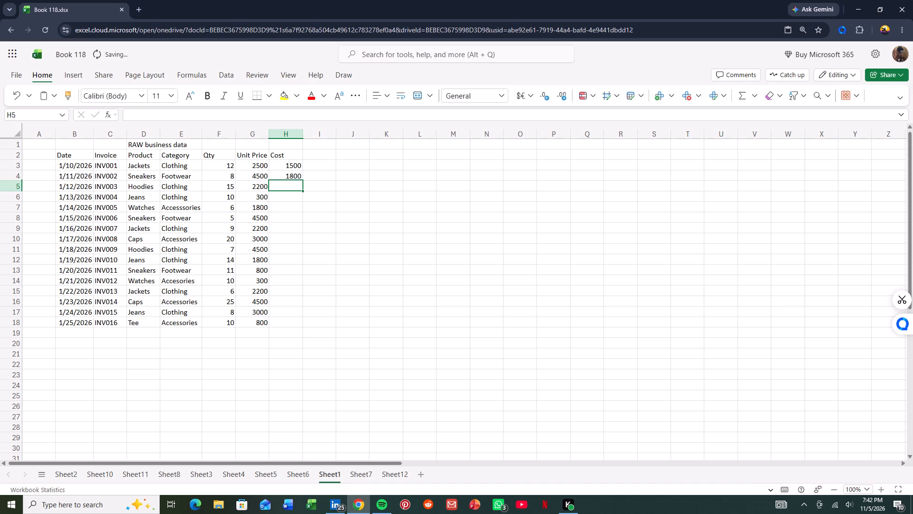
type("1300")
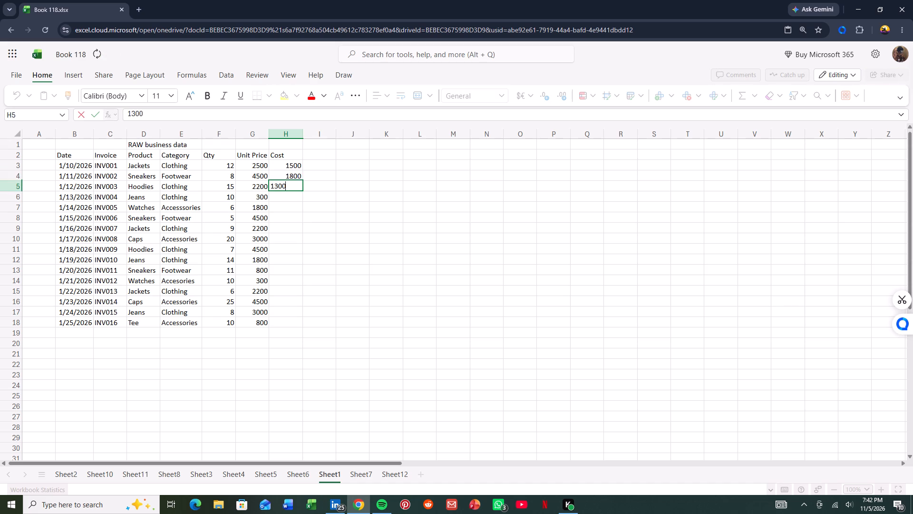
key("Return")
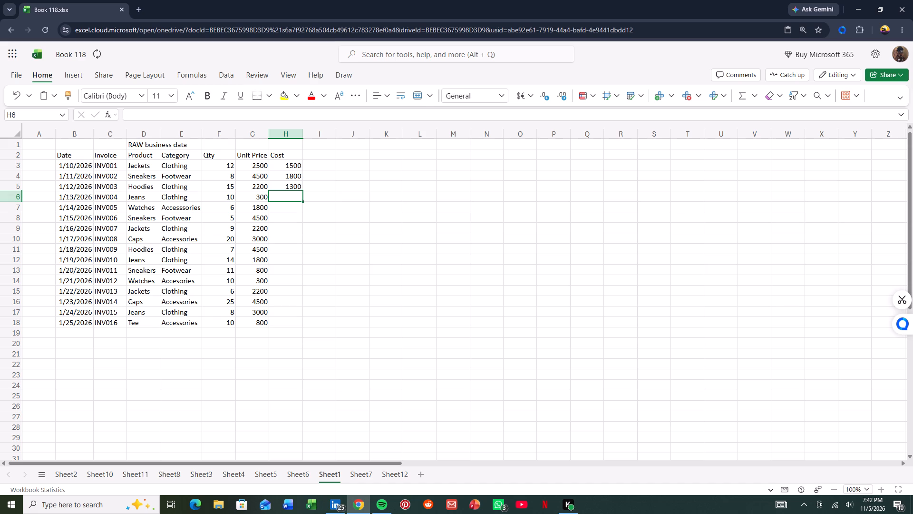
key("1")
type("800")
key("Return")
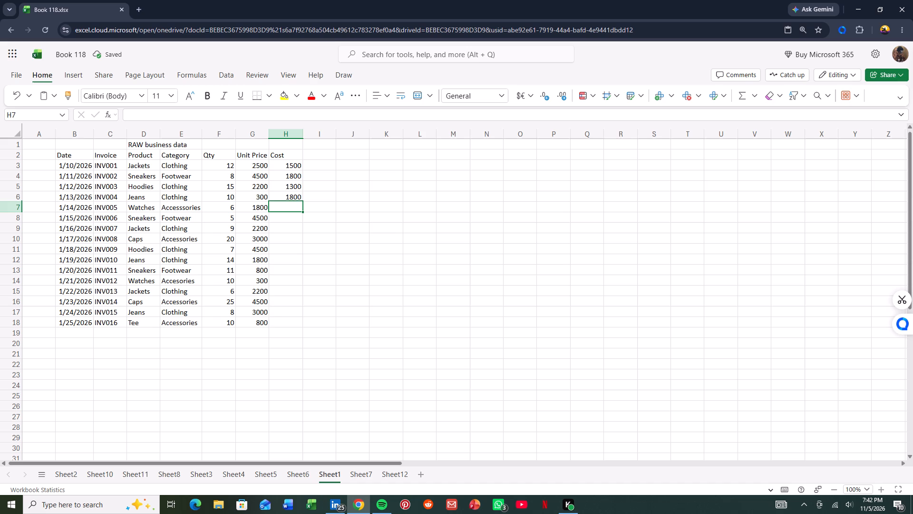
type("900")
key("Return")
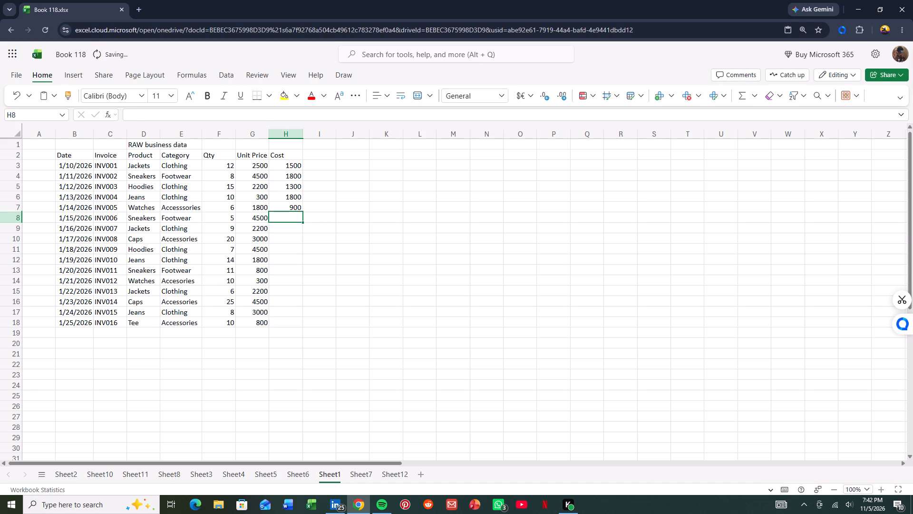
Continue the Cost column with 2800, 1500, 350 and 1300 in cells H8 to H11.
key("2")
type("800")
key("Return")
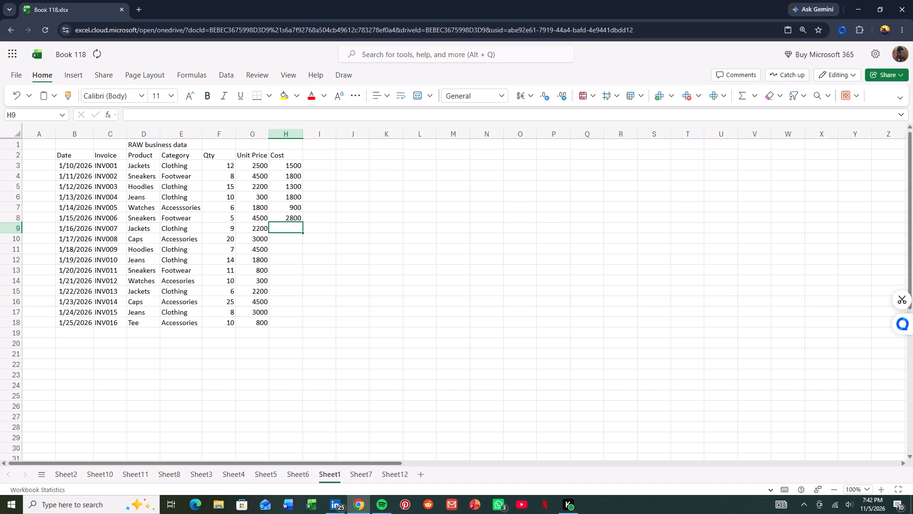
key("1")
type("500")
key("Return")
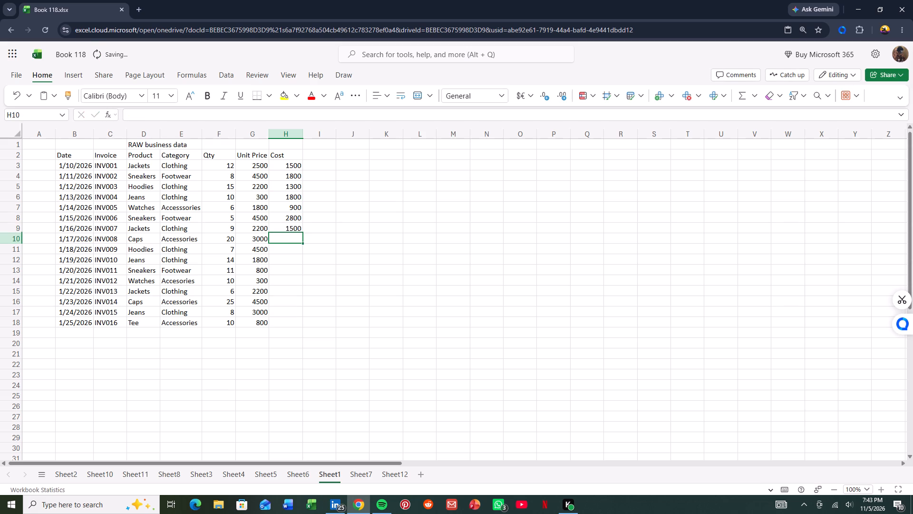
type("35")
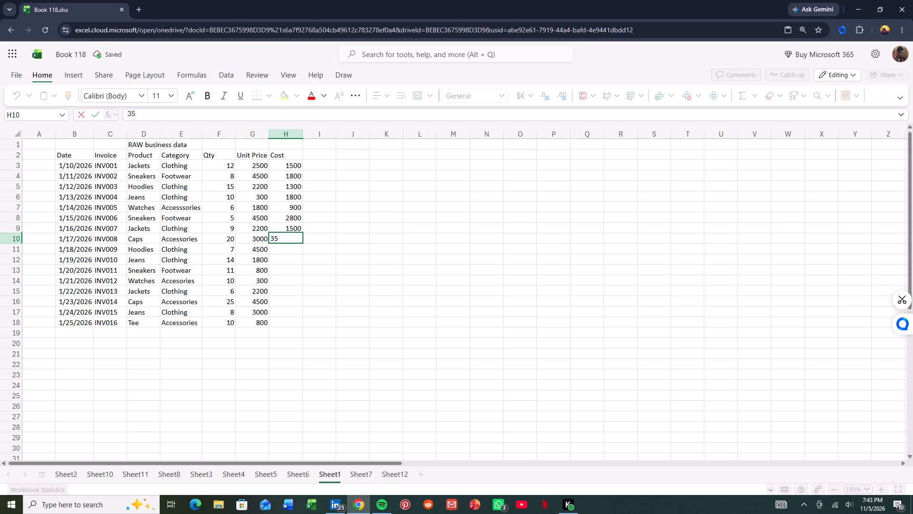
key("0")
key("Return")
type("1300")
key("Return")
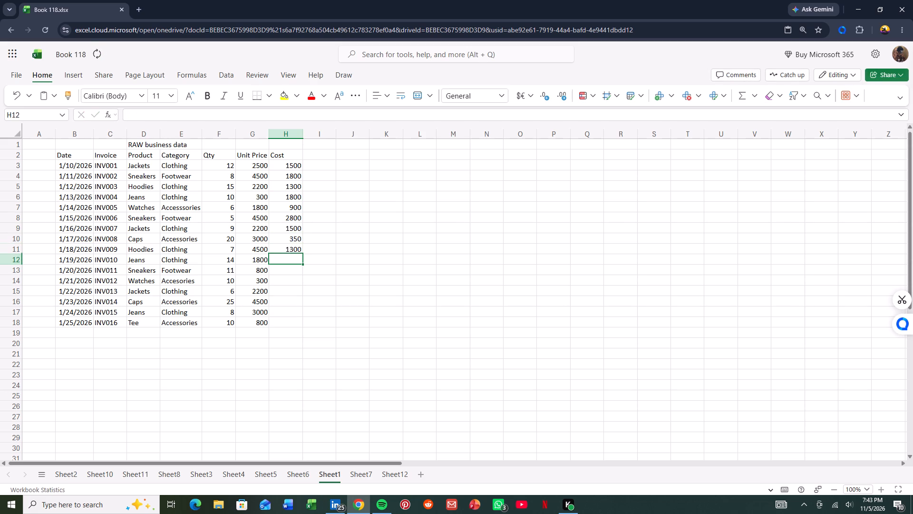
Continue the Cost column with 1800, 2800, 900 and 1500 in cells H12 to H15.
key("1")
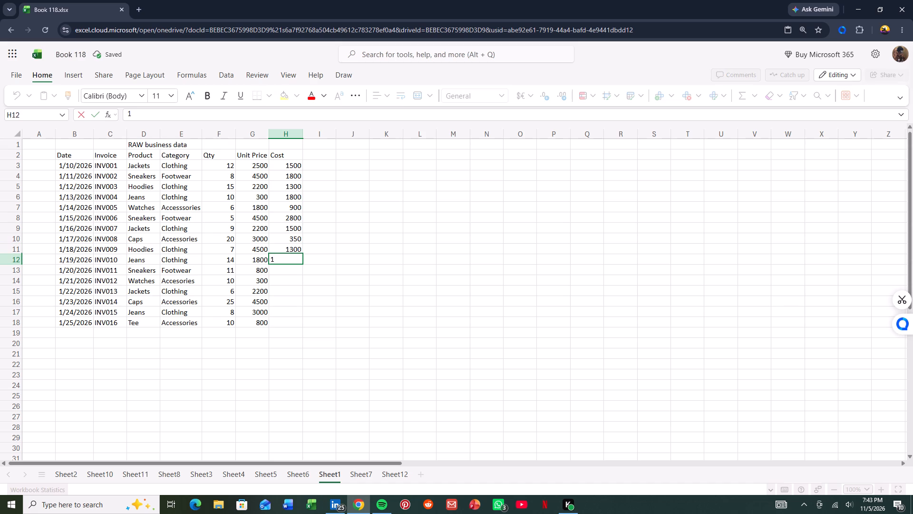
type("800")
key("Return")
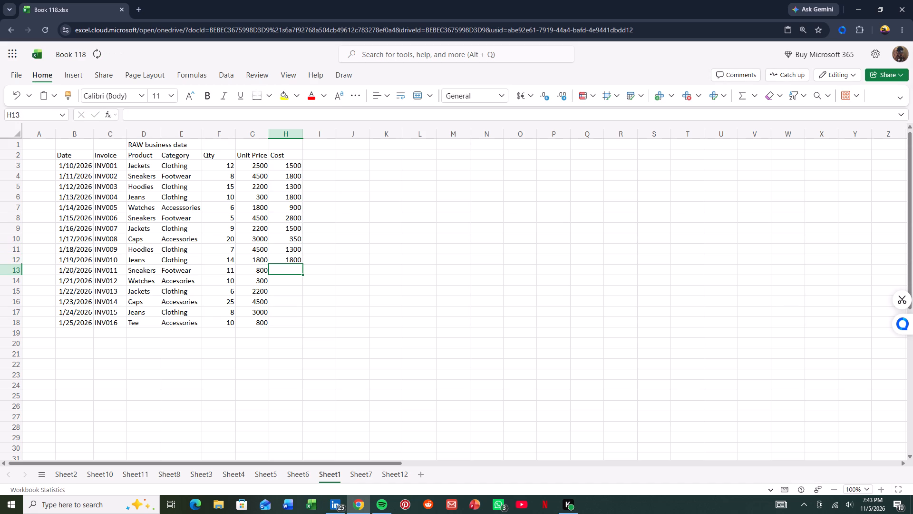
key("2")
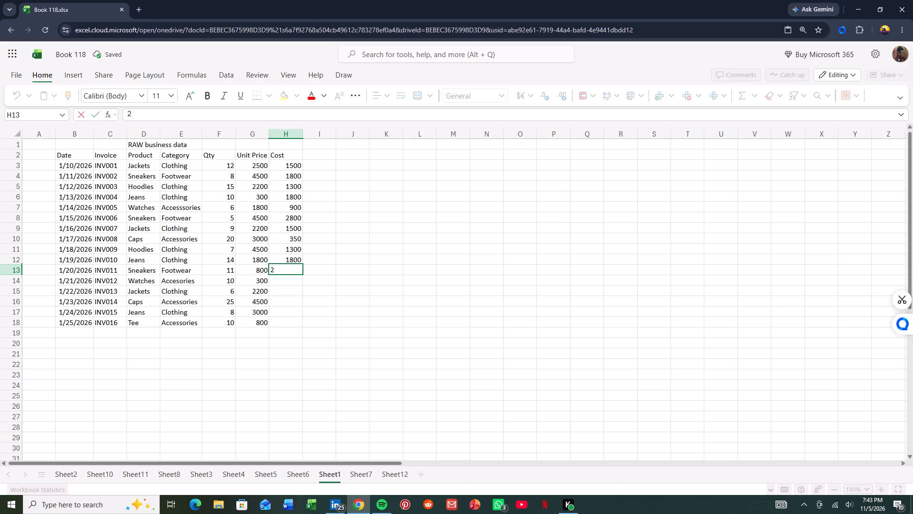
type("800")
key("Return")
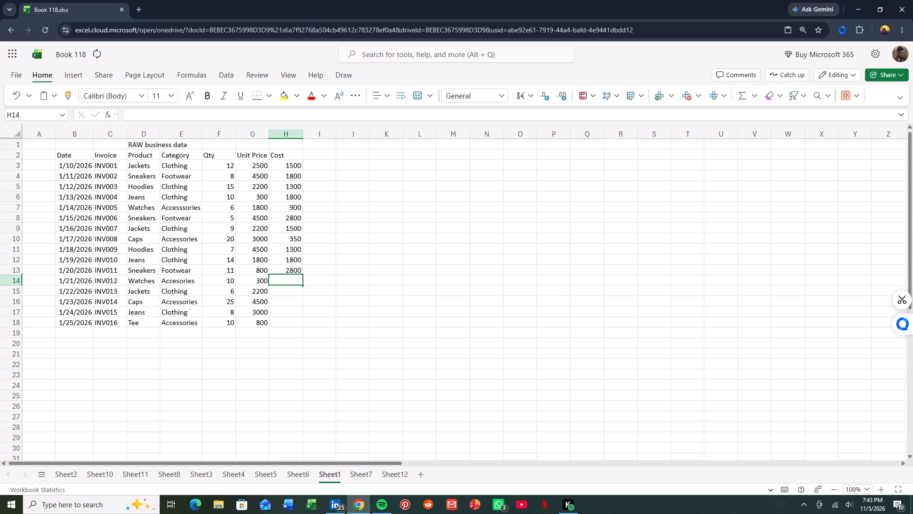
type("900")
key("Return")
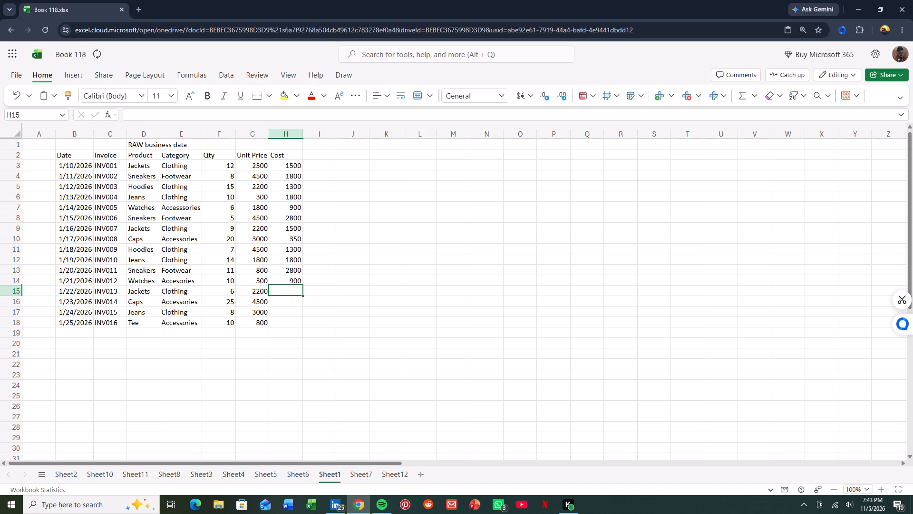
type("1500")
key("Return")
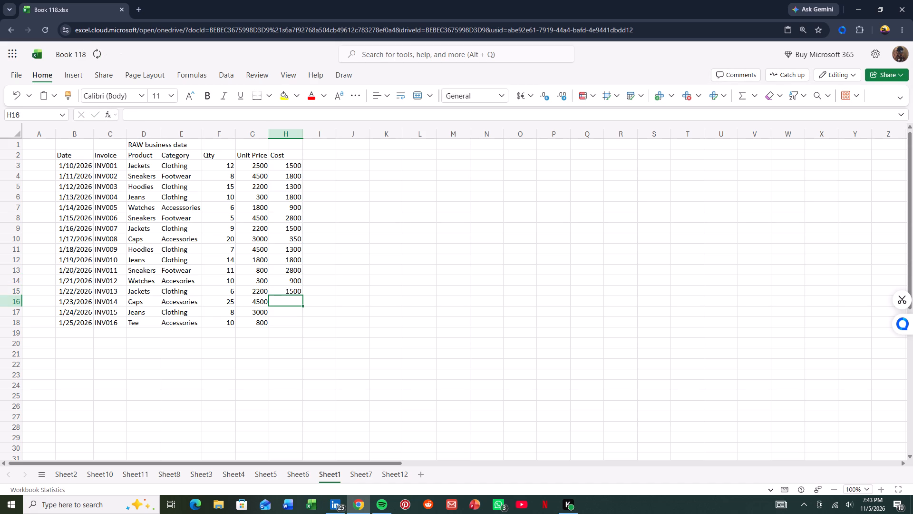
Complete the Cost column with 350, 1800 and 900 in cells H16 to H18.
type("35")
key("0")
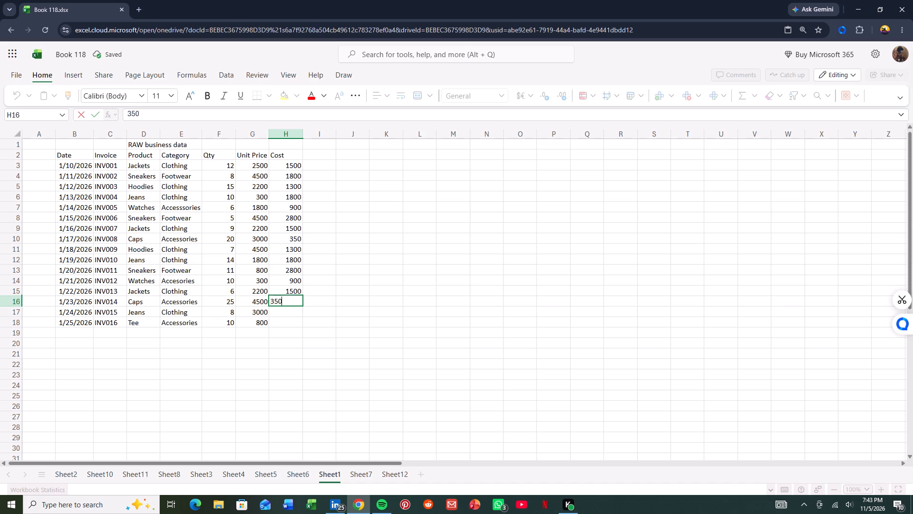
key("Return")
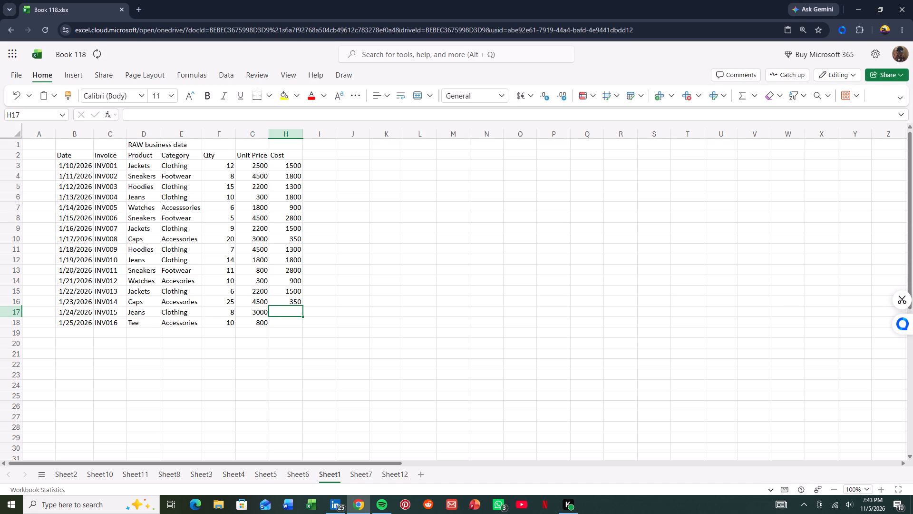
key("1")
type("800")
key("Return")
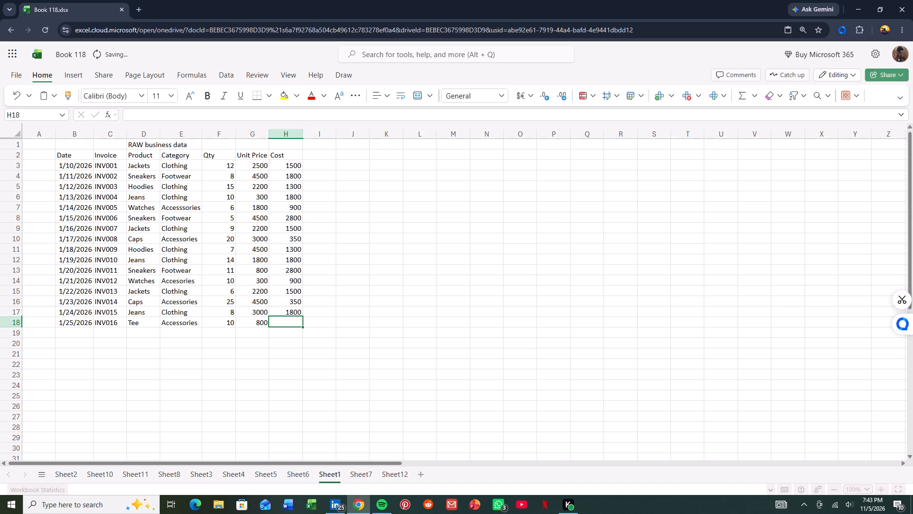
type("900")
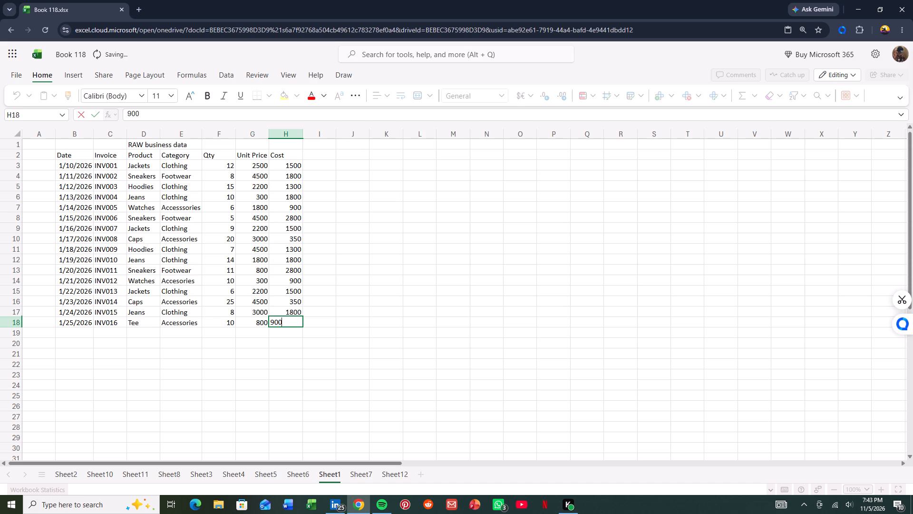
left_click(352, 251)
Switch the workbook to full-screen view.
scroll(130, 153, "up", 1)
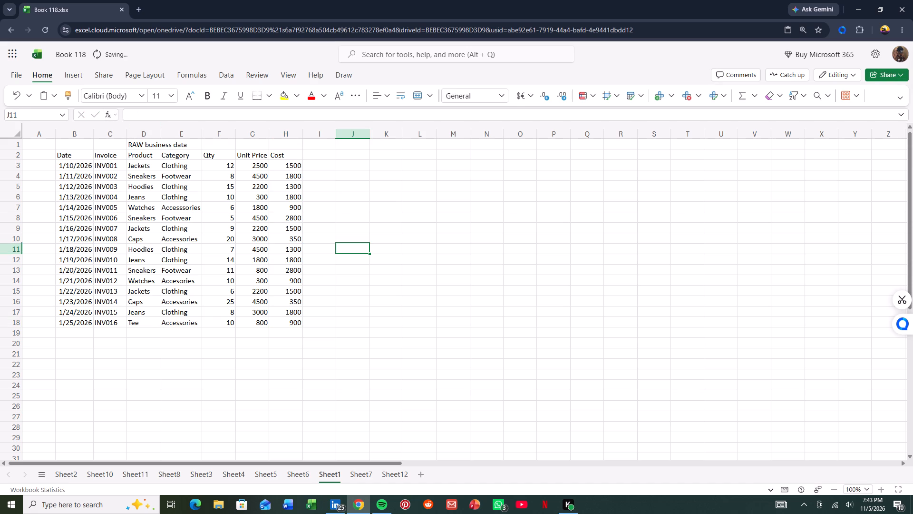
scroll(130, 153, "up", 1)
left_click(899, 486)
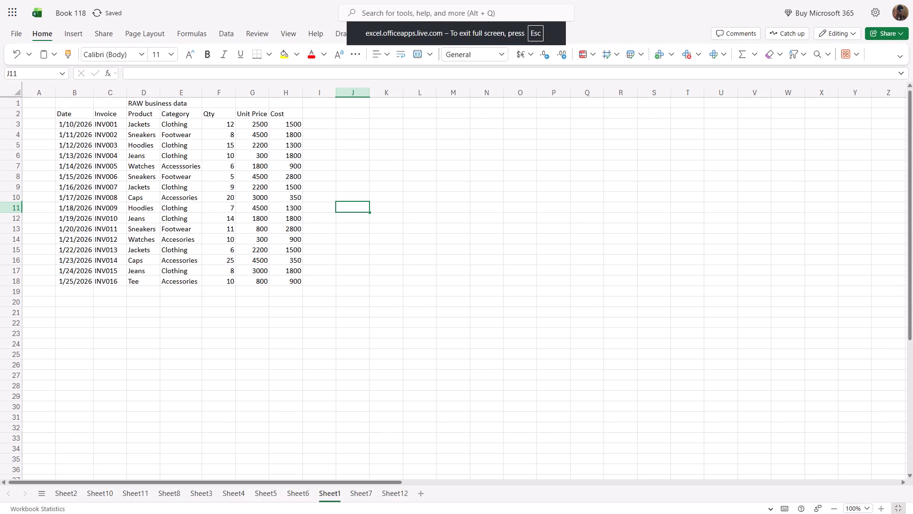
Make the "RAW business data" title in row 1 bold.
left_click_drag(127, 106, 176, 107)
right_click(176, 107)
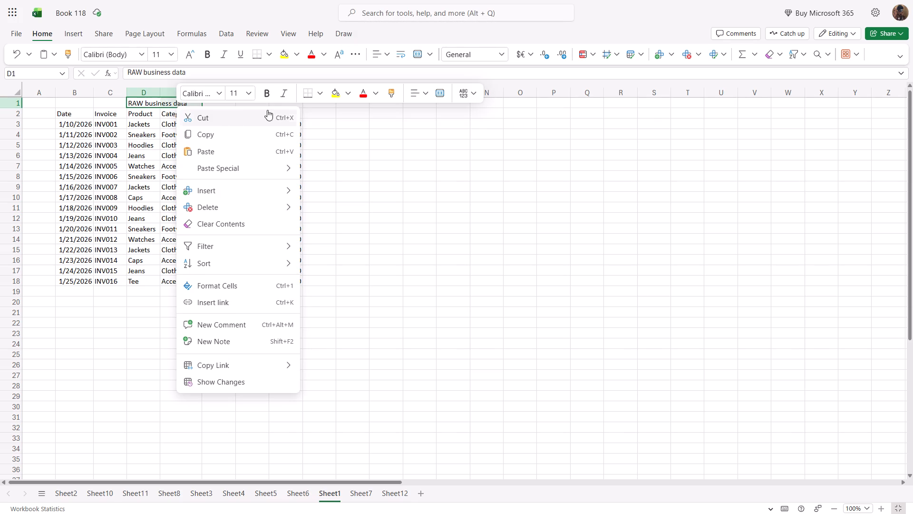
left_click(267, 94)
Convert the range B1:H19 into a table with headers.
left_click_drag(67, 107, 298, 288)
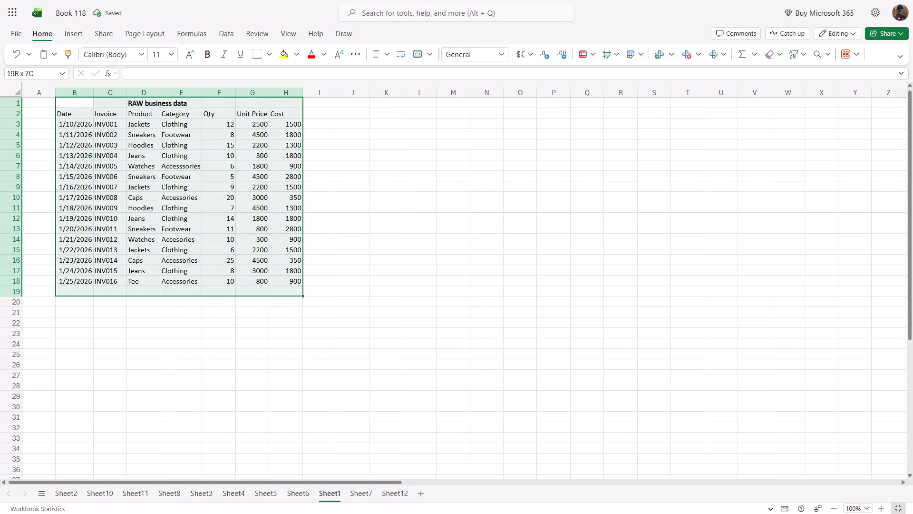
left_click_drag(298, 288, 299, 288)
key("ctrl+l")
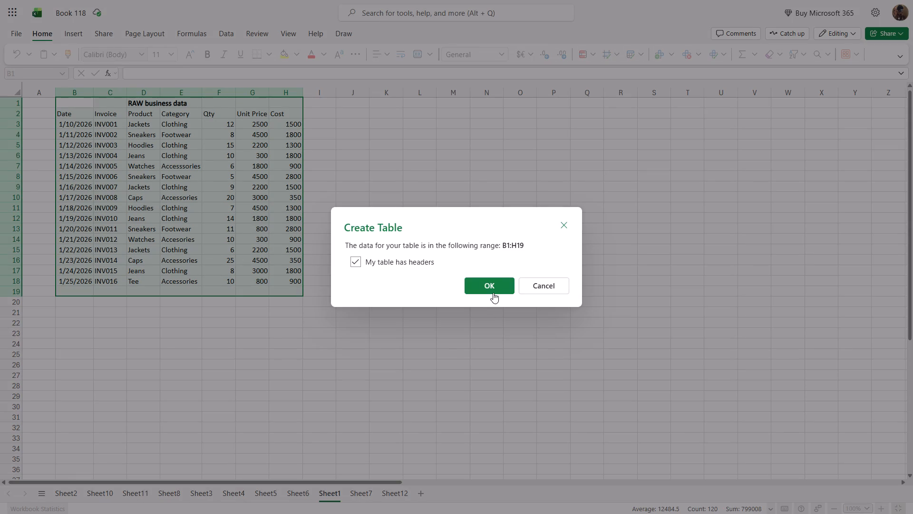
left_click(492, 291)
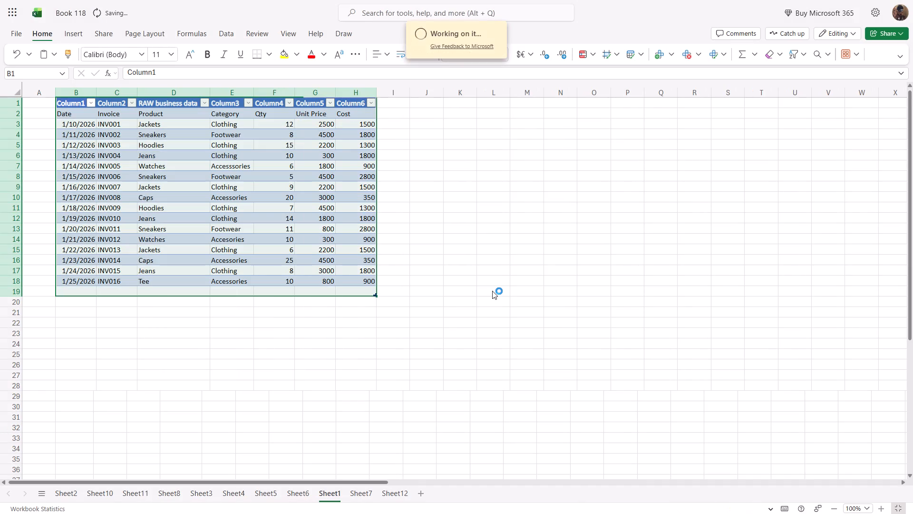
scroll(368, 362, "up", 2)
left_click(368, 361)
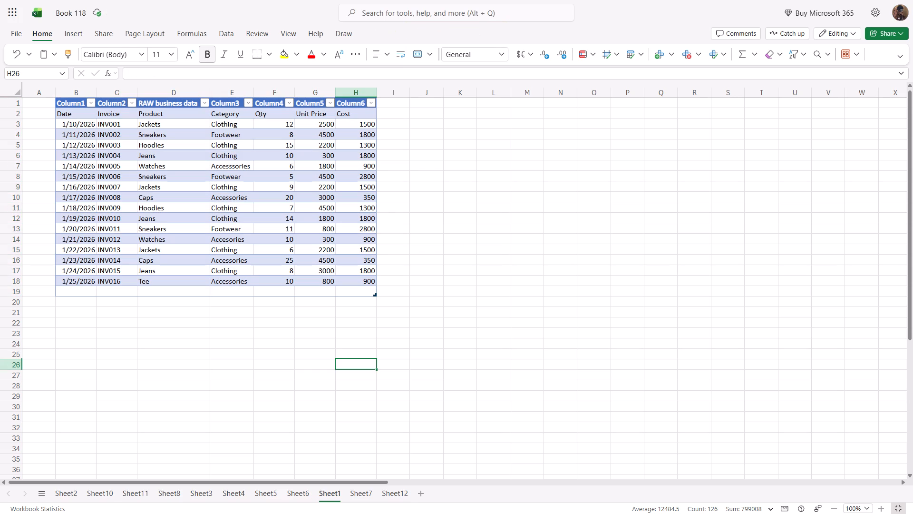
scroll(382, 239, "up", 4)
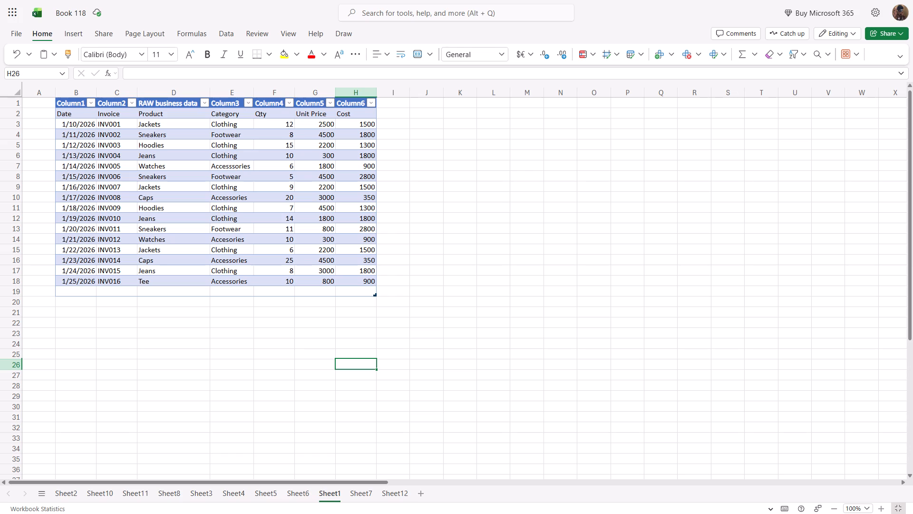
Total the Cost column in cell H19 with the formula =SUM(H3:H18).
left_click(490, 125)
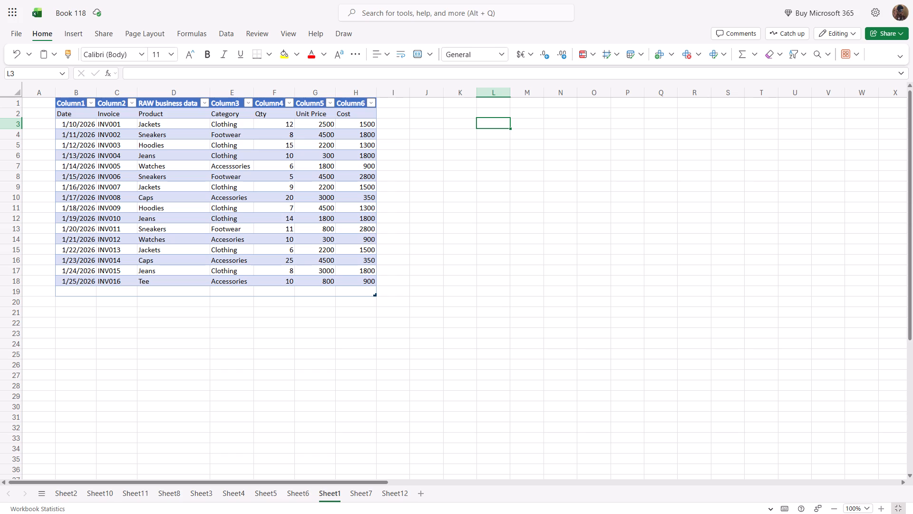
left_click_drag(352, 123, 367, 128)
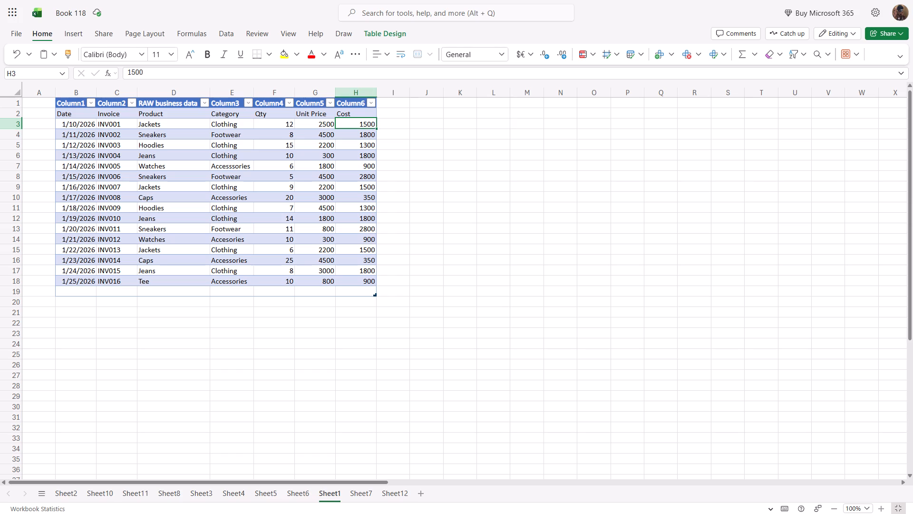
left_click(440, 165)
left_click(343, 294)
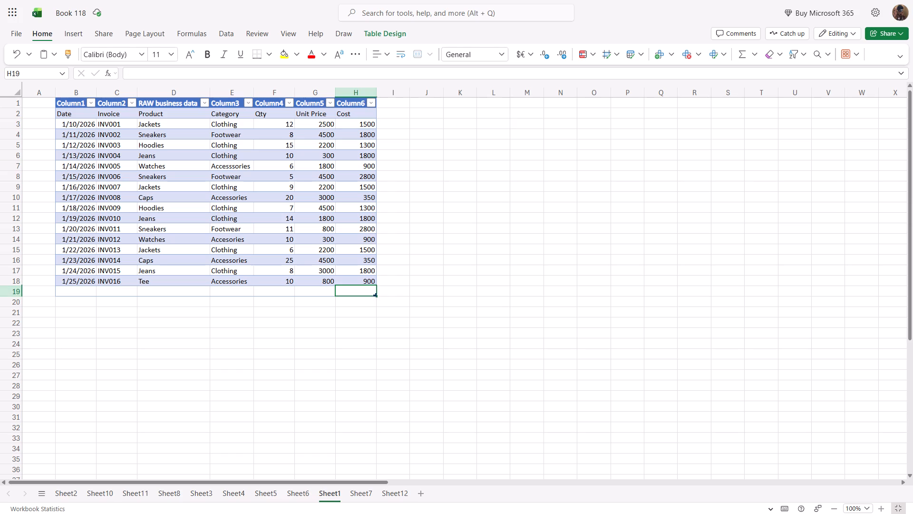
key("equal")
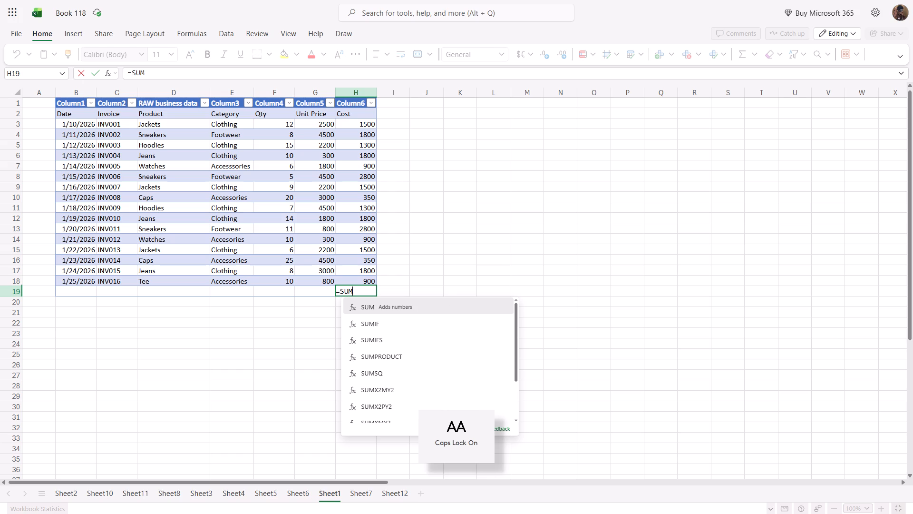
key("shift+parenleft")
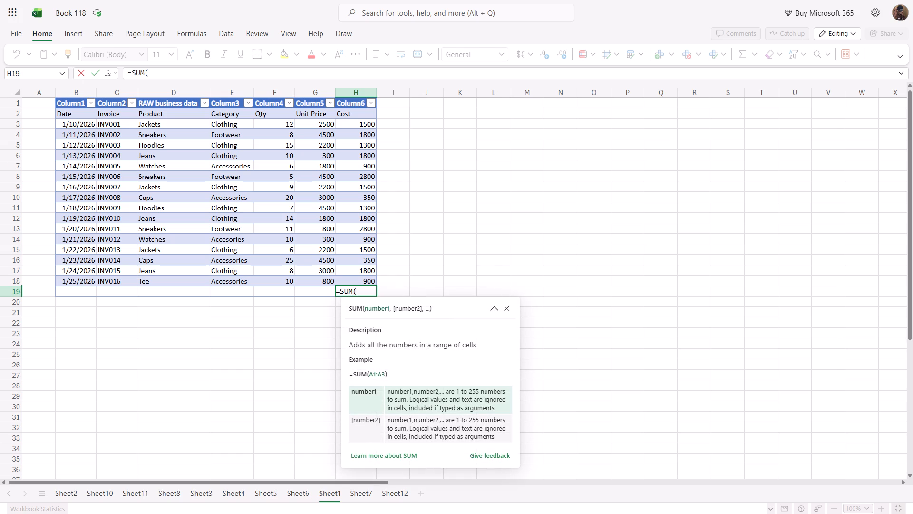
left_click_drag(354, 125, 366, 282)
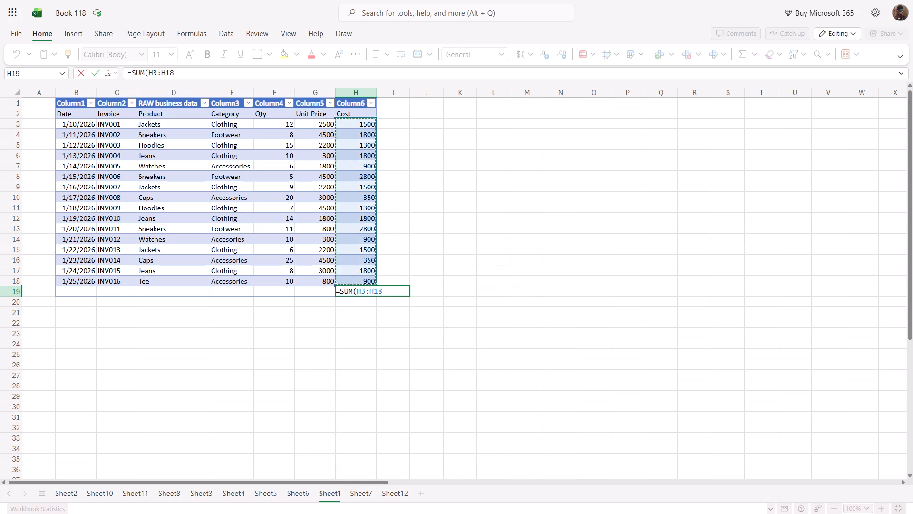
key("shift+parenright")
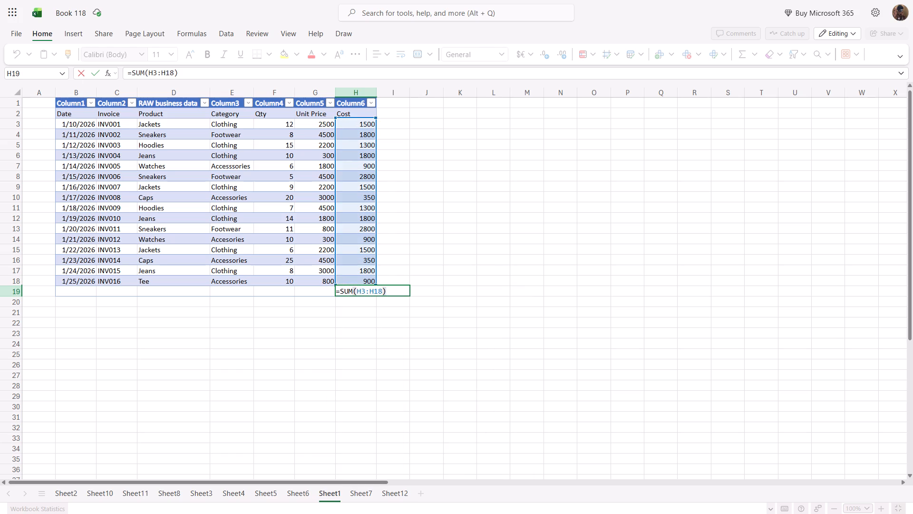
key("Return")
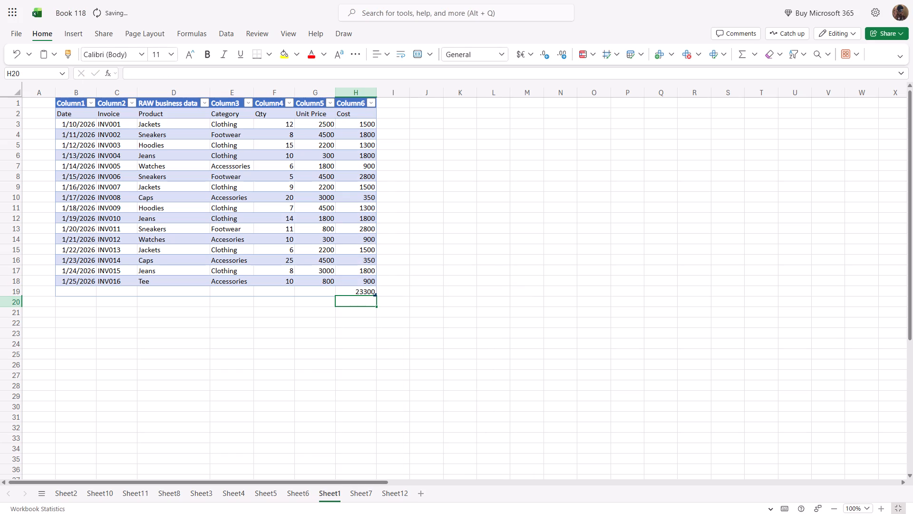
Total the Unit Price column in cell G19 with the formula =SUM(G3:G18).
left_click(303, 293)
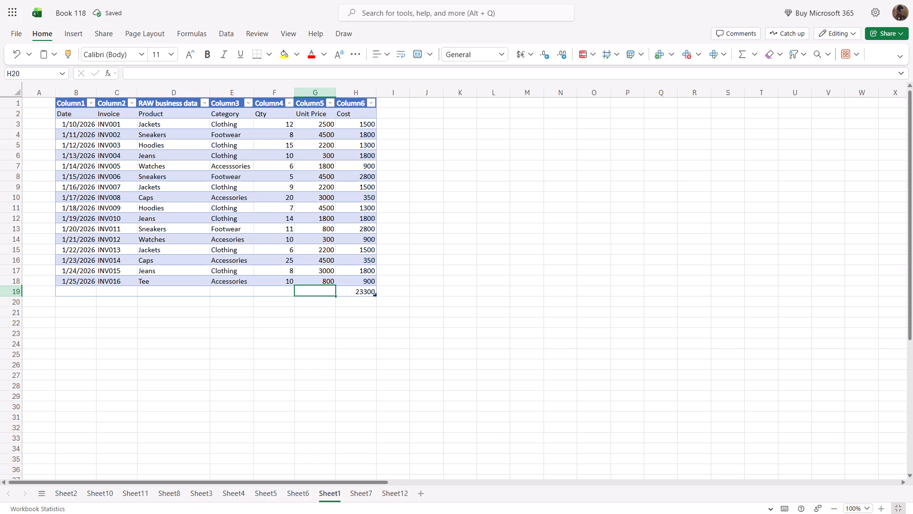
type("=SUM")
key("shift+parenleft")
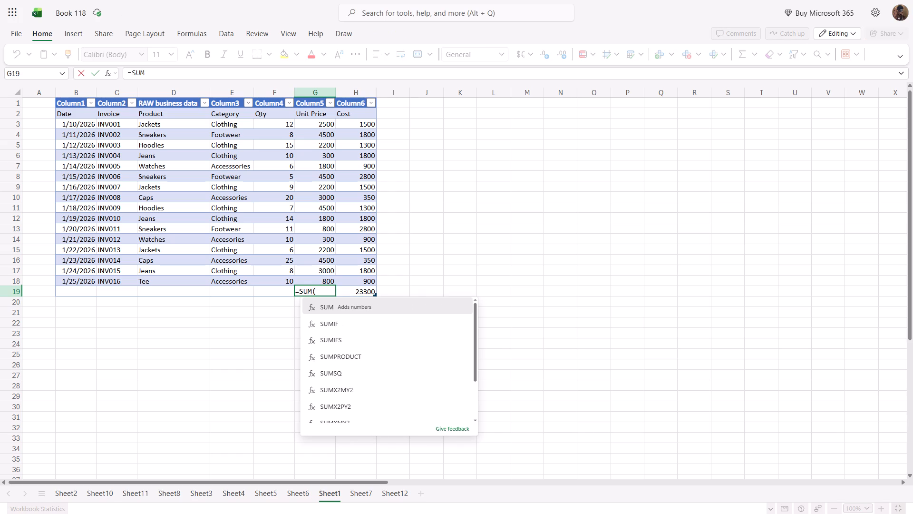
left_click_drag(310, 124, 320, 278)
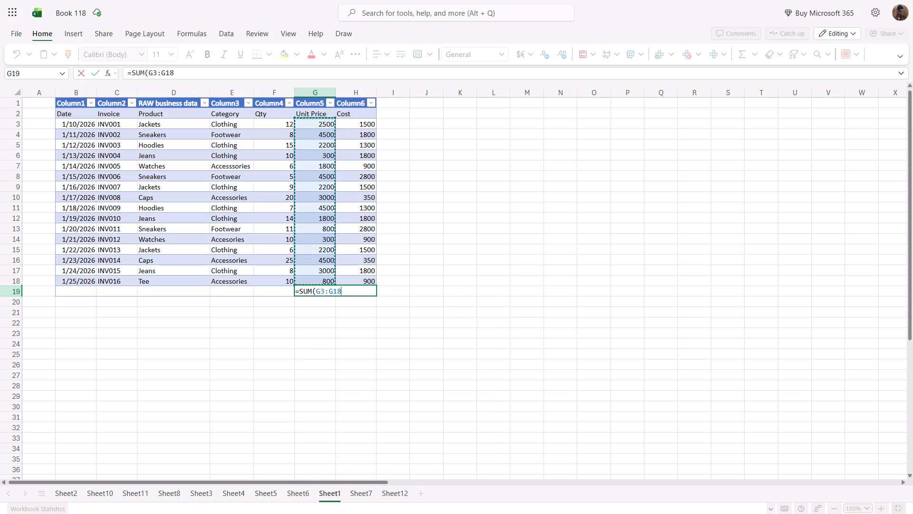
key("shift+parenright")
key("Return")
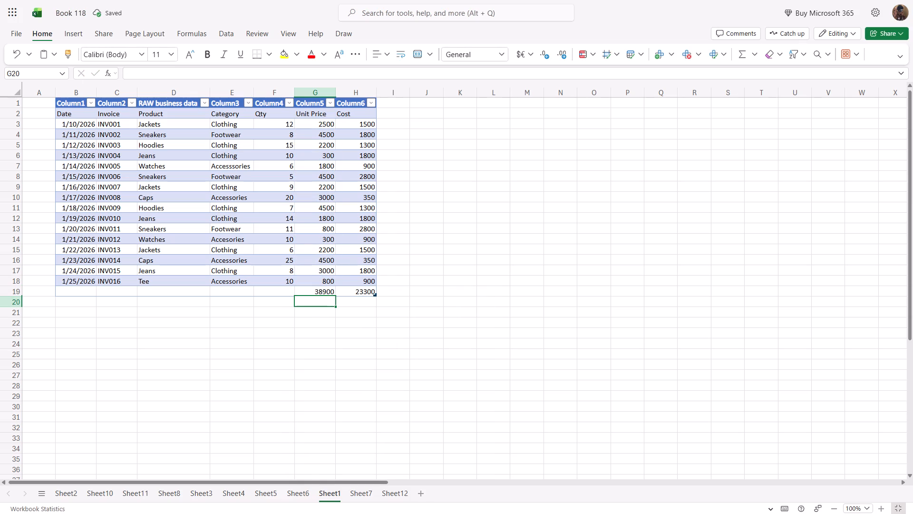
left_click(240, 388)
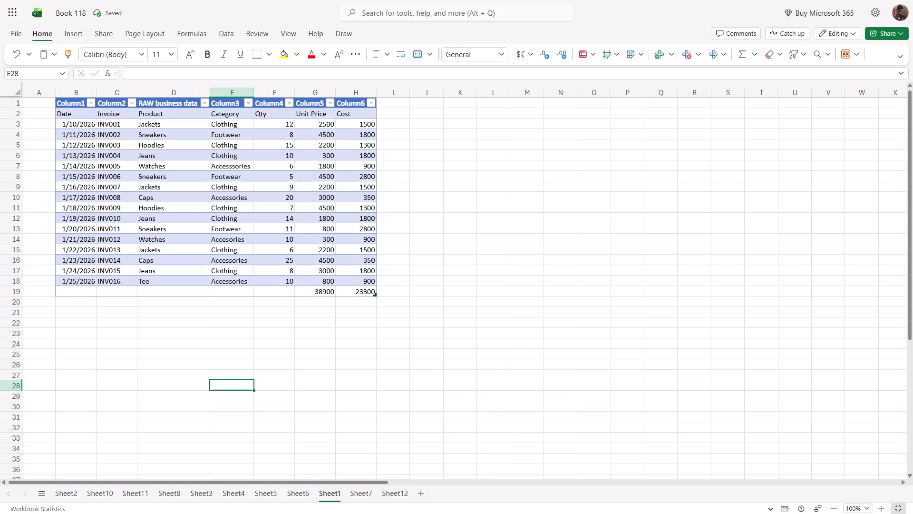
Enter the title "Management Accounting Report" in cell L2, beside the raw data table.
left_click(479, 112)
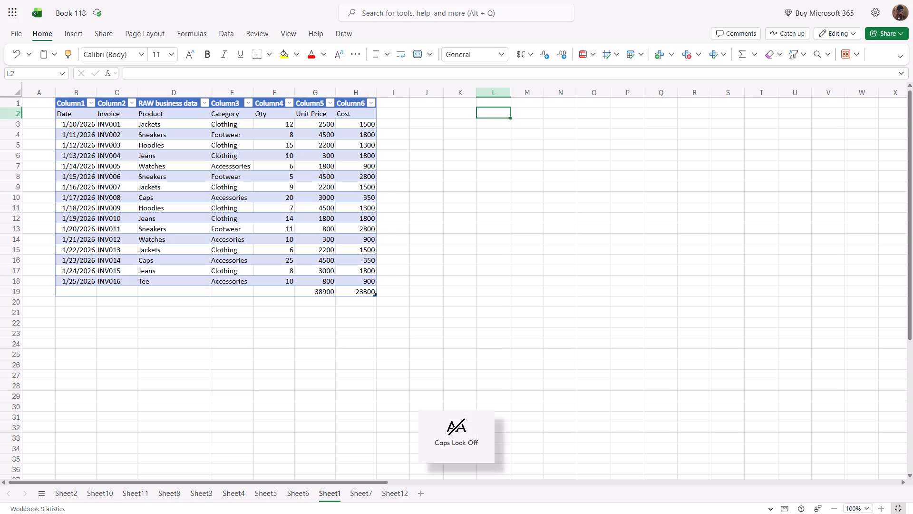
key("m")
type("anagemn")
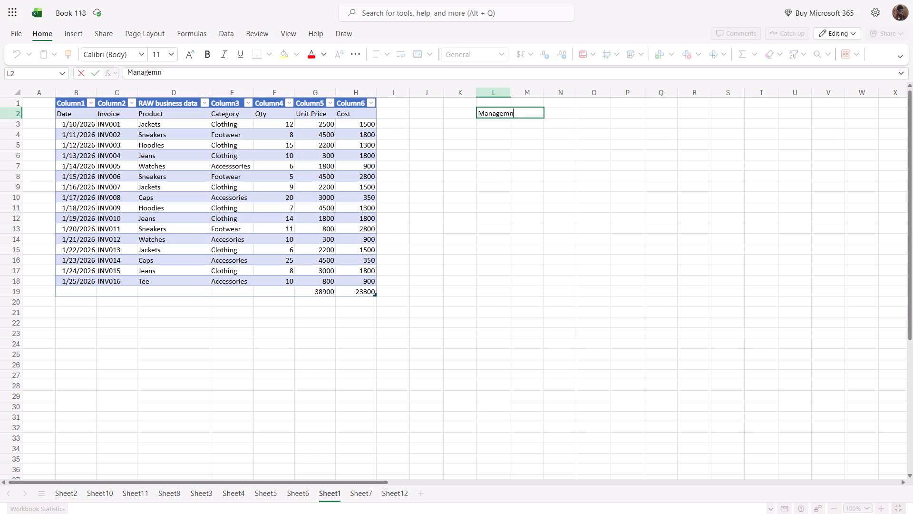
key("BackSpace")
type("ent")
key("space")
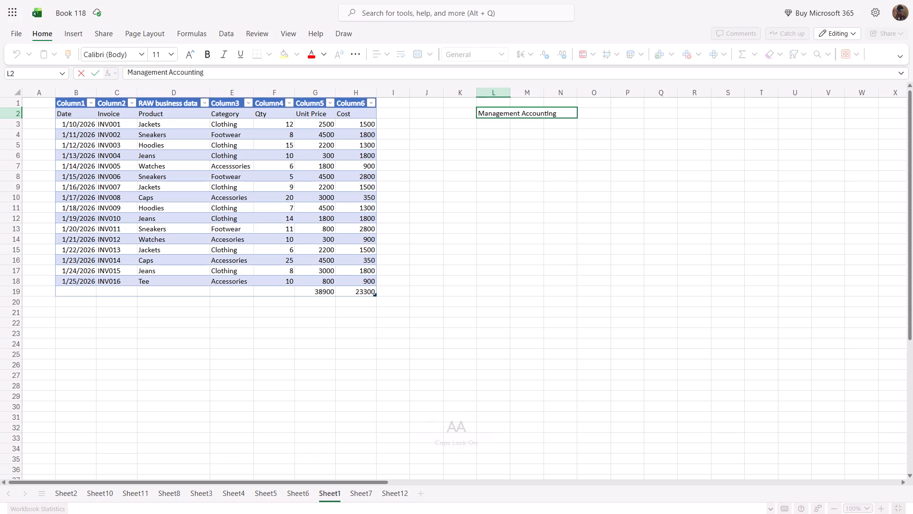
key("r")
key("e")
type("port")
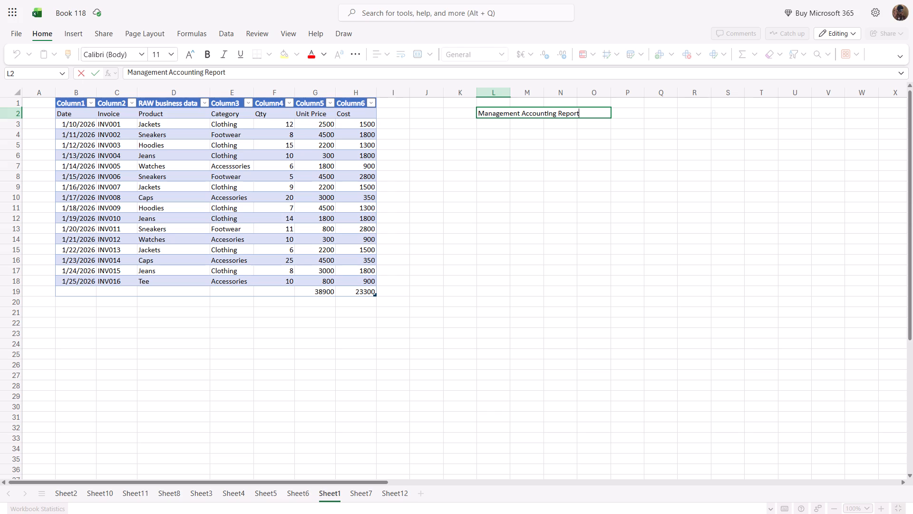
left_click(493, 134)
Add the report headings "Expense" in cell K3 and "Amount" in cell O3.
left_click(444, 122)
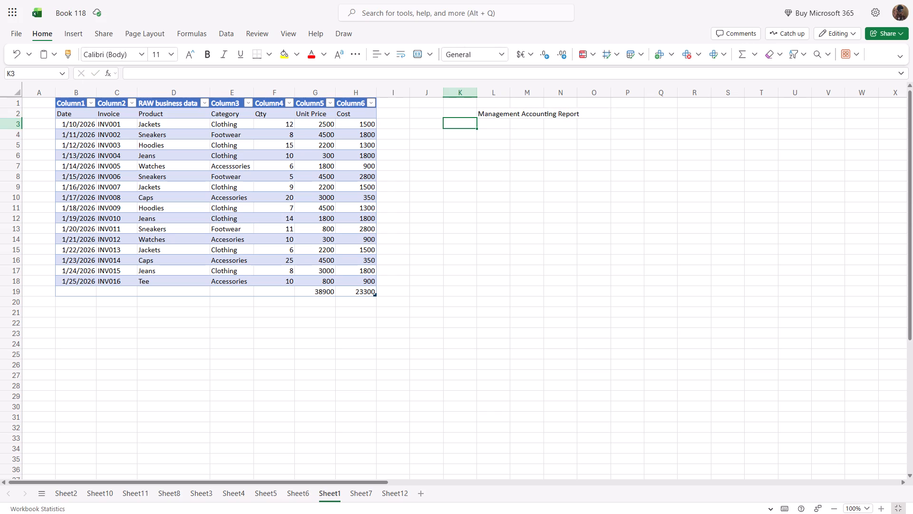
type("xpense")
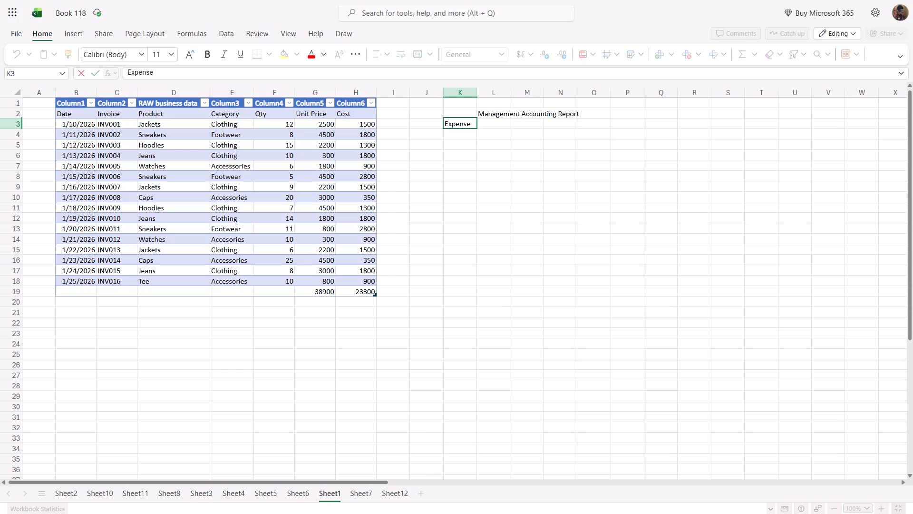
left_click(569, 125)
left_click(591, 125)
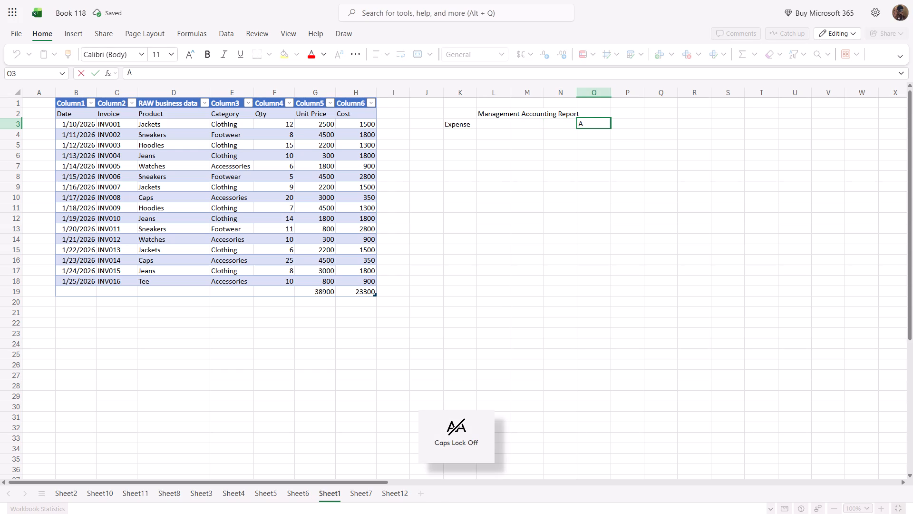
type("mount")
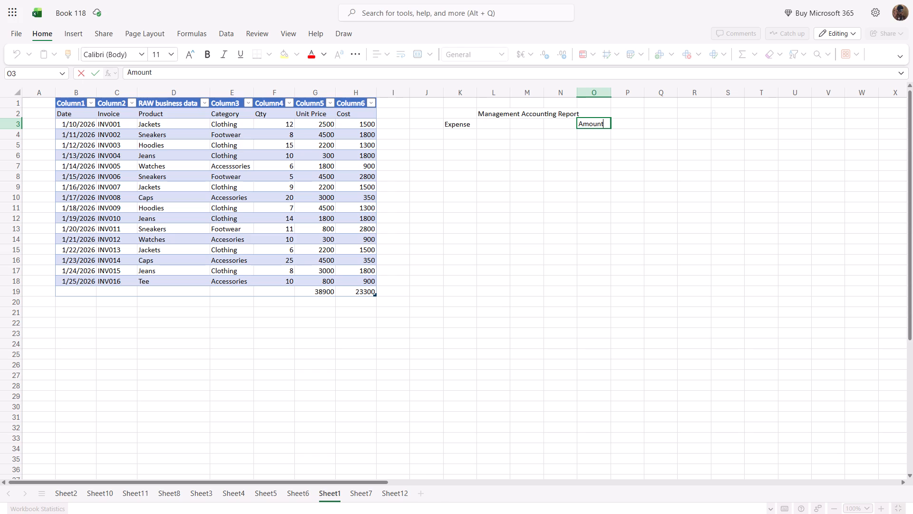
List the expenses "Rent" and "Electricity" in cells K4 and K5 under the Expense heading.
left_click(456, 137)
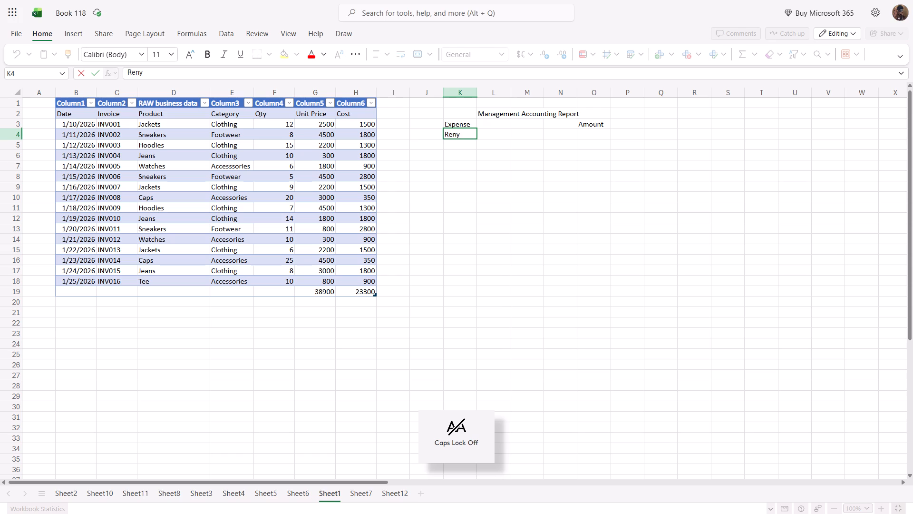
key("BackSpace")
key("t")
key("Return")
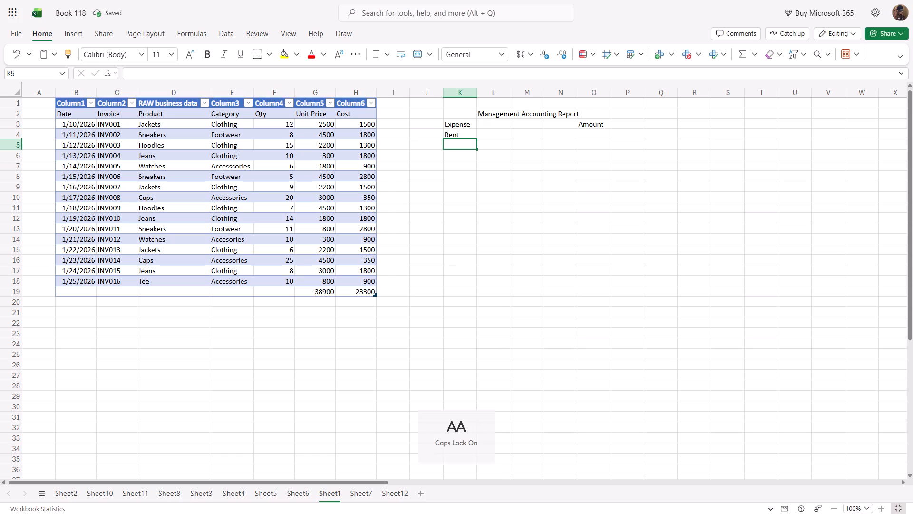
key("e")
type("lectric")
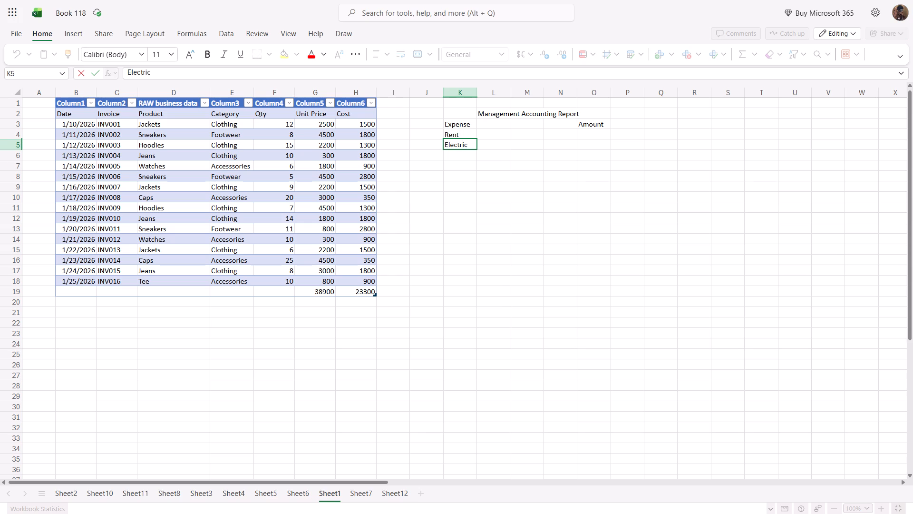
type("ity")
key("Return")
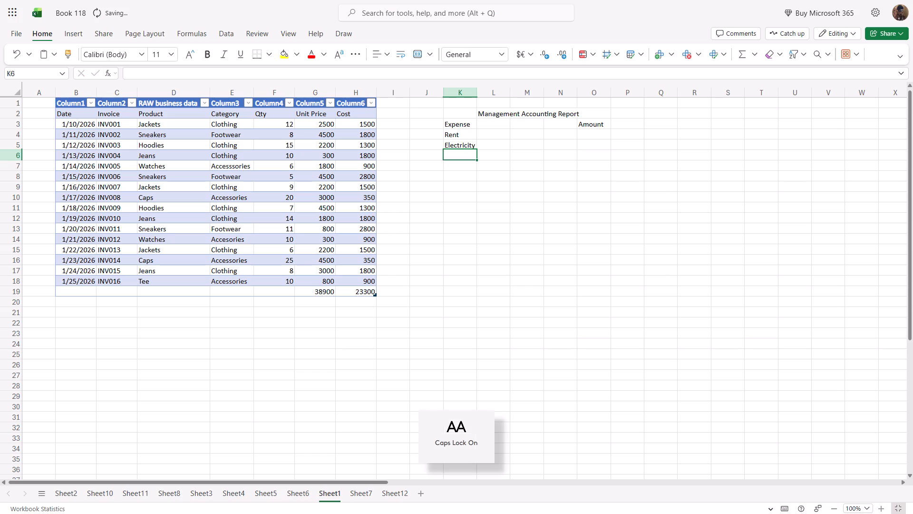
Add "Internet" in cell K6 as the next expense, with only its first letter capitalised.
type("IN")
type("TERS")
key("BackSpace")
type("NE")
key("BackSpace")
key("BackSpace")
key("BackSpace")
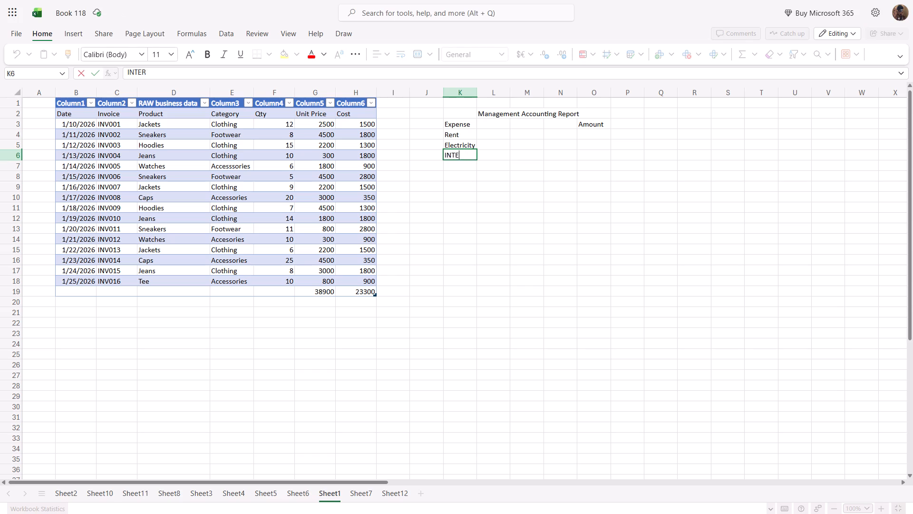
key("BackSpace")
key("BackSpace")
key("BackSpace")
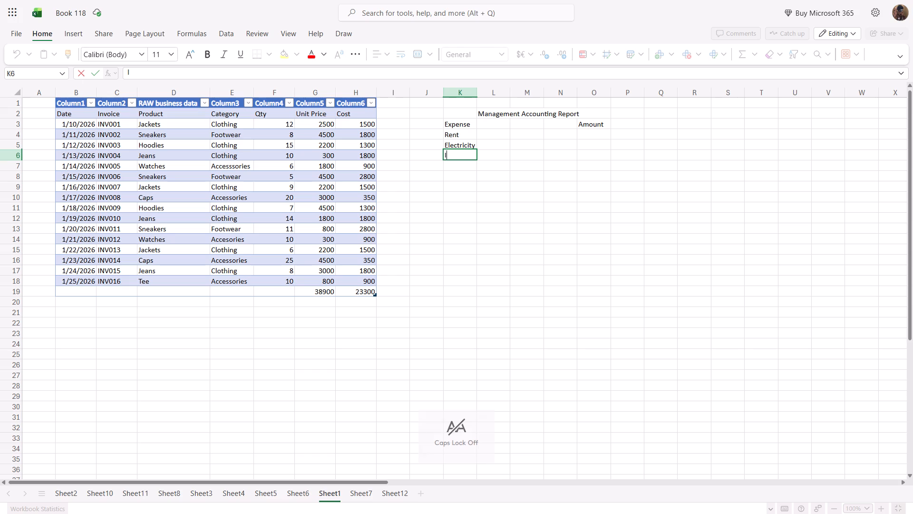
type("nterne")
key("t")
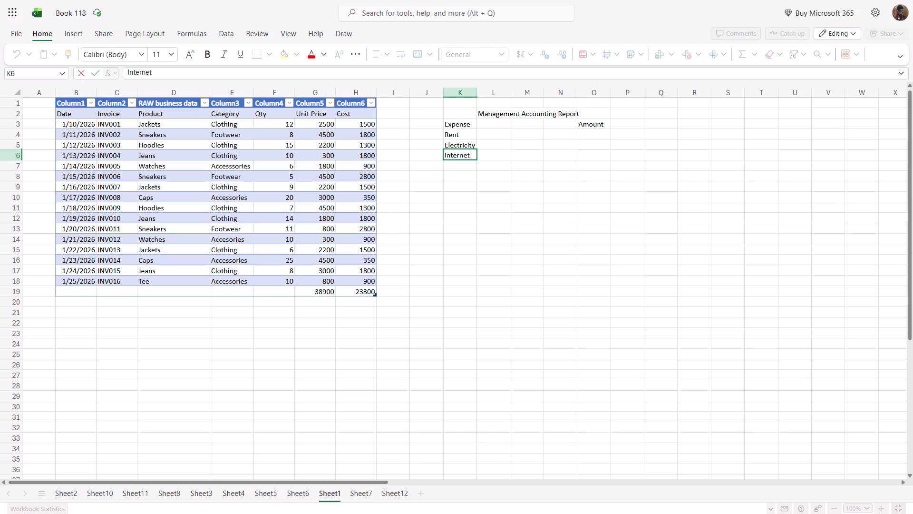
key("Return")
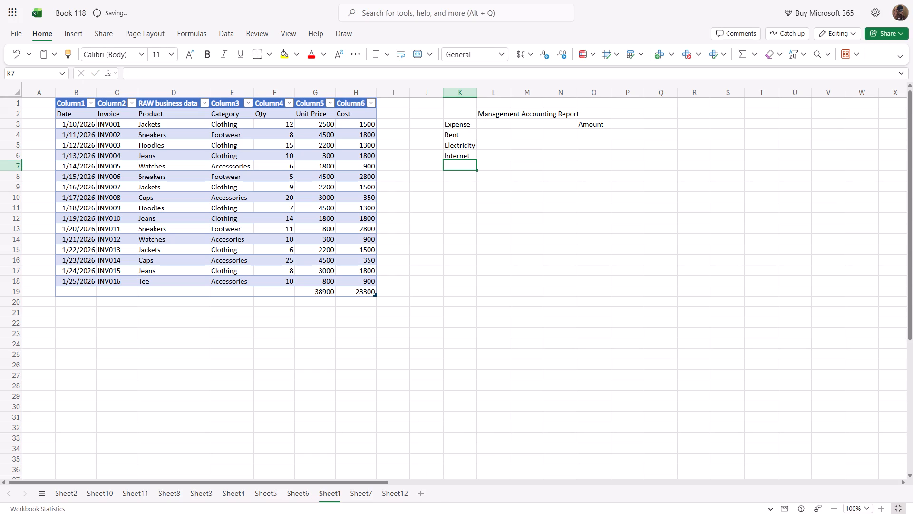
Continue the expense list with "Transport", "Salaries" and "Marketing" in cells K7 to K9.
key("t")
type("ransport")
key("Return")
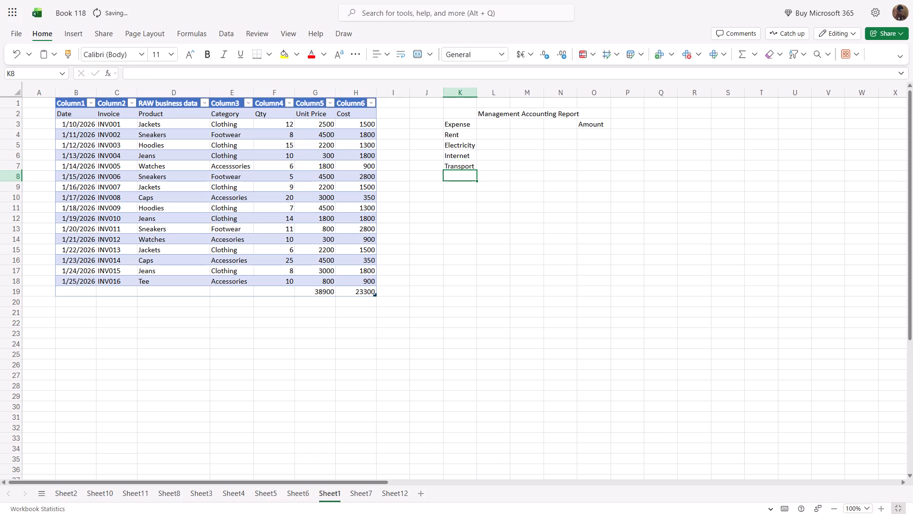
key("s")
type("alaries")
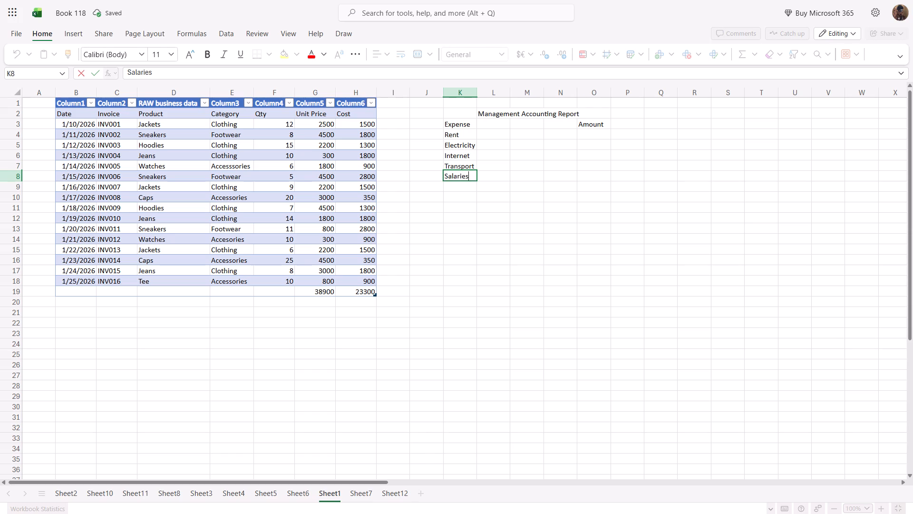
key("Return")
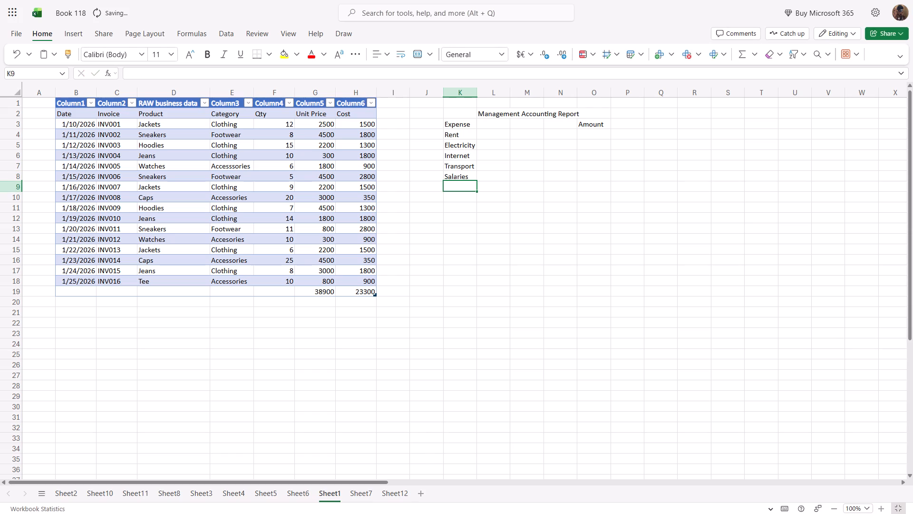
key("m")
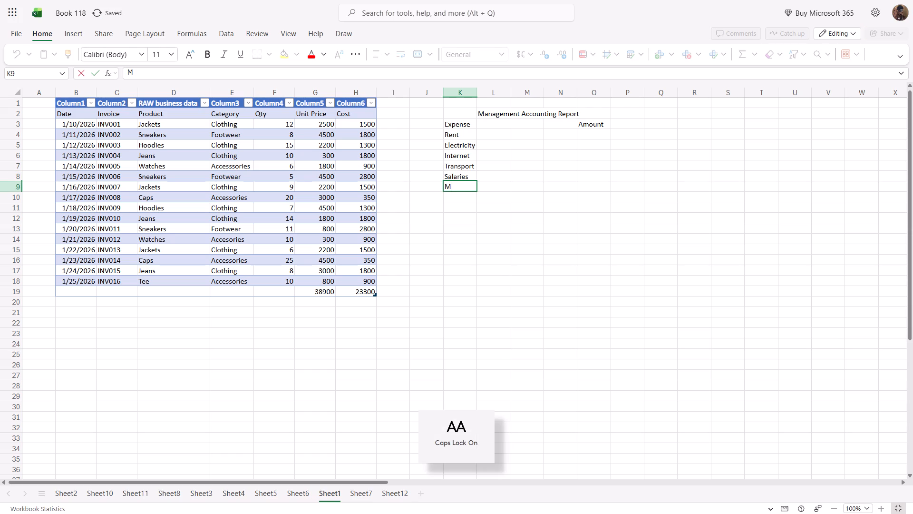
type("arketing")
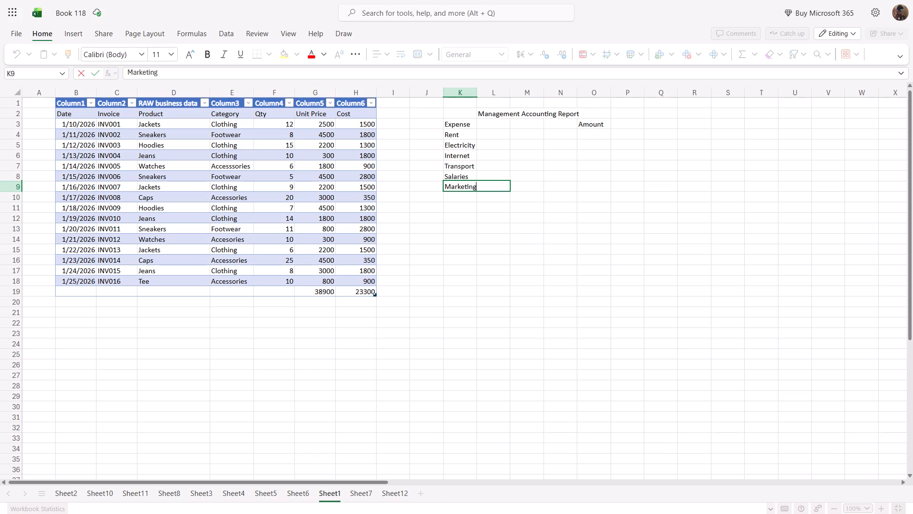
key("Return")
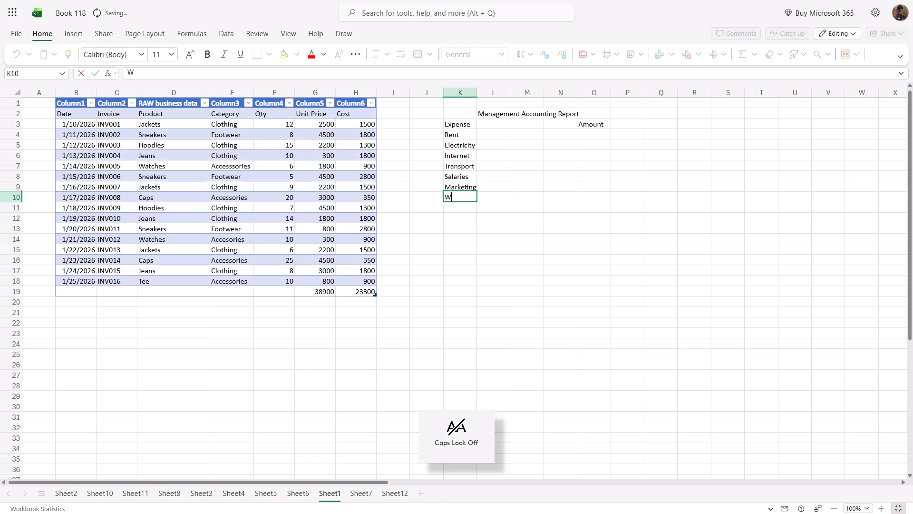
Finish entering "Water" in cell K10 as the last item in the expense list.
type("ater")
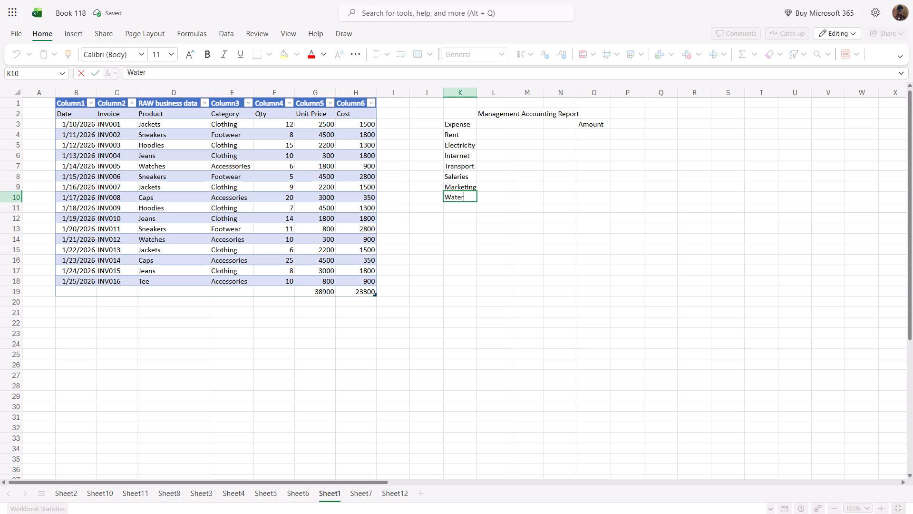
left_click(508, 128)
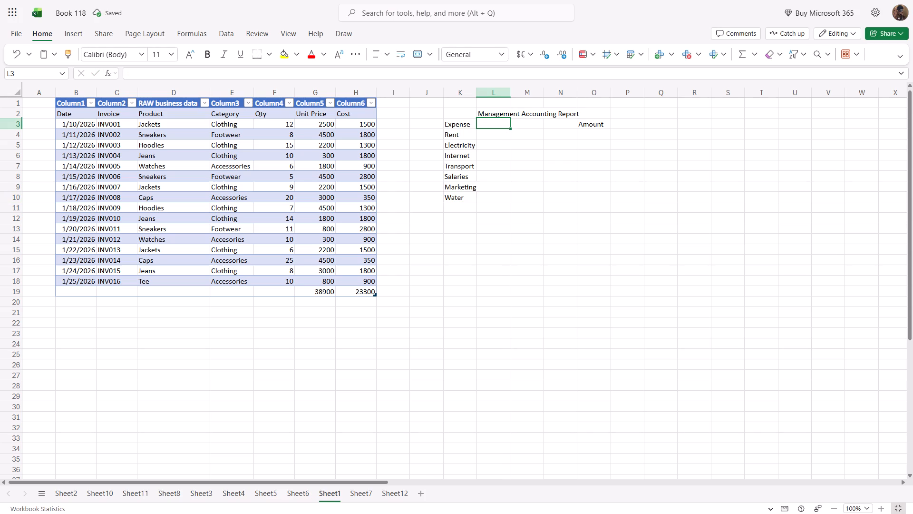
Enter the amounts 25,000 for Rent in cell O4 and 4,500 for Electricity in cell O5.
left_click(590, 133)
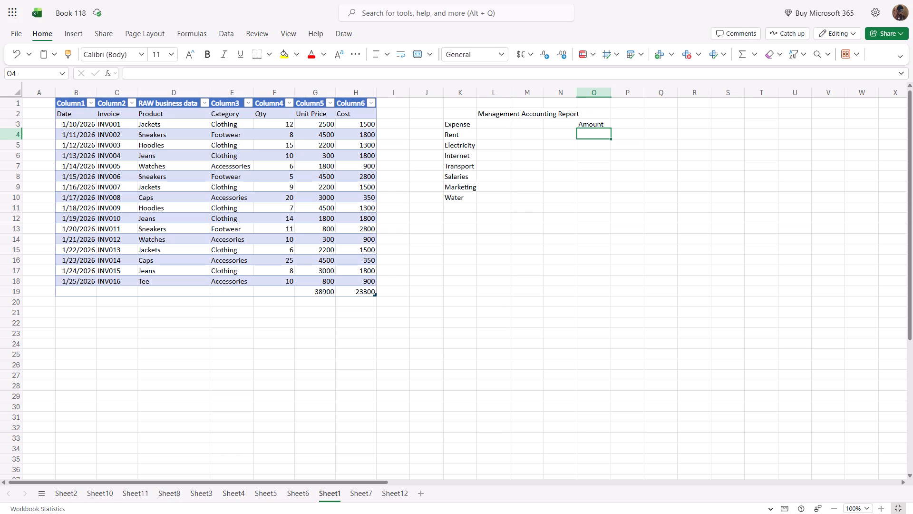
key("2")
type("5,00")
key("0")
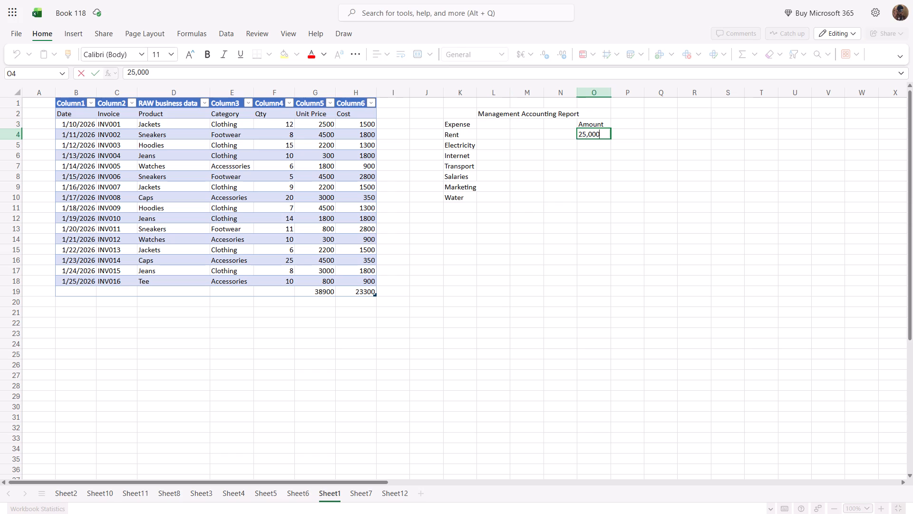
key("Return")
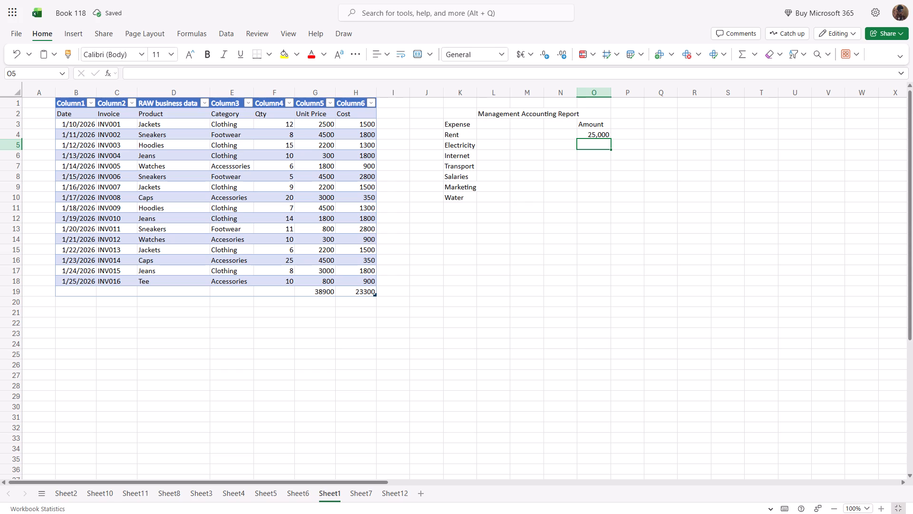
key("4")
type(",500")
key("Return")
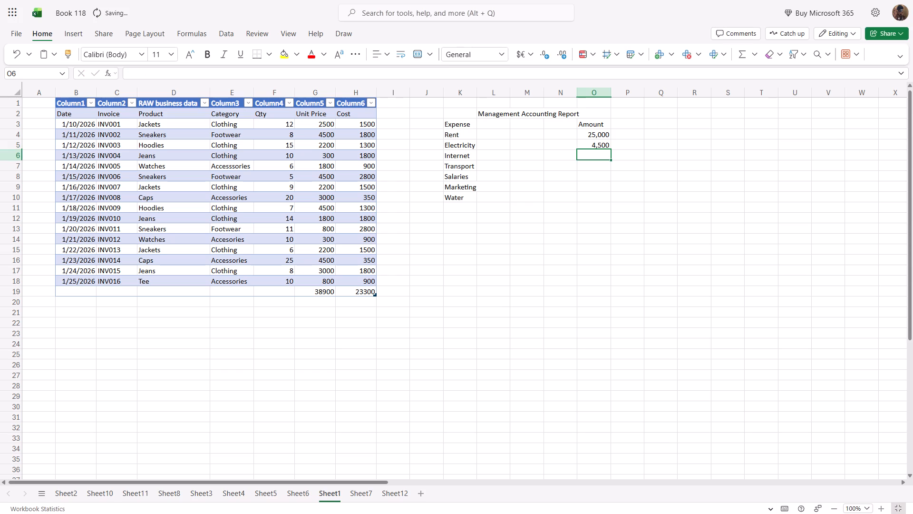
Enter the amounts 3,000 for Internet in cell O6 and 6,500 for Transport in cell O7.
type("3,000")
key("Return")
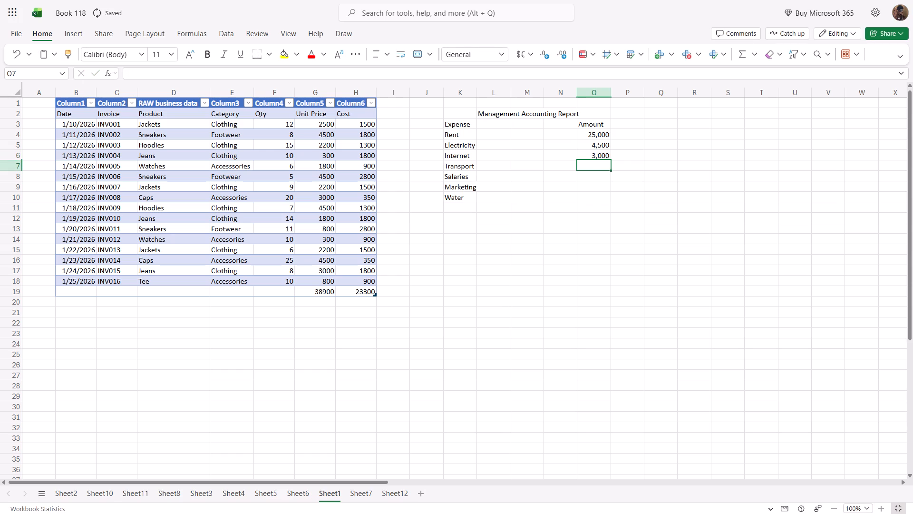
key("6")
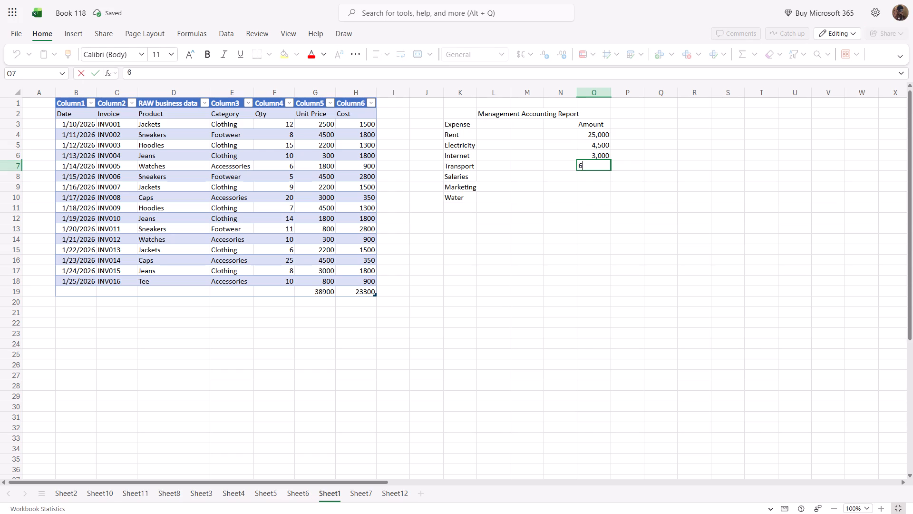
type(",6")
key("BackSpace")
type("500")
key("Return")
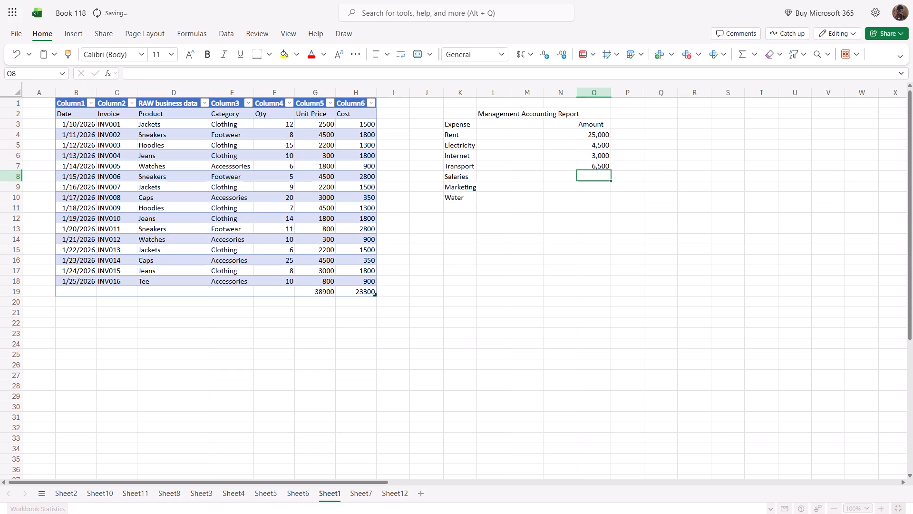
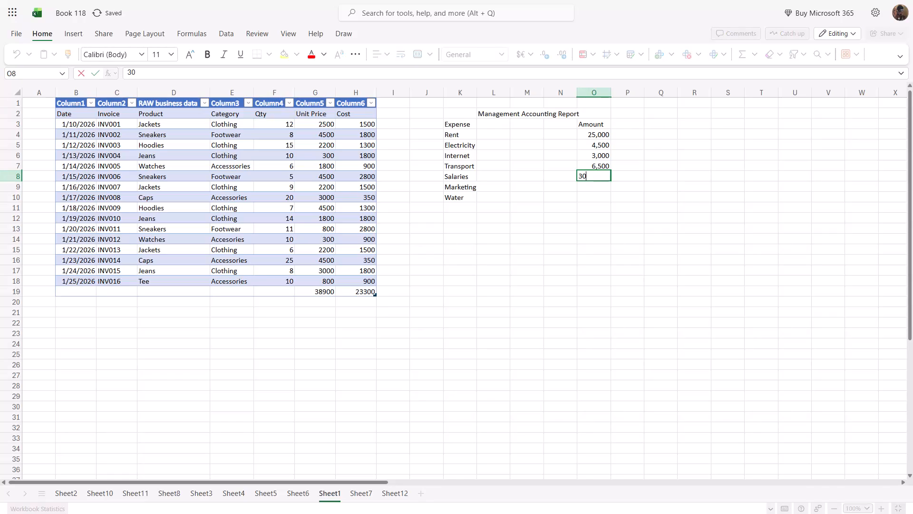
Enter the remaining expense amounts: 30,000 for Salaries in O8, 8,000 for Marketing in O9 and 1,500 for Water in O10.
type("000")
key("Return")
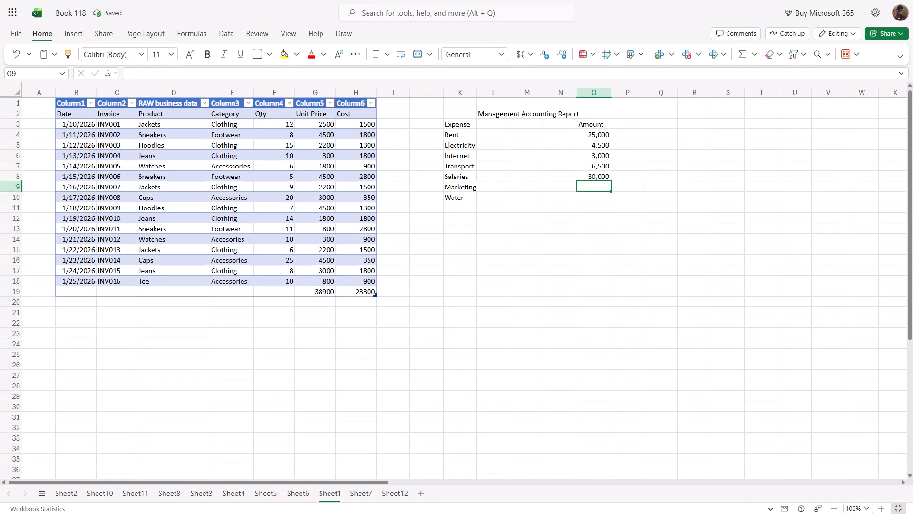
type("8,000")
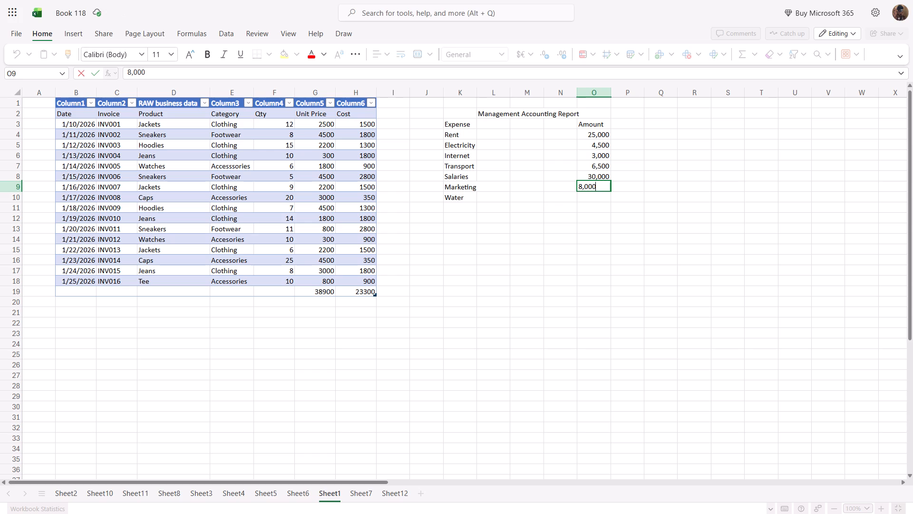
key("Return")
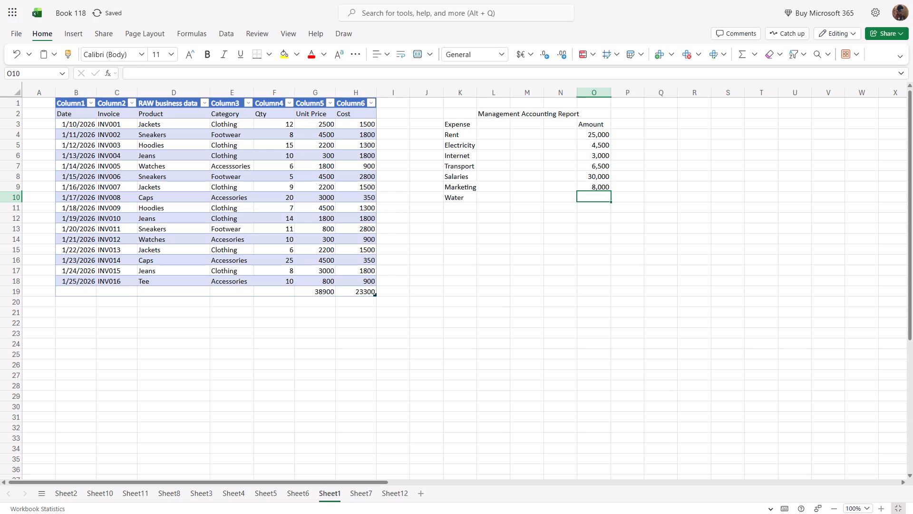
key("1")
type(",500")
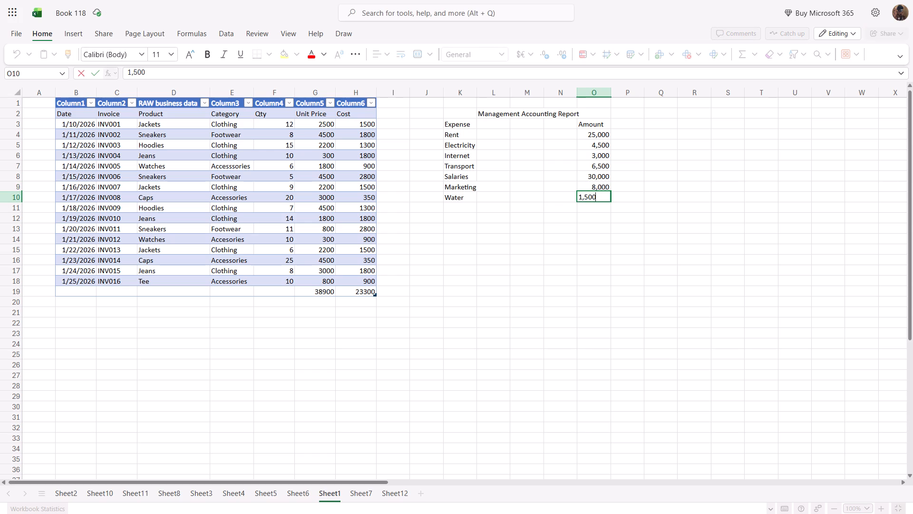
left_click(778, 244)
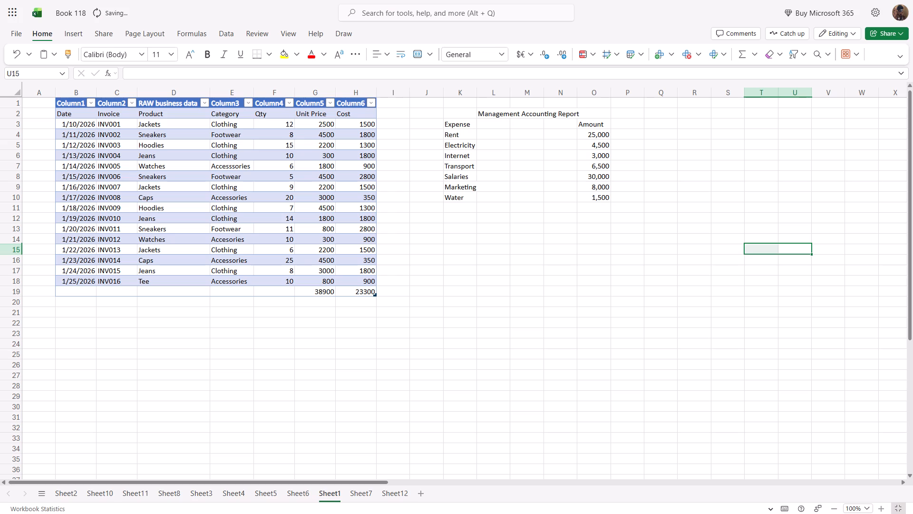
Apply all borders to the Management Accounting Report range K2:O10.
left_click_drag(479, 111, 557, 110)
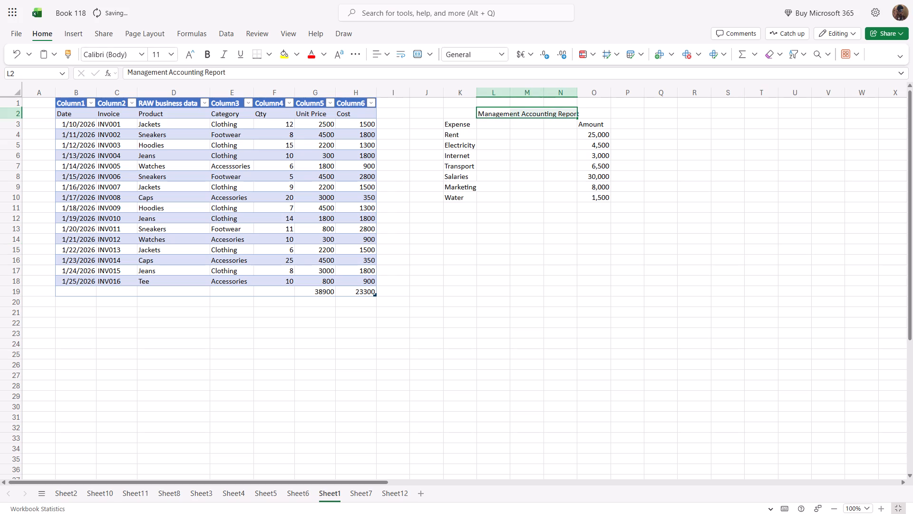
left_click_drag(557, 110, 576, 109)
left_click(640, 120)
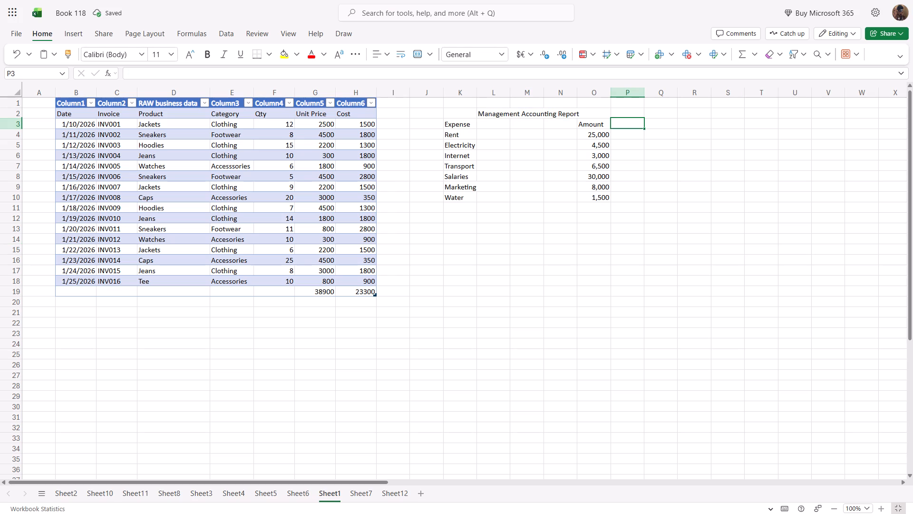
left_click_drag(446, 112, 602, 198)
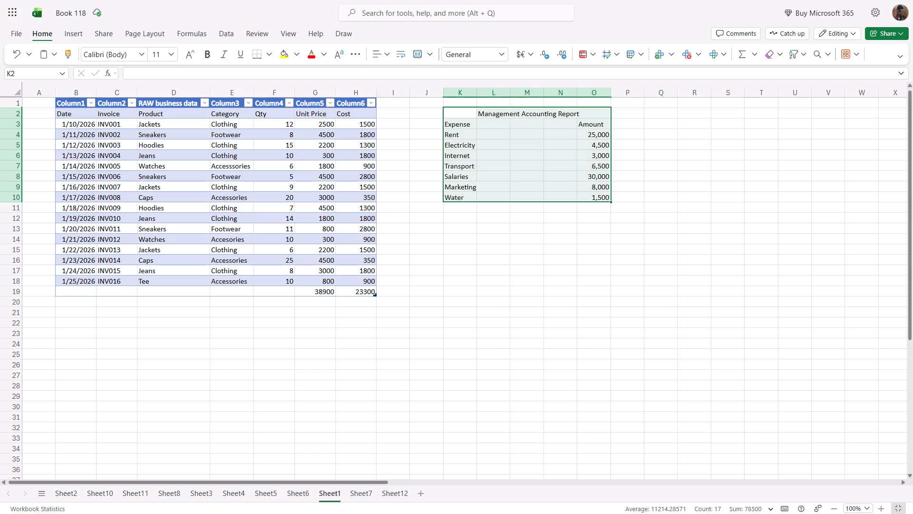
left_click(265, 49)
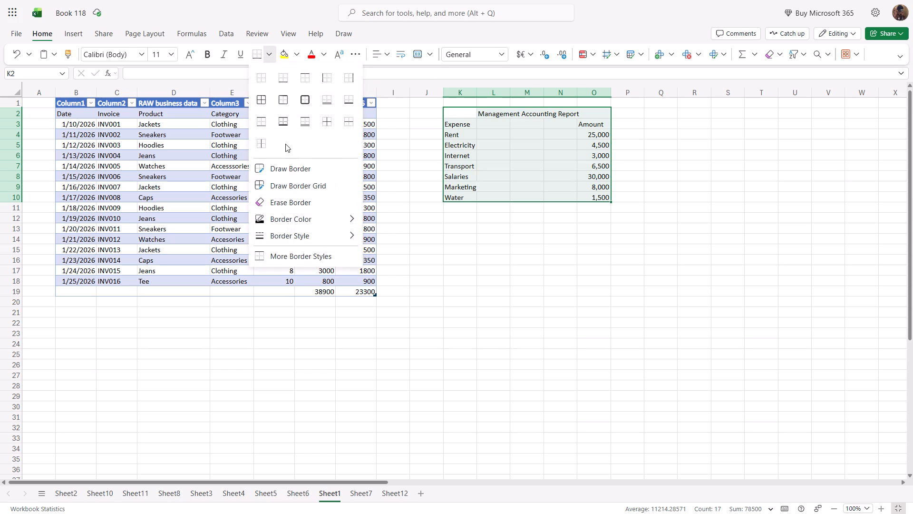
left_click(265, 99)
left_click(616, 247)
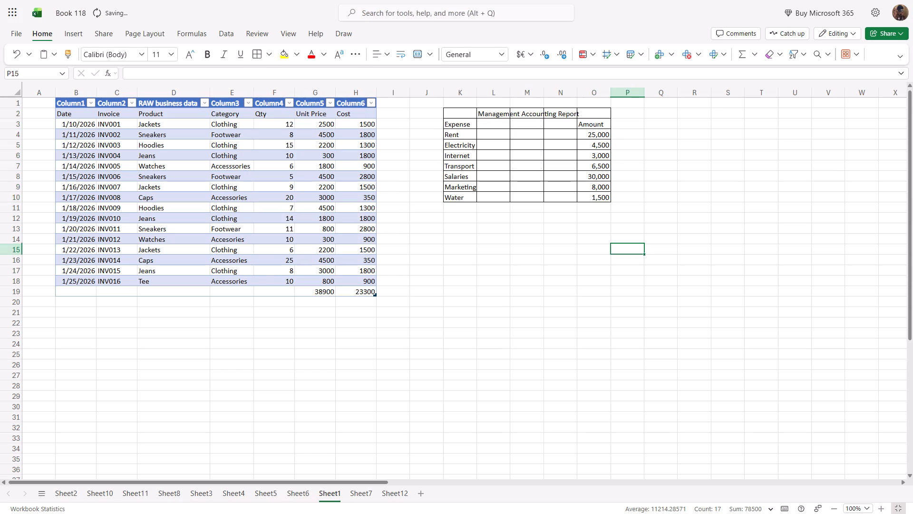
Make the "Management Accounting Report" title in L2 bold.
left_click_drag(485, 112, 566, 112)
right_click(566, 112)
left_click(657, 98)
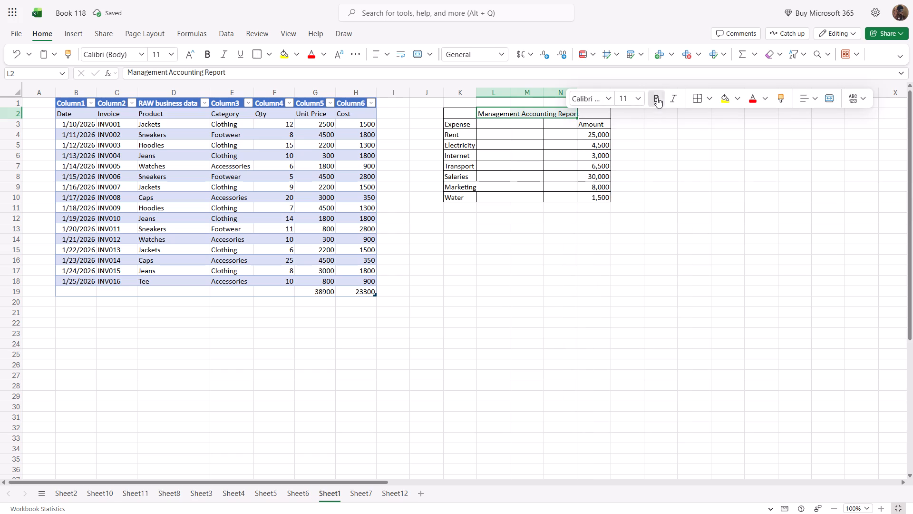
left_click(685, 151)
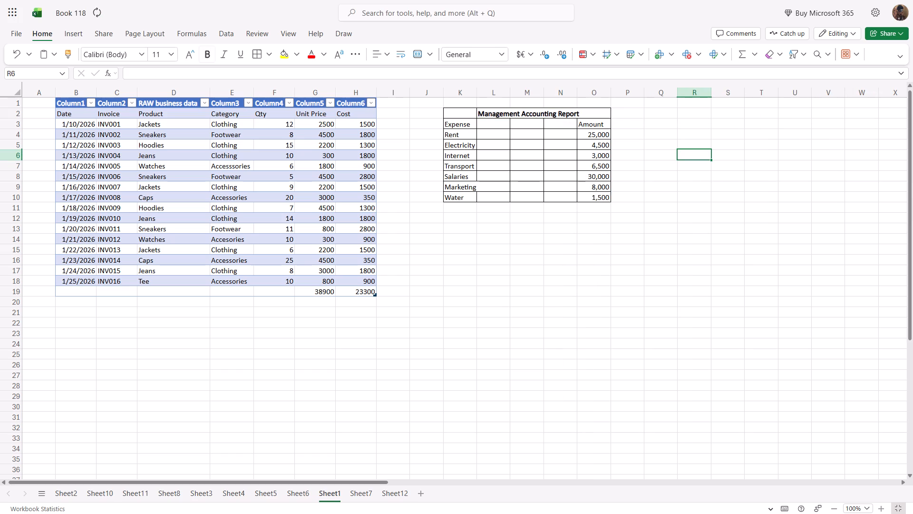
Widen column K slightly to give the expense names more room.
left_click_drag(476, 92, 481, 91)
left_click(583, 269)
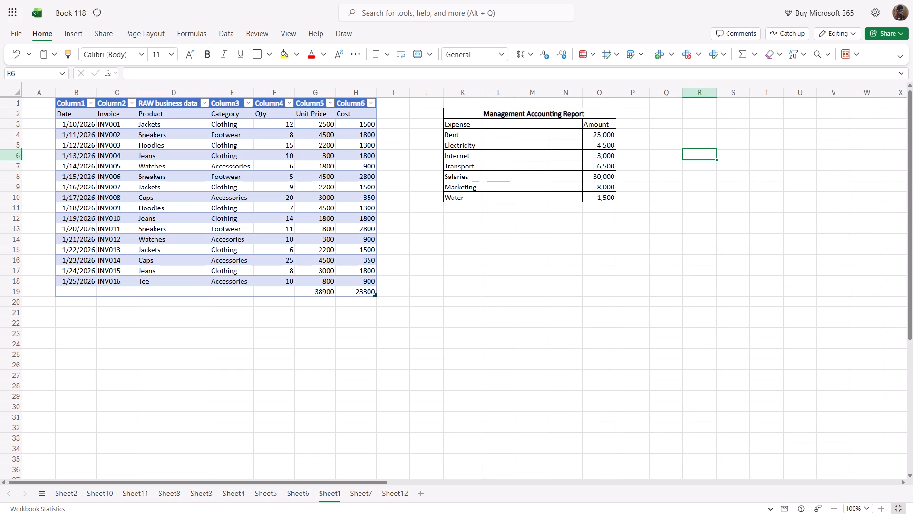
Total the expense amounts in cell O11 with the formula =SUM(O4:O10).
left_click(587, 208)
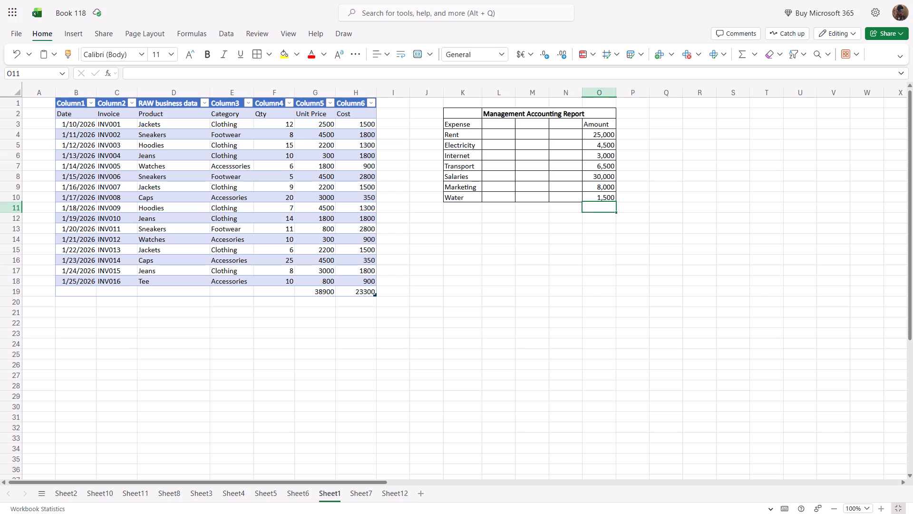
key("equal")
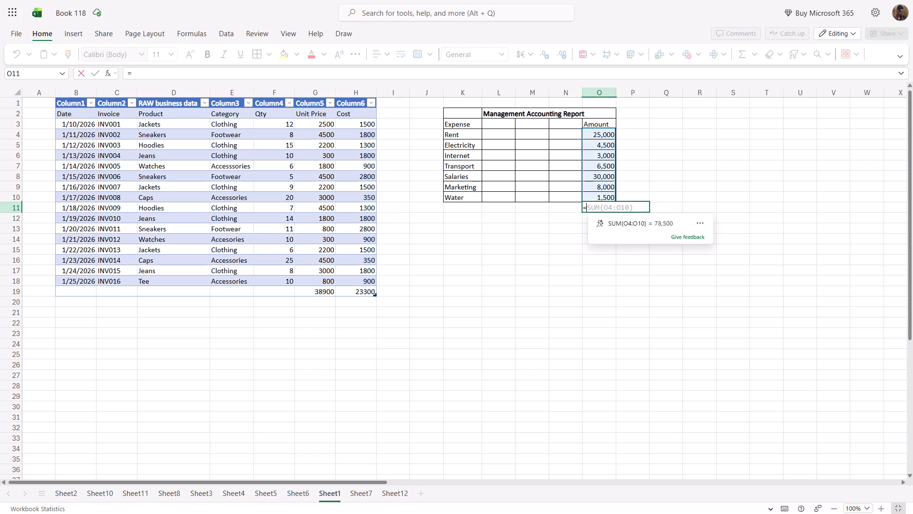
key("s")
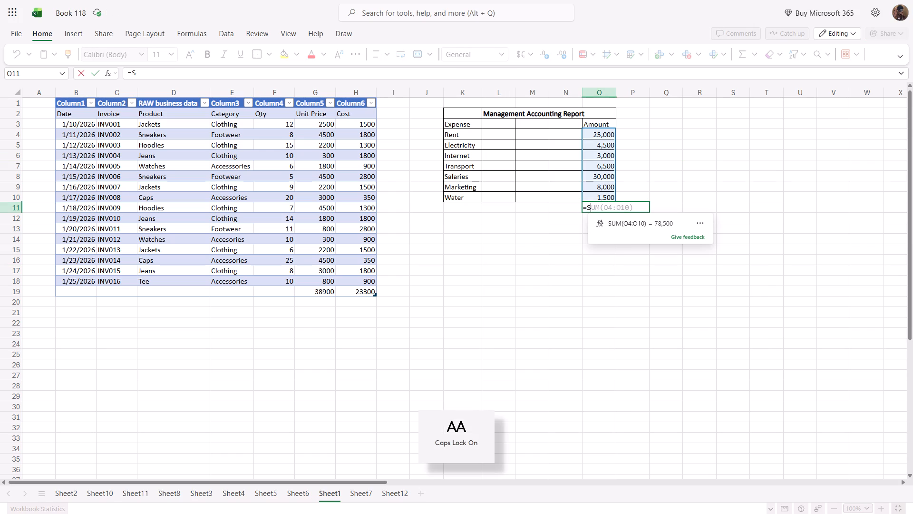
type("UM")
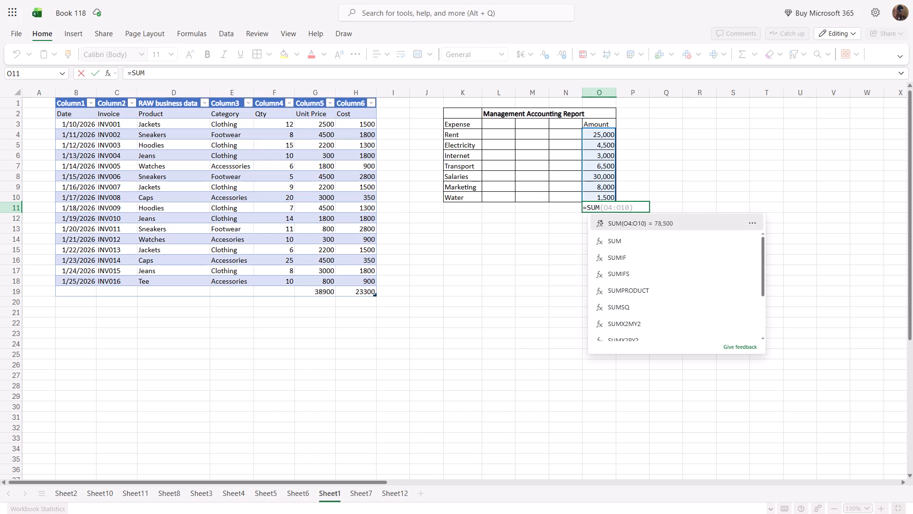
key("shift+parenleft")
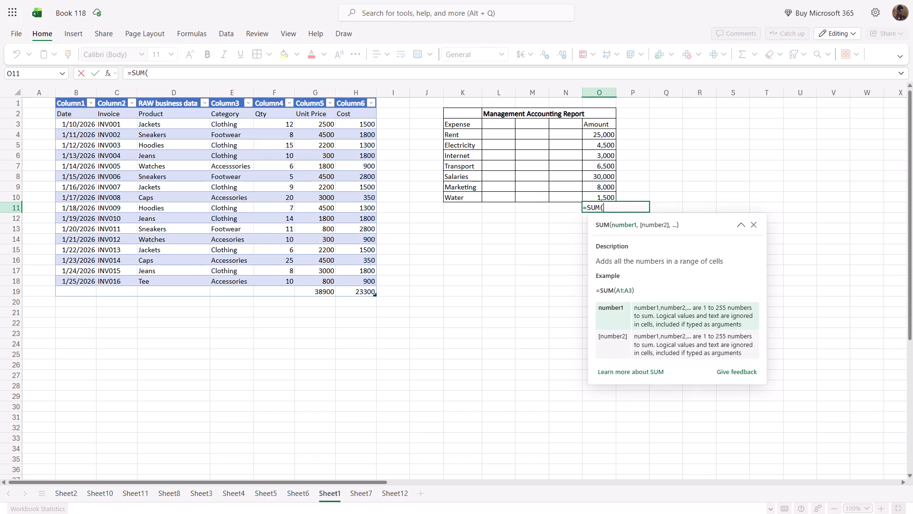
left_click_drag(592, 133, 609, 196)
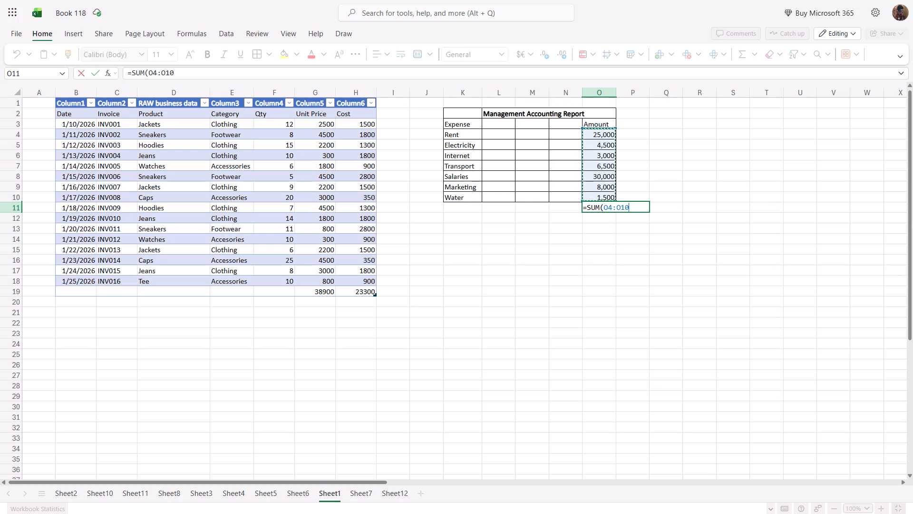
left_click_drag(609, 196, 609, 200)
key("shift+parenright")
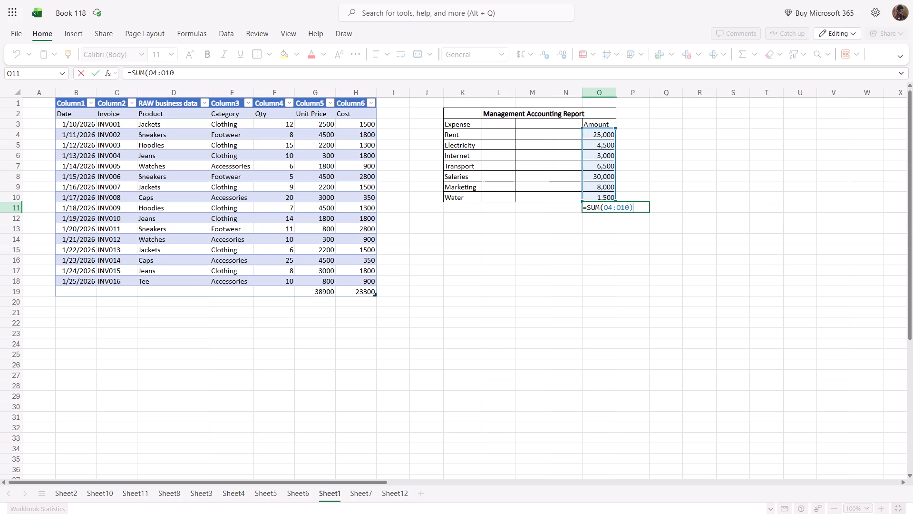
key("Return")
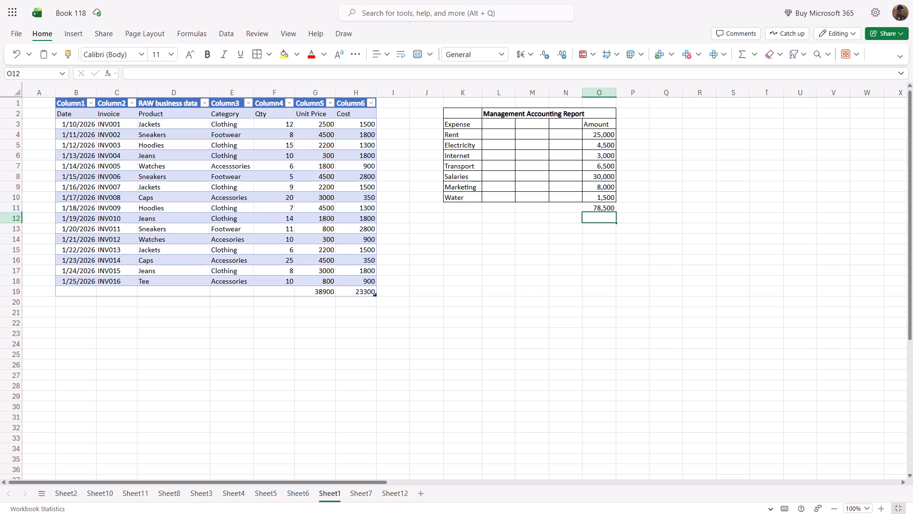
Enter the title "October Opening Transactions" in cell E23, below the raw business data table.
left_click(442, 322)
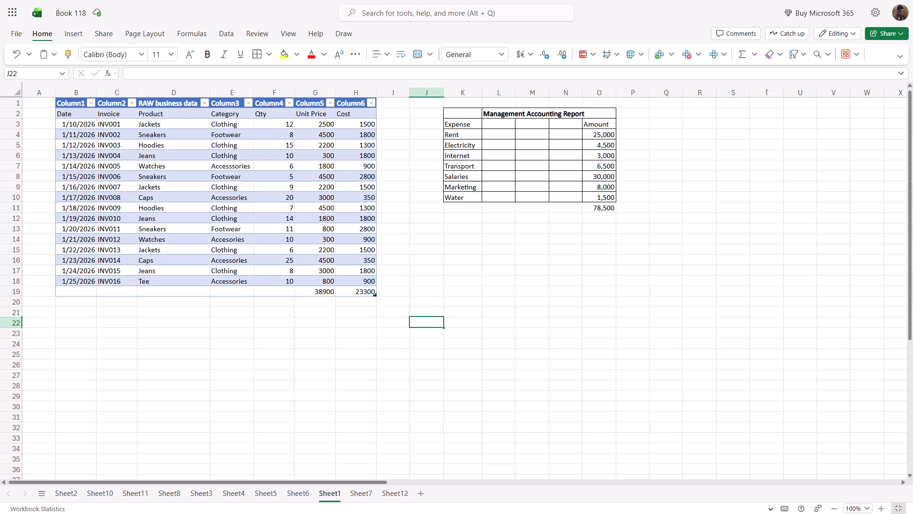
scroll(271, 237, "down", 1)
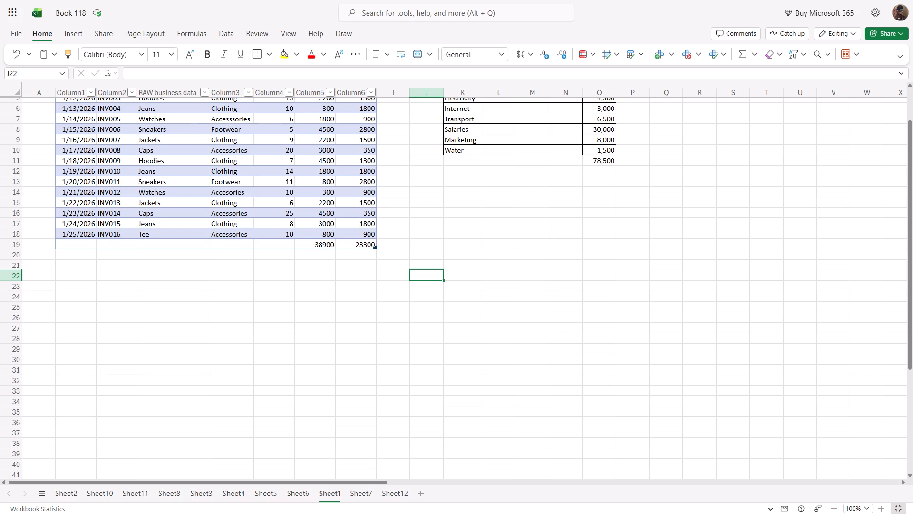
scroll(330, 323, "down", 2)
left_click(231, 189)
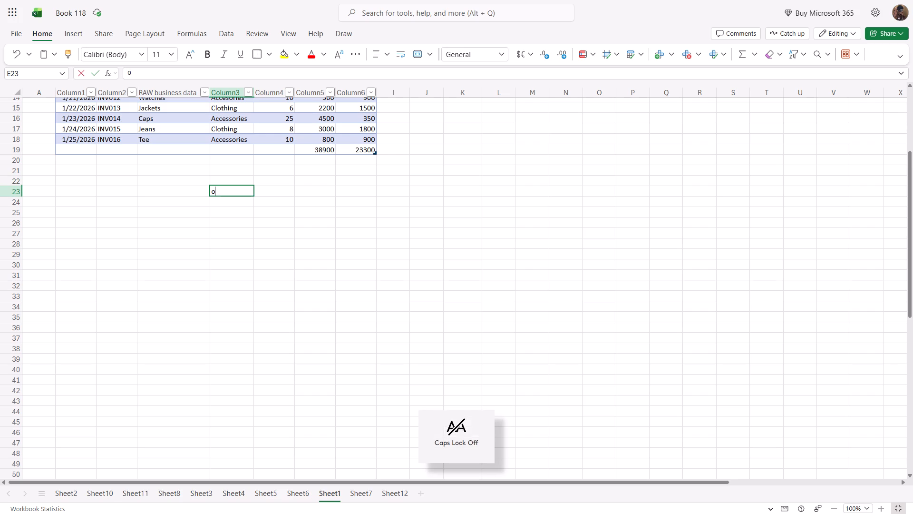
type("CT")
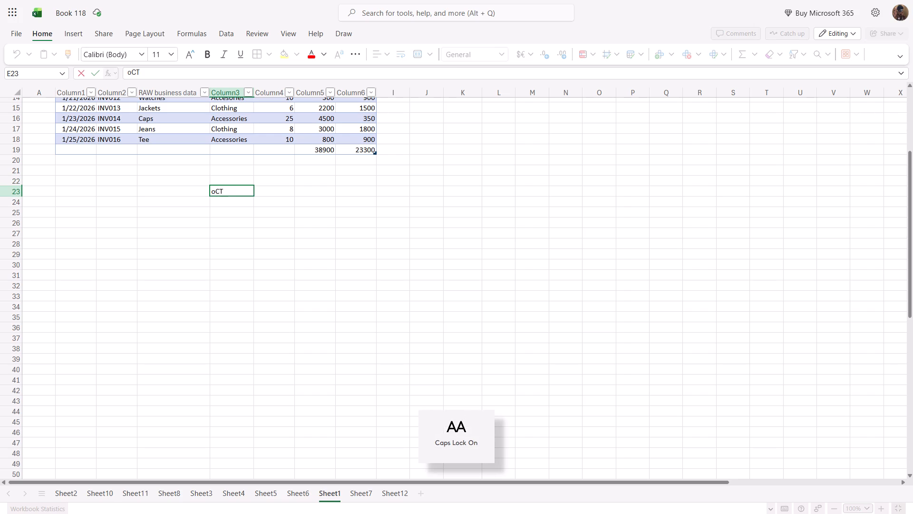
key("BackSpace")
key("BackSpace")
key("BackSpace")
type("ct")
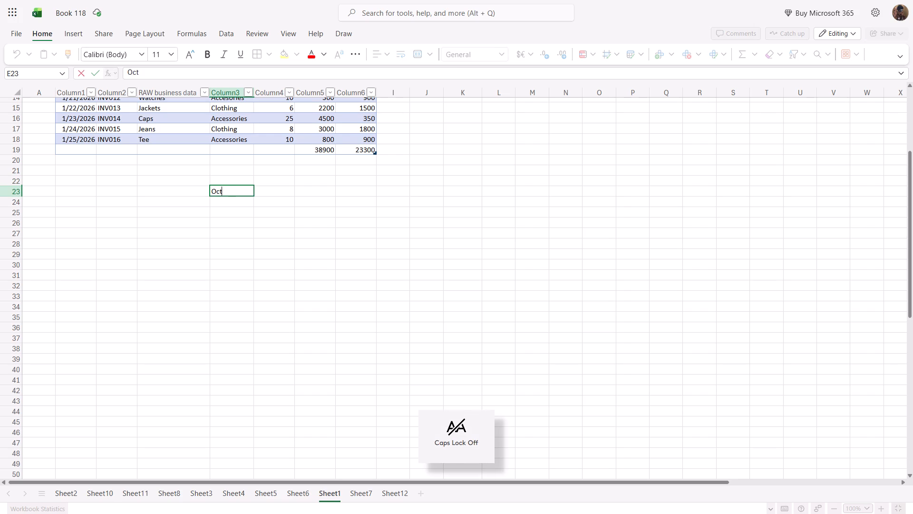
type("ober")
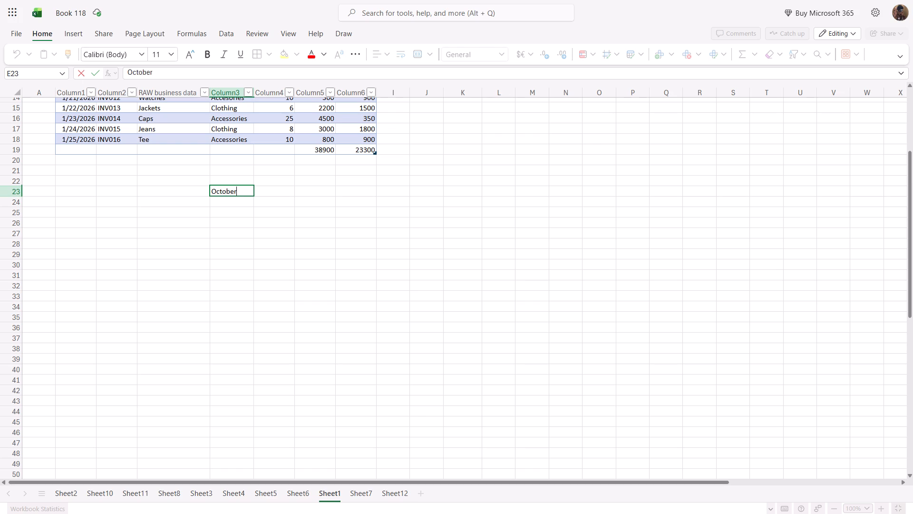
key("space")
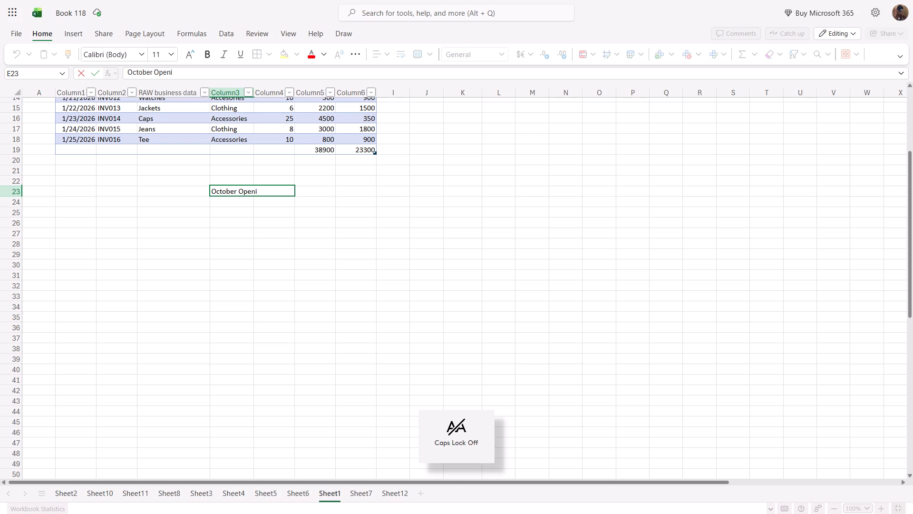
type("ng")
key("space")
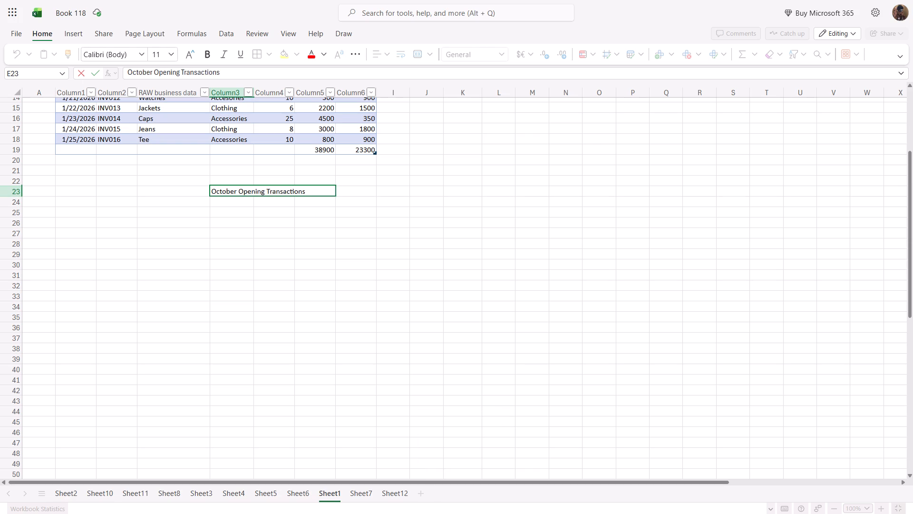
left_click(57, 211)
Enter the column headers "Date" in B24, "Transactions" in D24 and "Amount" in H24 under the October title.
left_click(62, 205)
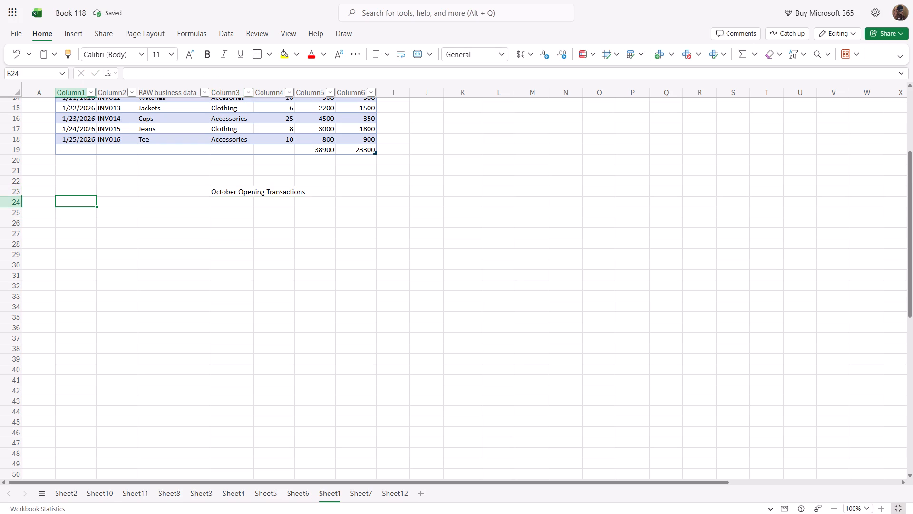
type("ate")
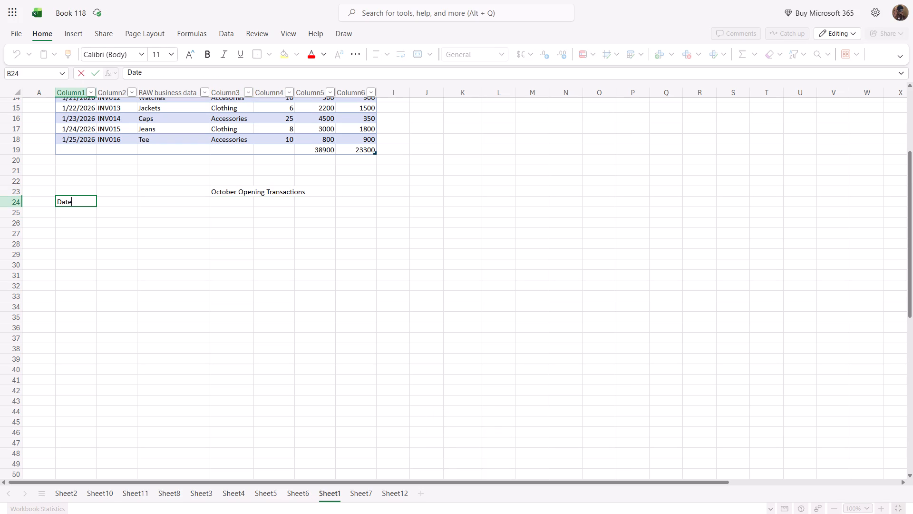
left_click(171, 203)
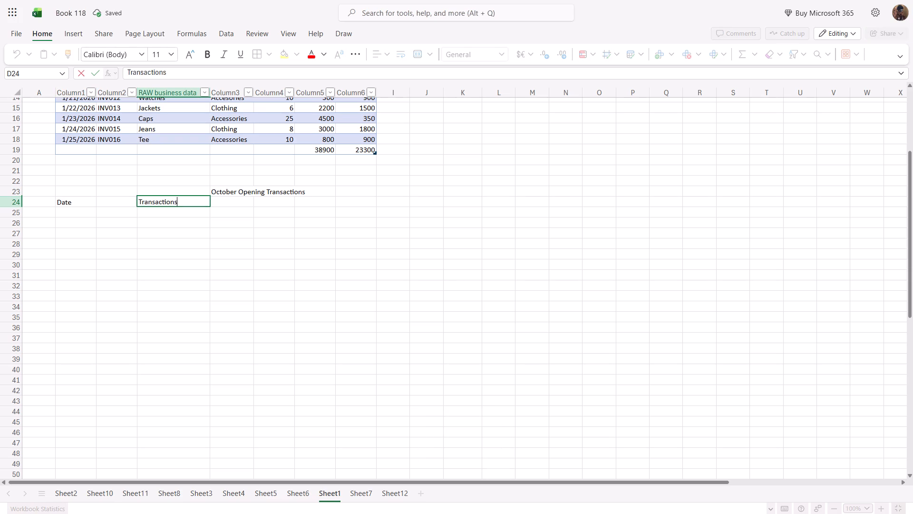
left_click(350, 203)
key("a")
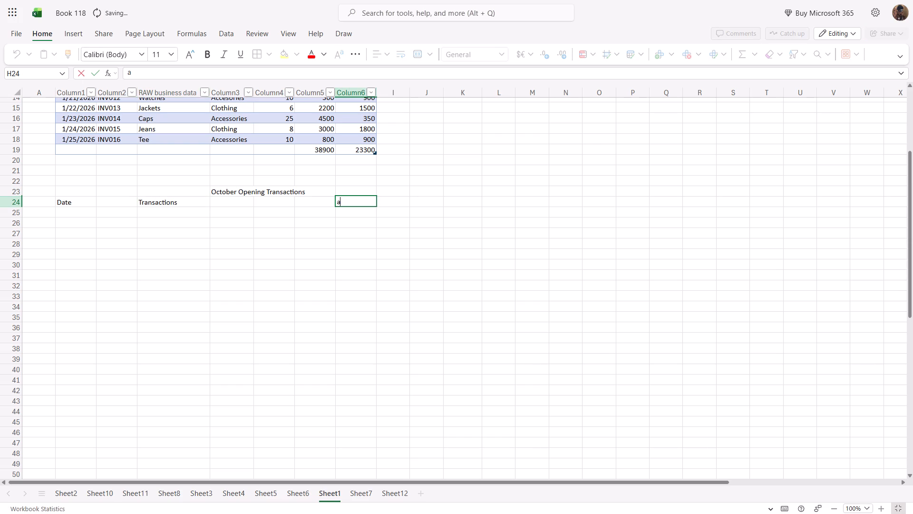
key("BackSpace")
key("a")
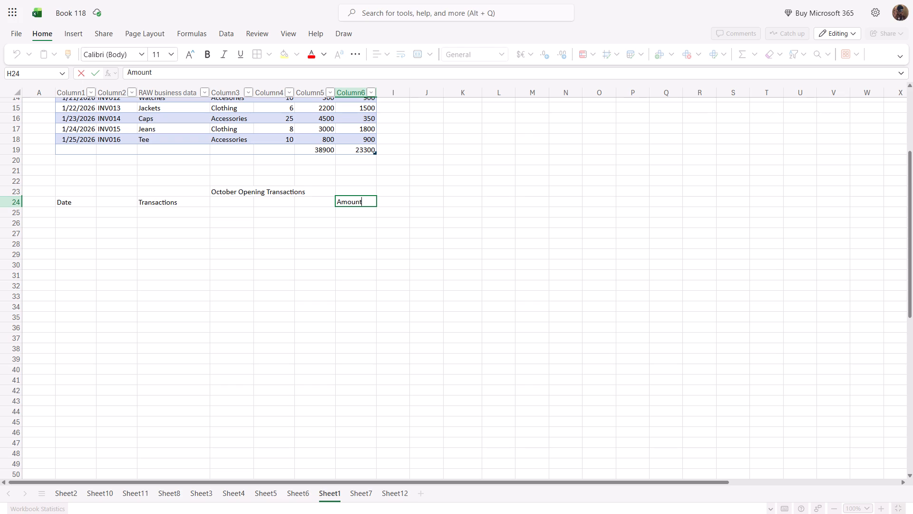
Enter the date Oct 1 in B25 and fill the daily series down to 28-Oct in B52.
left_click(70, 209)
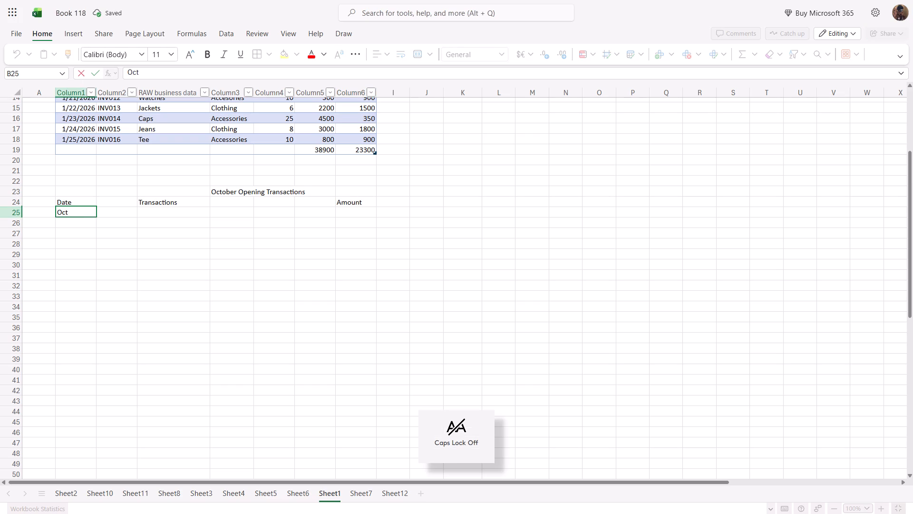
key("1")
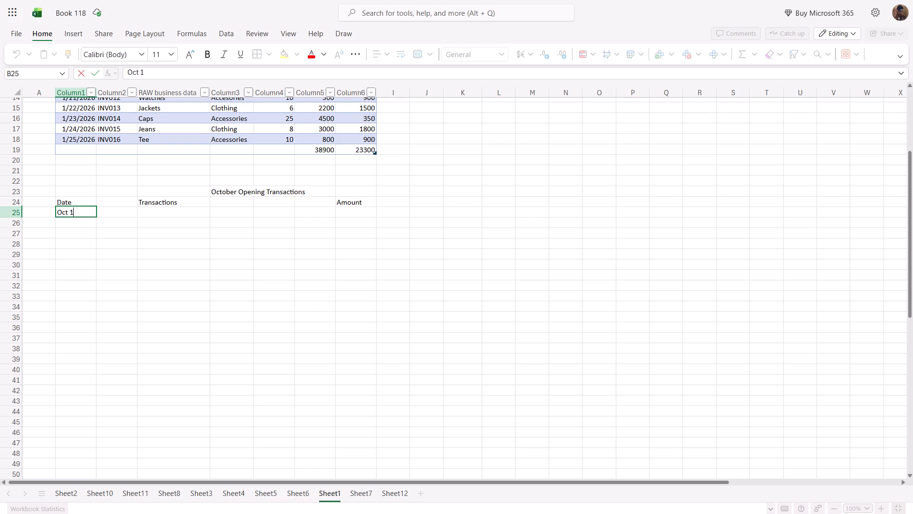
left_click(103, 214)
left_click(82, 212)
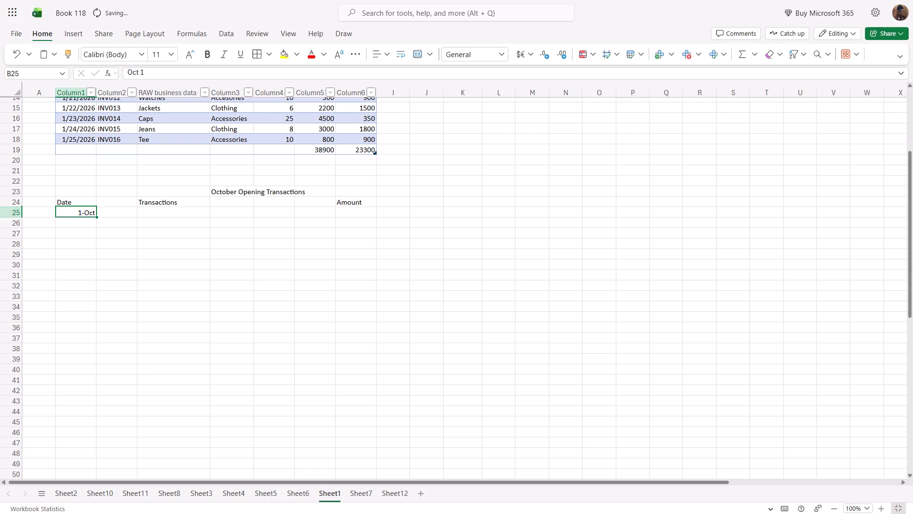
left_click_drag(97, 218, 84, 406)
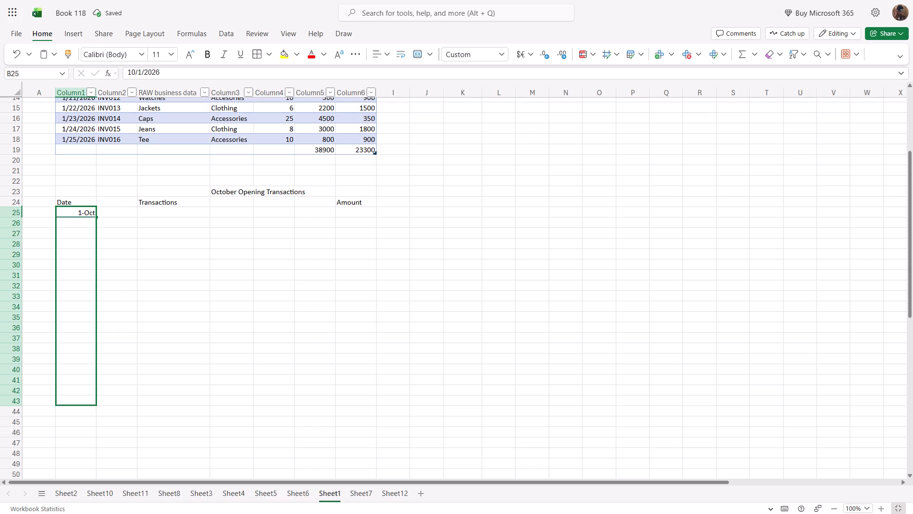
left_click_drag(84, 406, 87, 445)
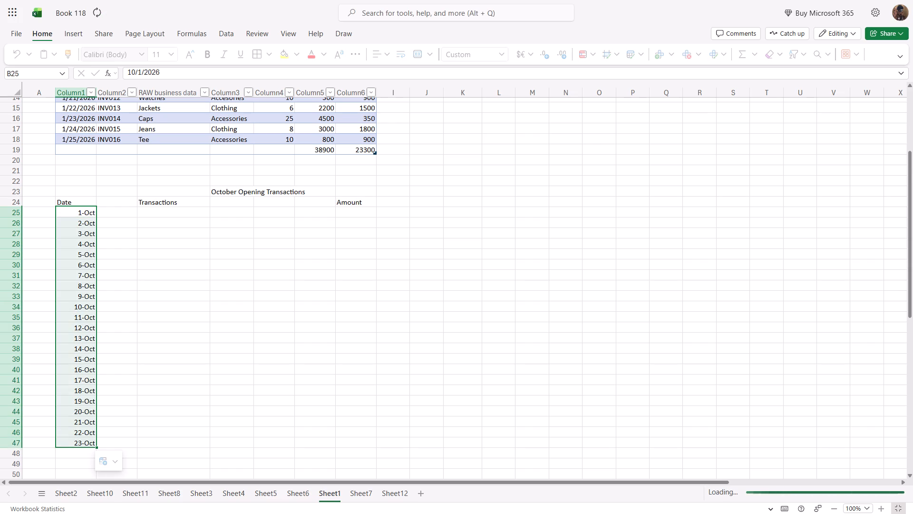
scroll(99, 445, "down", 2)
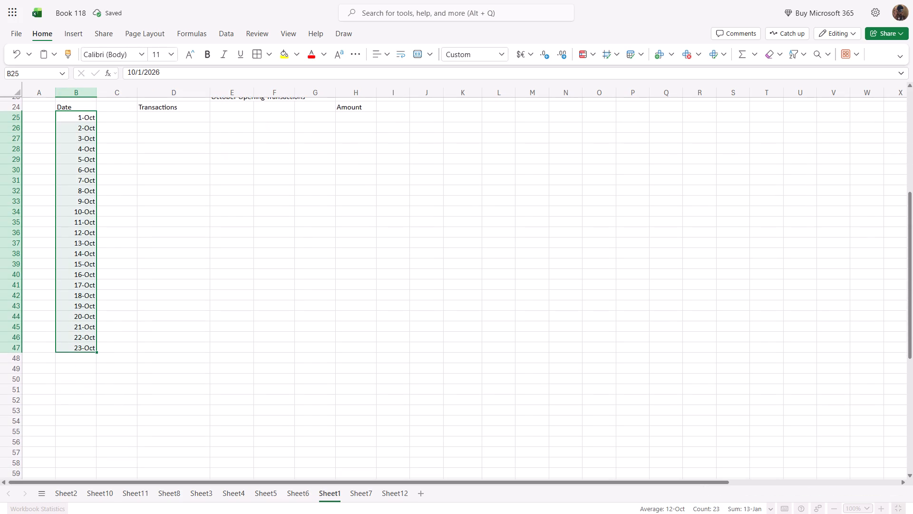
left_click_drag(97, 352, 94, 397)
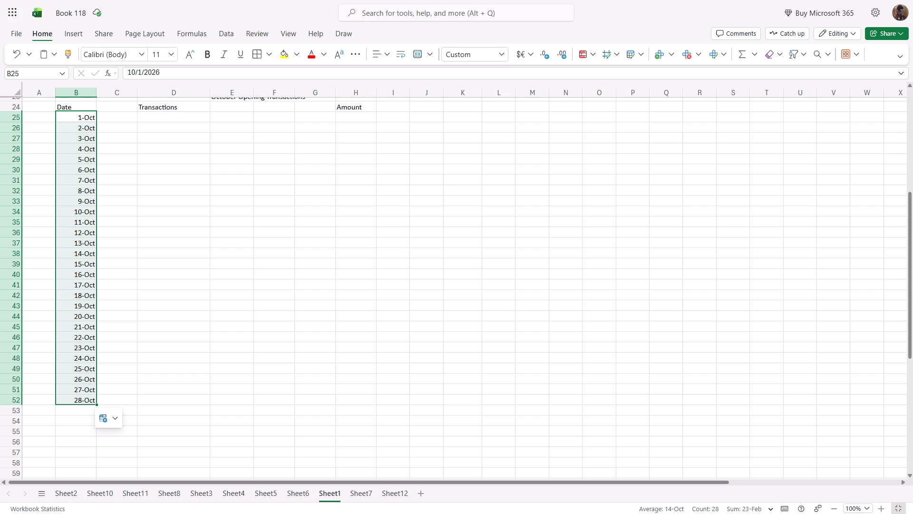
scroll(147, 127, "up", 1)
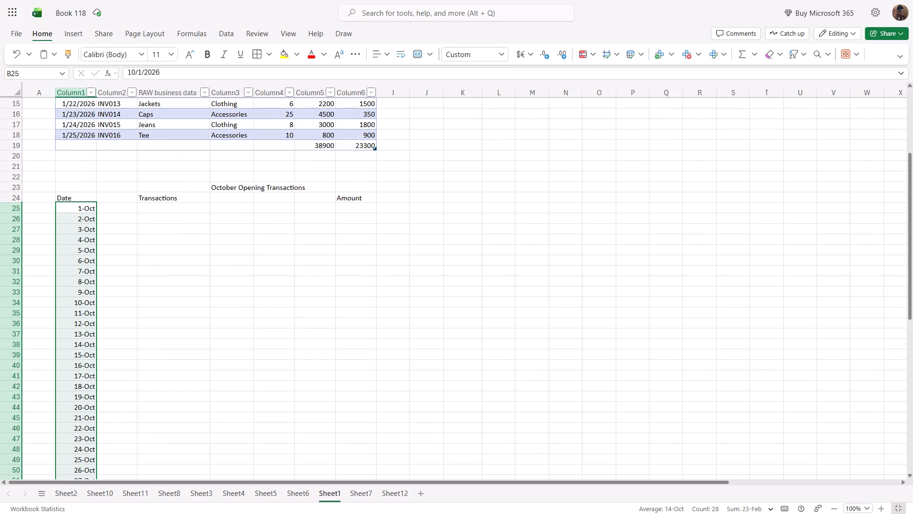
scroll(165, 228, "up", 1)
Record the 1-Oct transaction "Owner Invested cash" in D25 with the amount 500,000 in H25.
left_click(122, 213)
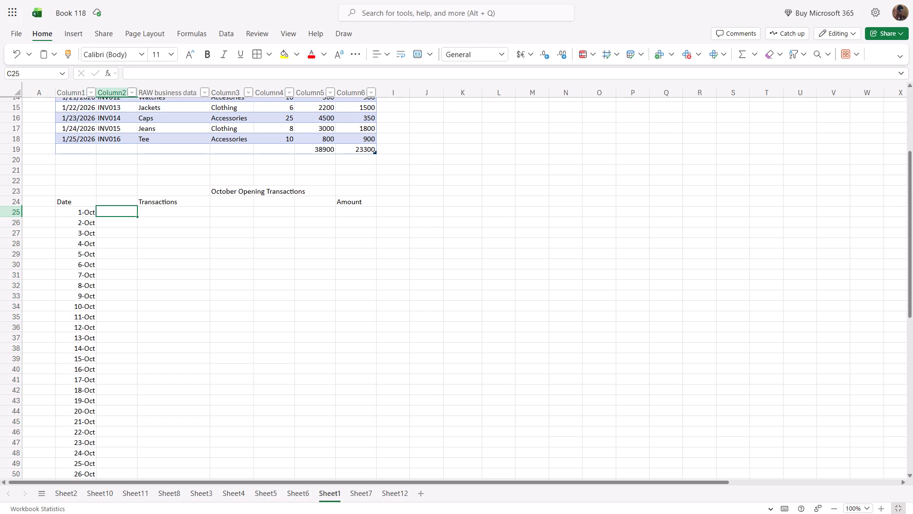
left_click(159, 214)
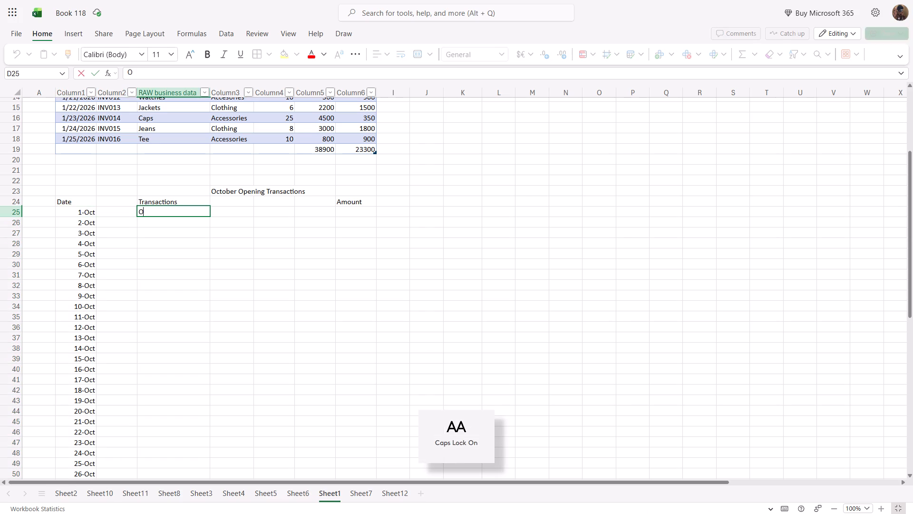
type("wner")
key("space")
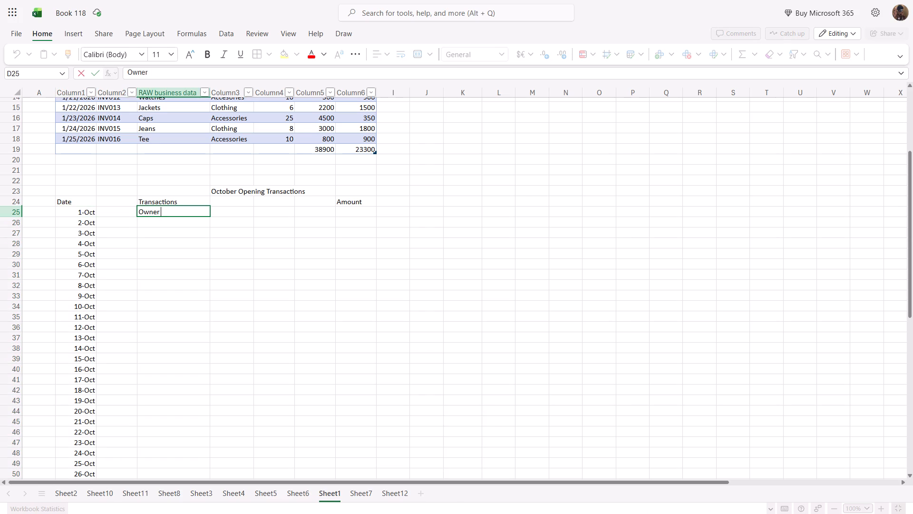
type("nvested")
key("space")
type("cash")
left_click(350, 213)
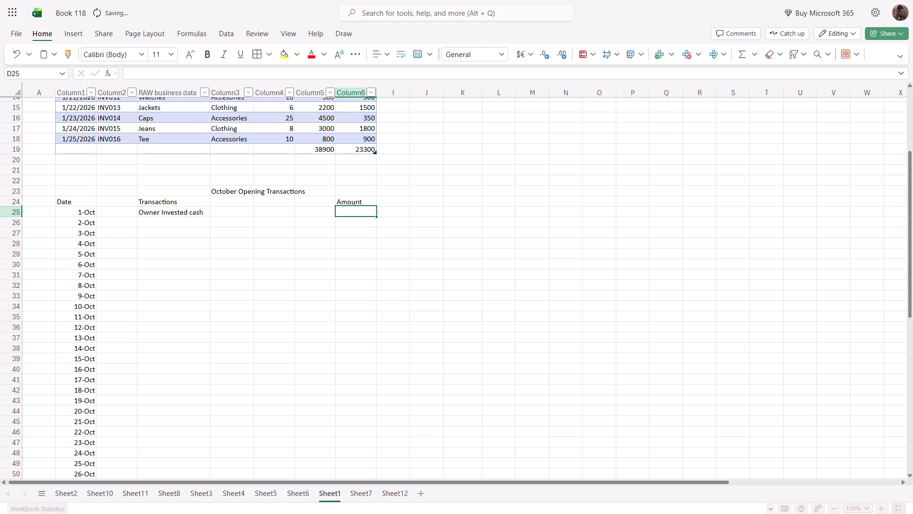
type("500,000")
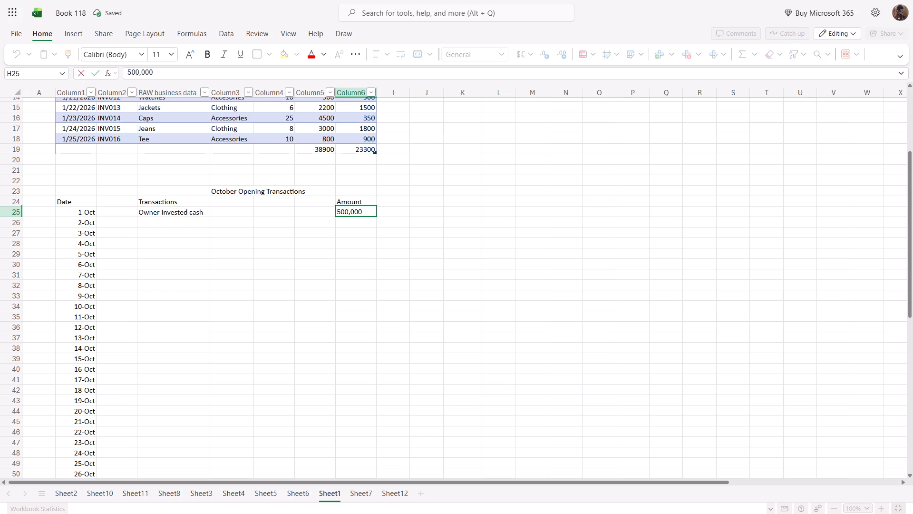
Record the 2-Oct transaction "Bought Furniture for cash" in D26 with the amount 50,000 in H26.
left_click(160, 225)
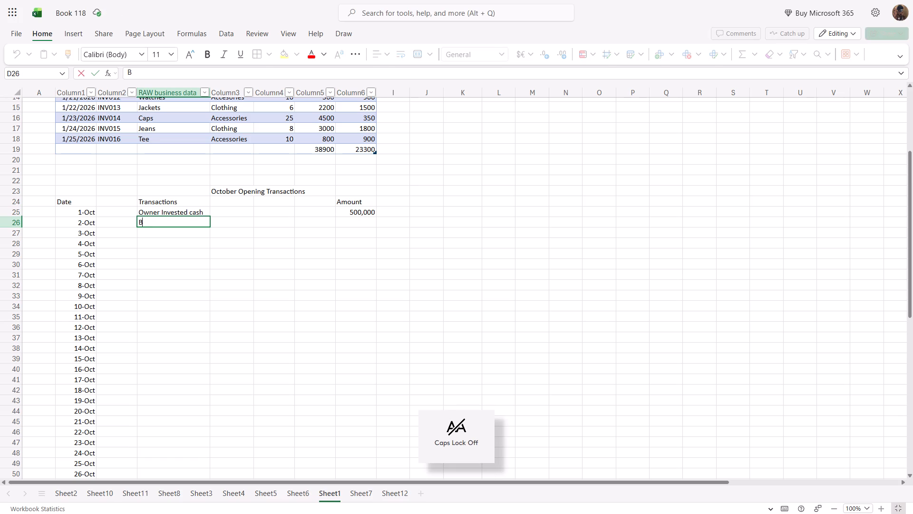
type("ought")
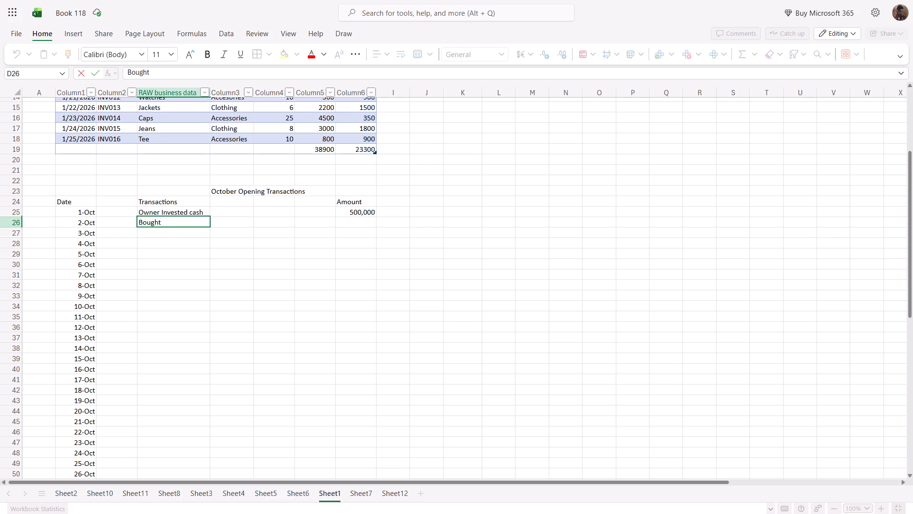
key("space")
type("ur")
type("niture")
key("space")
type("for cash")
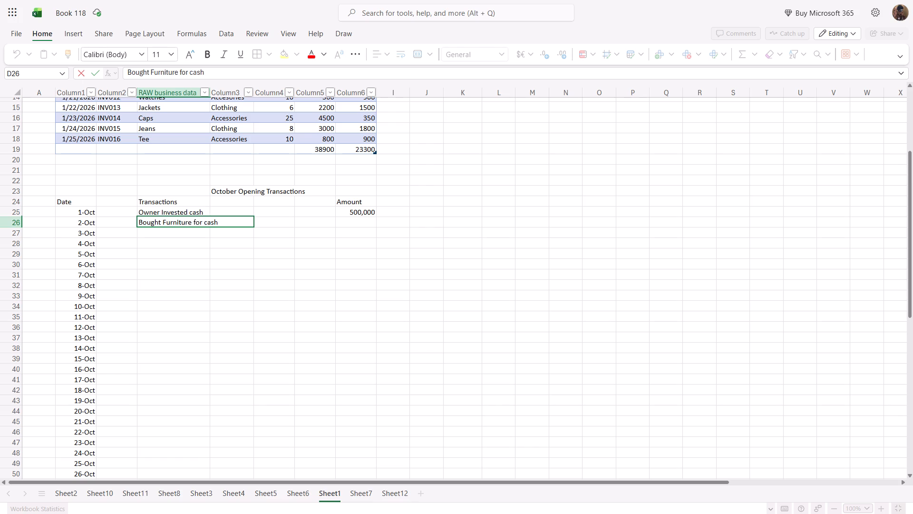
left_click(358, 221)
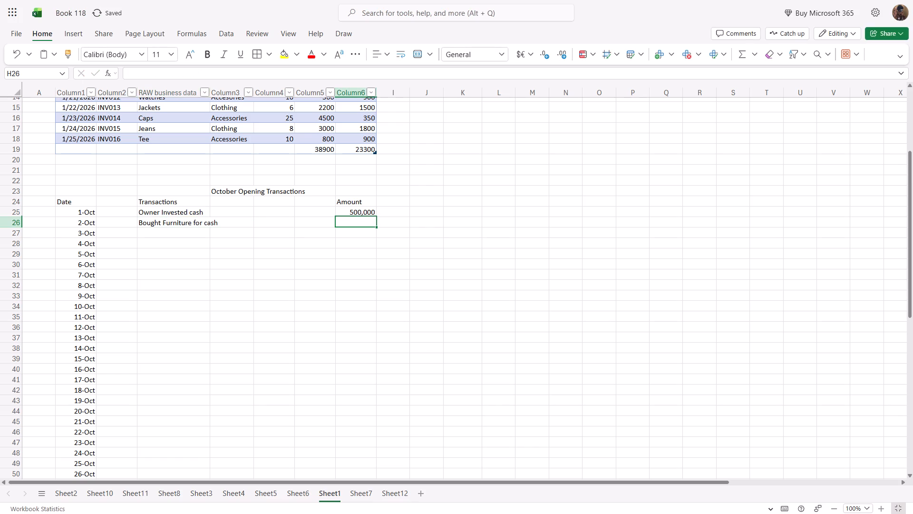
type("50,00")
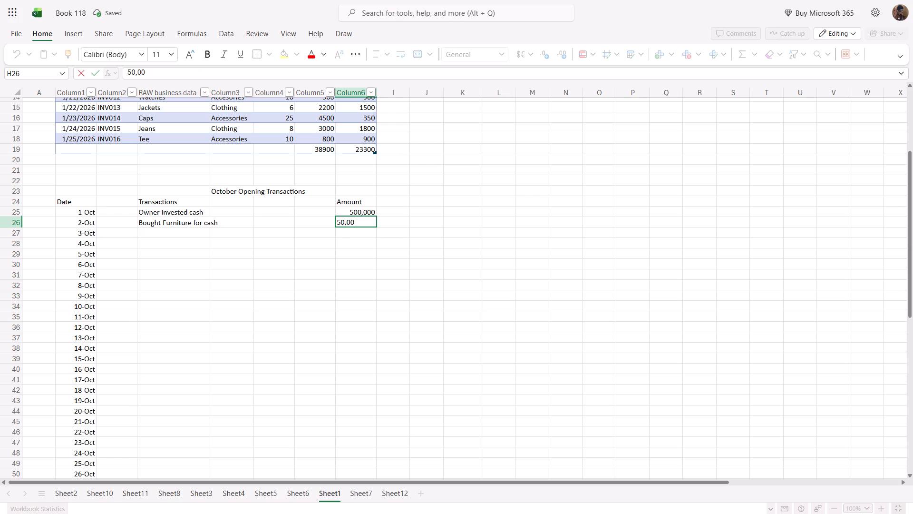
key("0")
Record the 3-Oct transaction "Purchased goods for cash" in D27 with the amount 100,000 in H27.
left_click(157, 237)
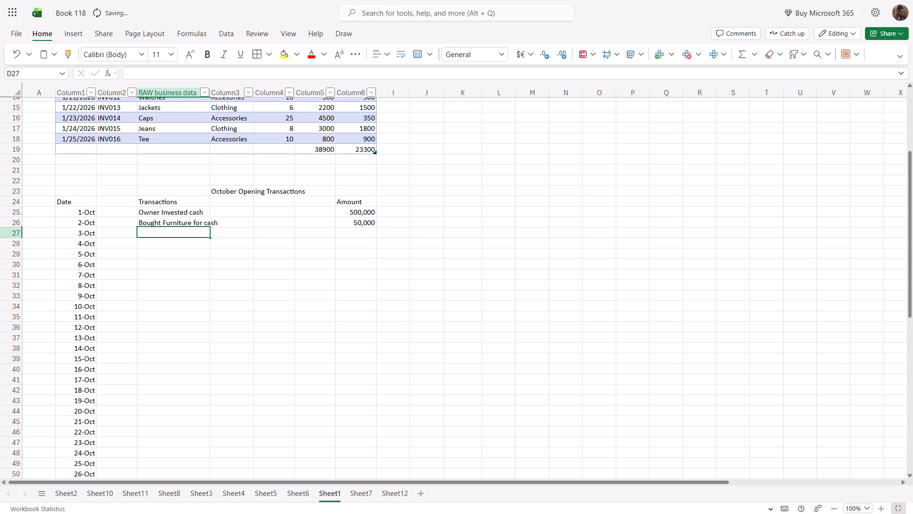
type("ur")
type("chased")
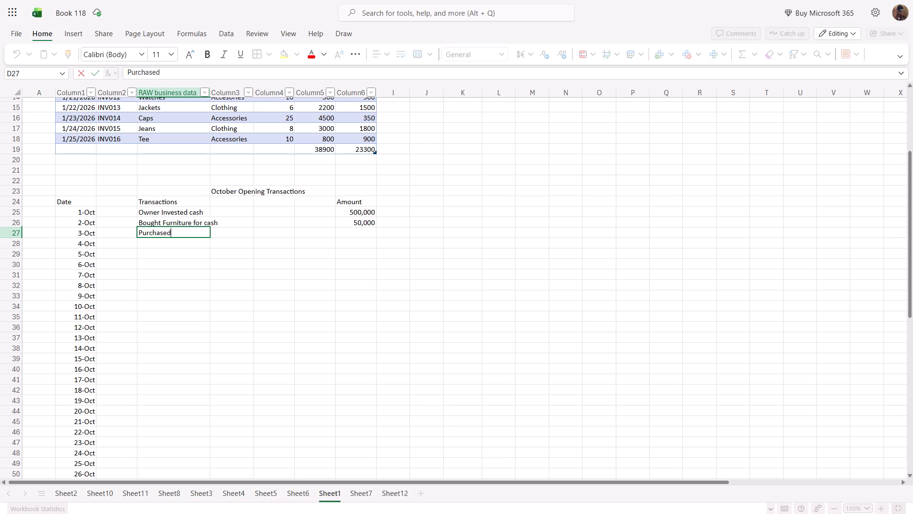
key("space")
type("goods")
key("space")
type("for casg")
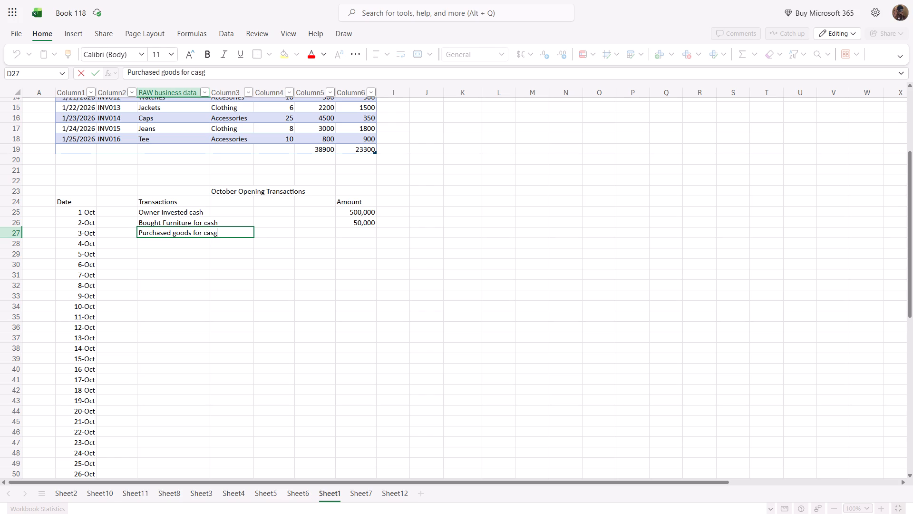
key("BackSpace")
key("h")
left_click(348, 232)
type("100,000")
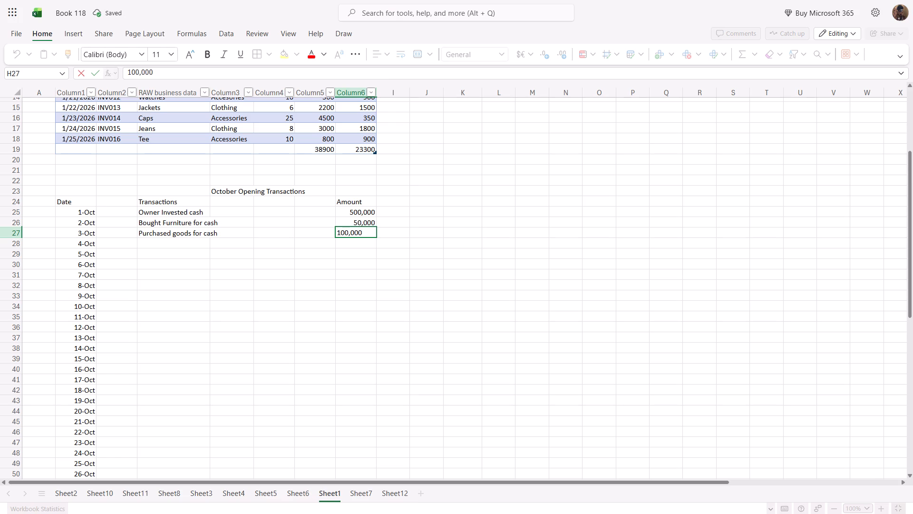
Record the 4-Oct transaction "Purchased goods on credit from John" in D28 with the amount 80,000 in H28.
left_click(170, 247)
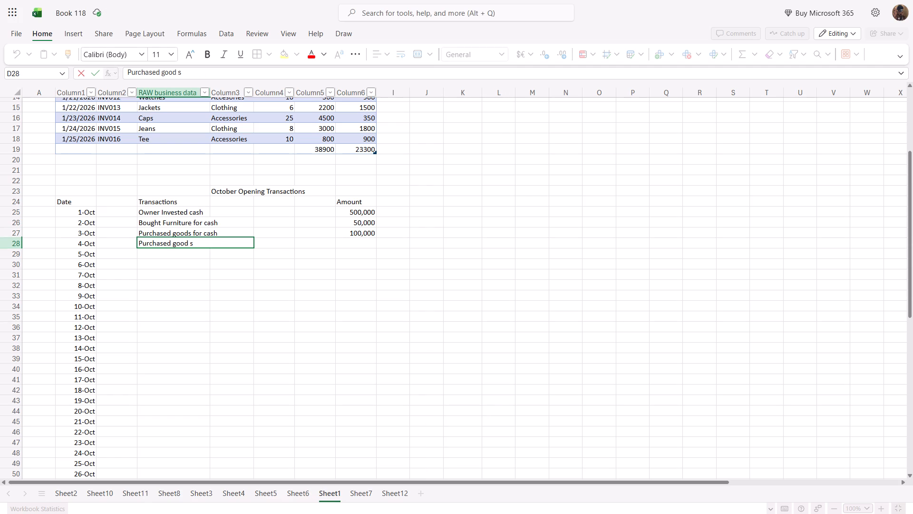
key("BackSpace")
key("BackSpace")
type("s on cree")
type("it")
key("BackSpace")
key("BackSpace")
key("BackSpace")
type("dit from")
key("space")
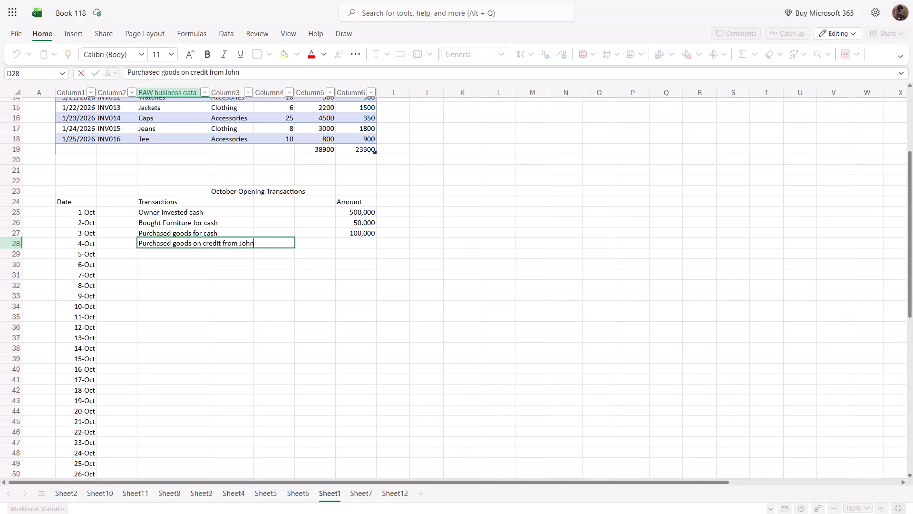
left_click(370, 241)
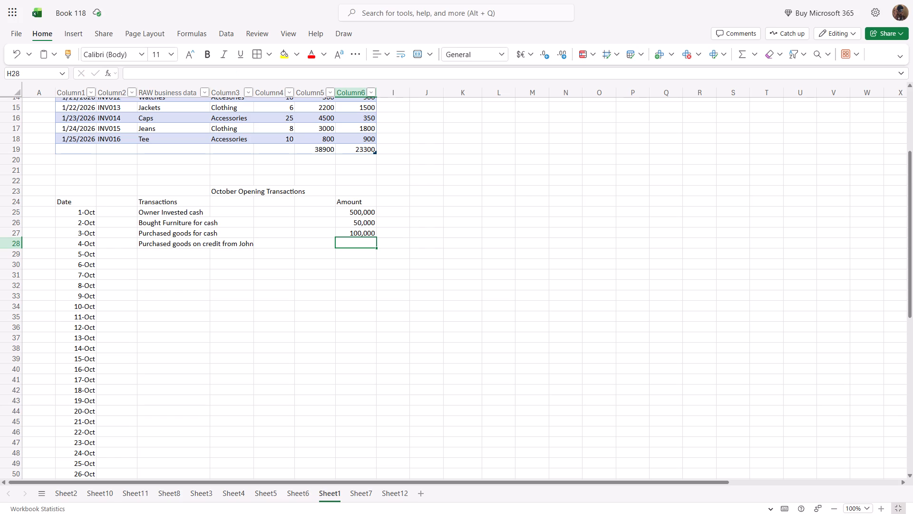
type("80,000")
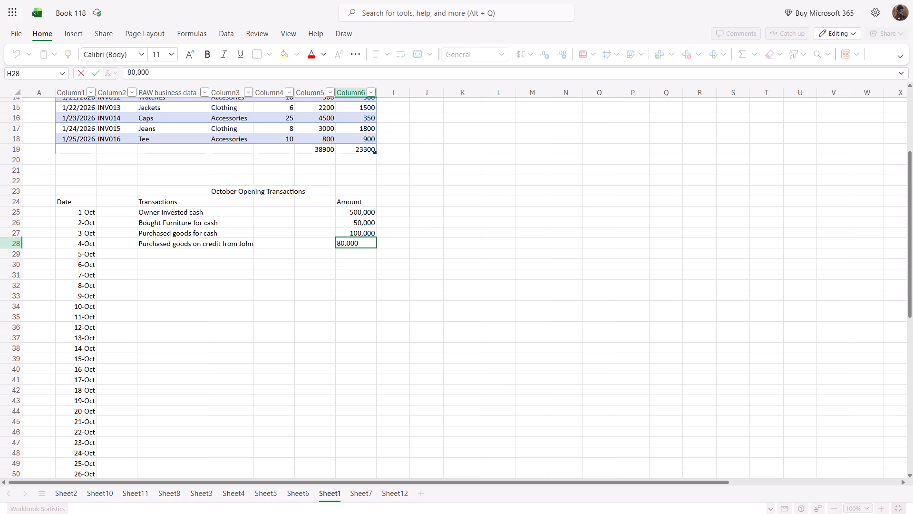
Record the 5-Oct transaction "Cash Sales" in D29 with the amount 60,000 in H29.
left_click(186, 256)
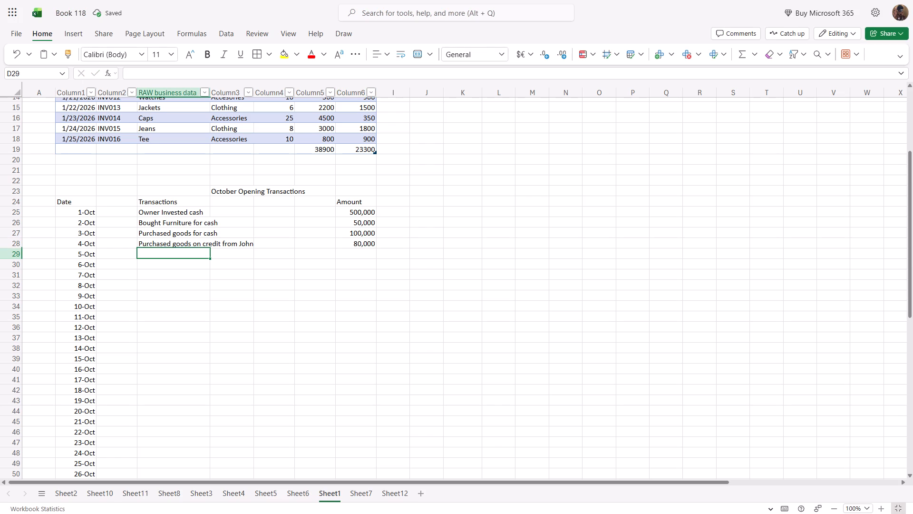
type("as")
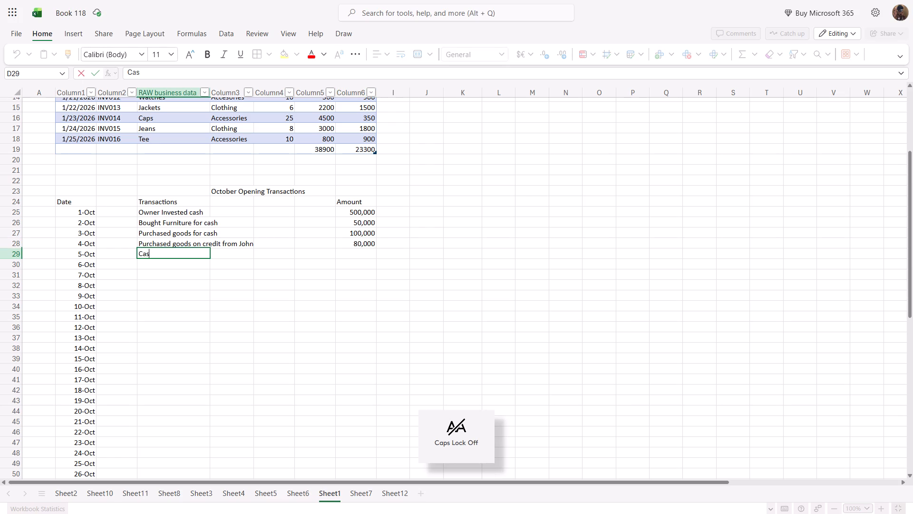
type("h")
key("space")
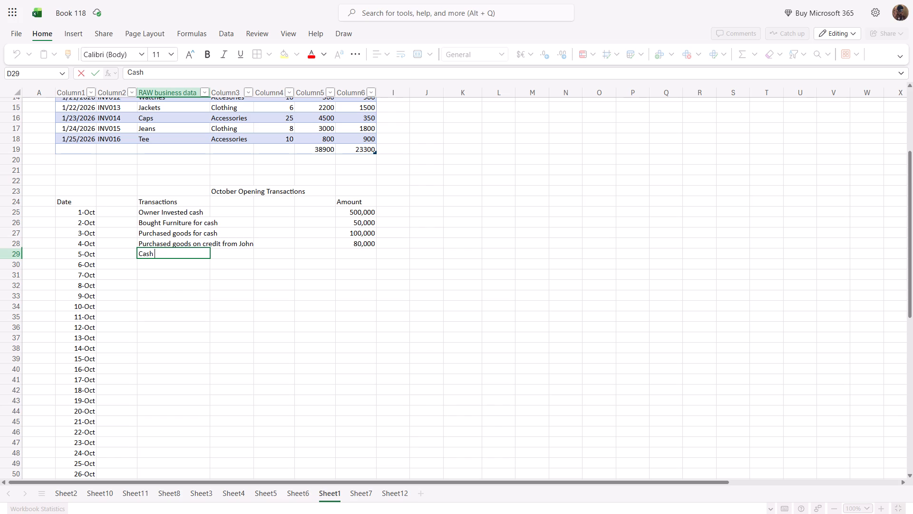
type("lwes")
key("BackSpace")
key("BackSpace")
key("BackSpace")
type("es")
left_click(360, 257)
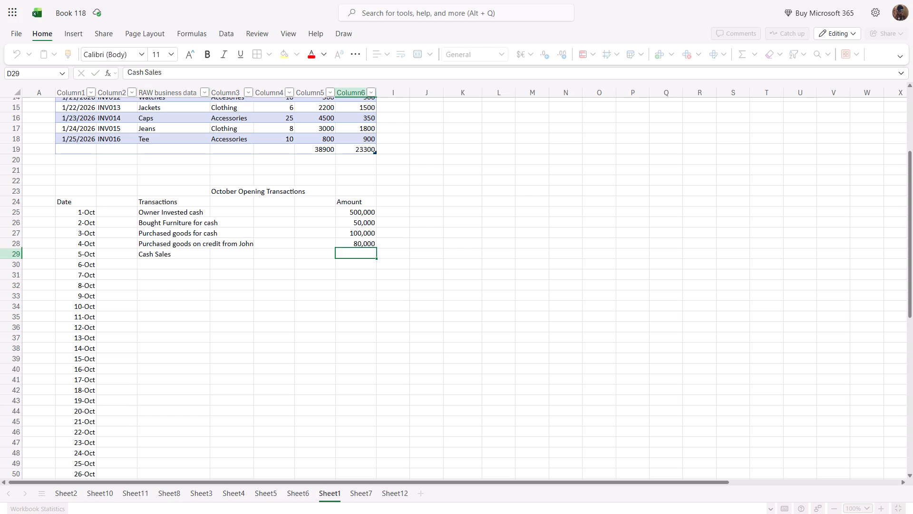
type("60,000")
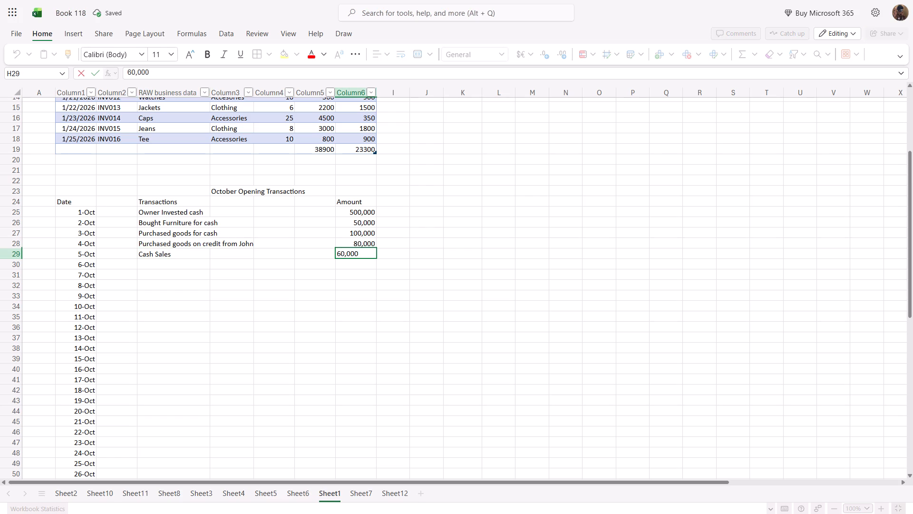
Record the 6-Oct transaction "Credit Sales to Peter" in D30 with the amount 45,000 in H30.
left_click(171, 267)
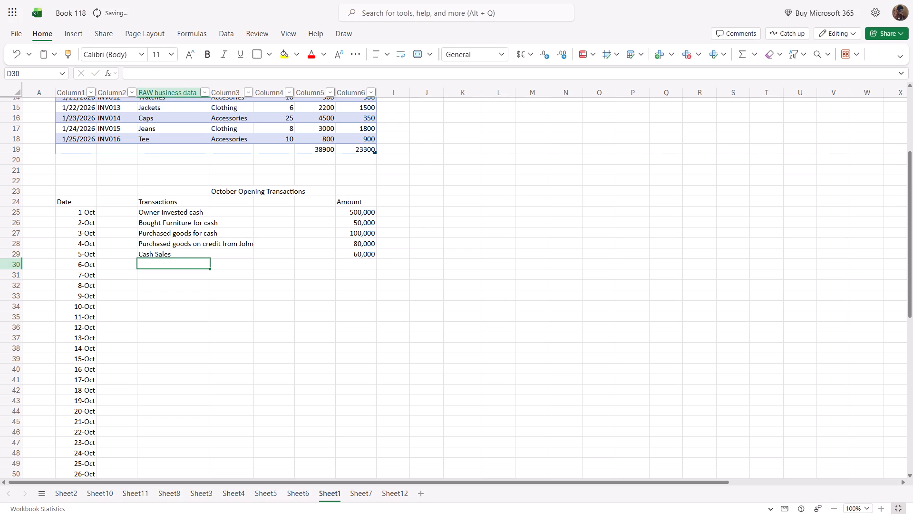
type("redir")
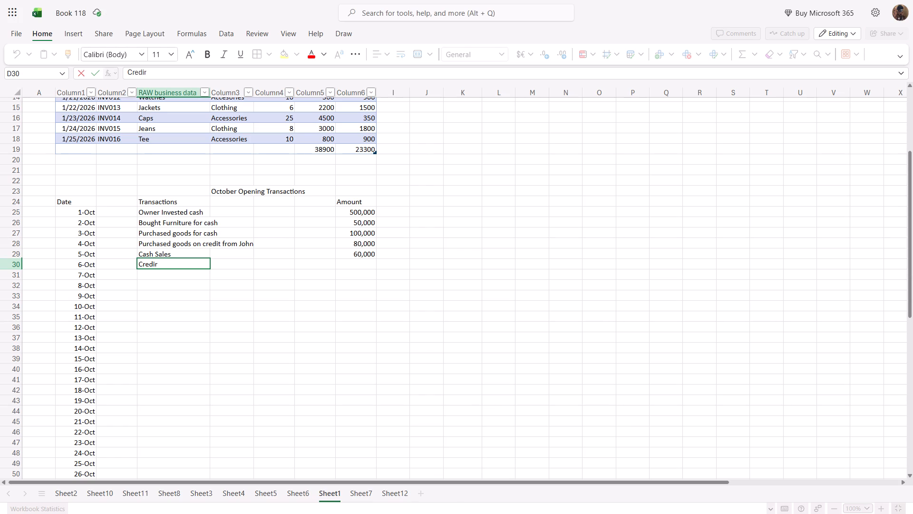
key("BackSpace")
type("t")
key("space")
type("to")
key("space")
type("eter")
left_click(349, 266)
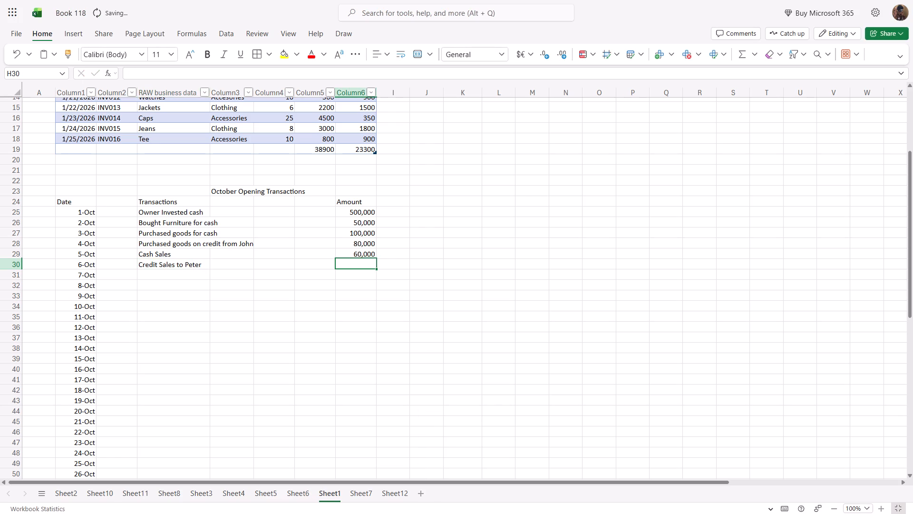
type("45,000")
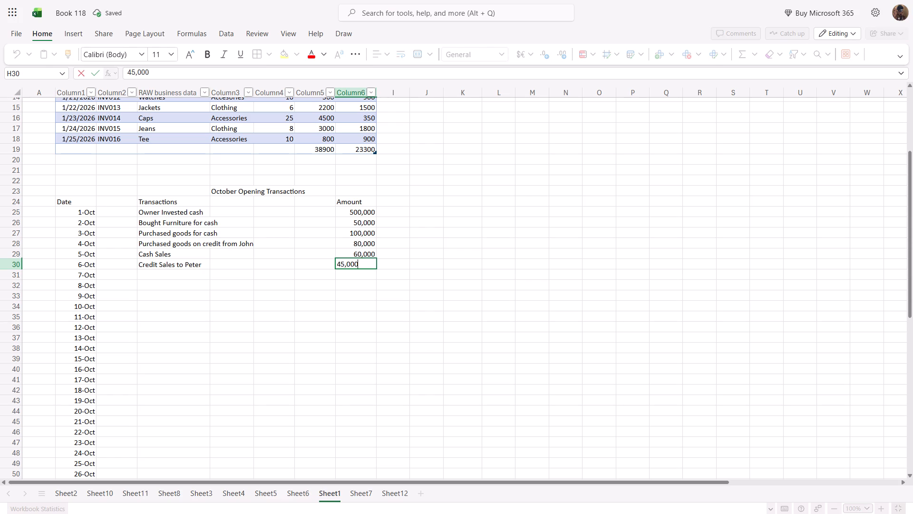
Record the 7-Oct transaction "Paid Rent" in D31 with the amount 15,000 in H31.
scroll(349, 266, "up", 1)
left_click(162, 306)
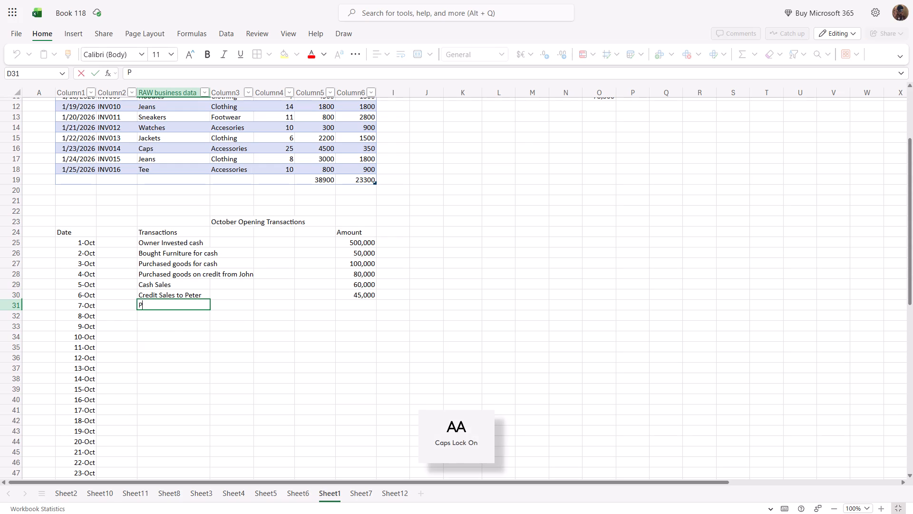
type("aid")
key("space")
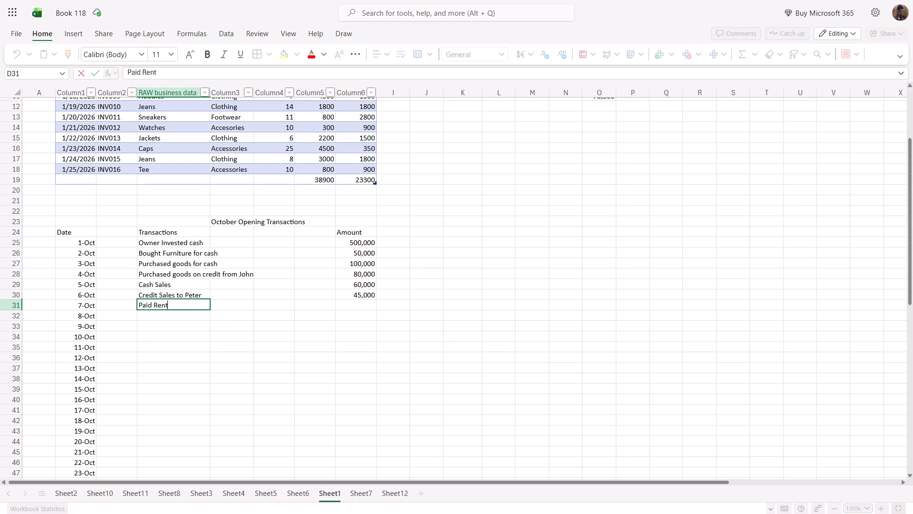
left_click(364, 306)
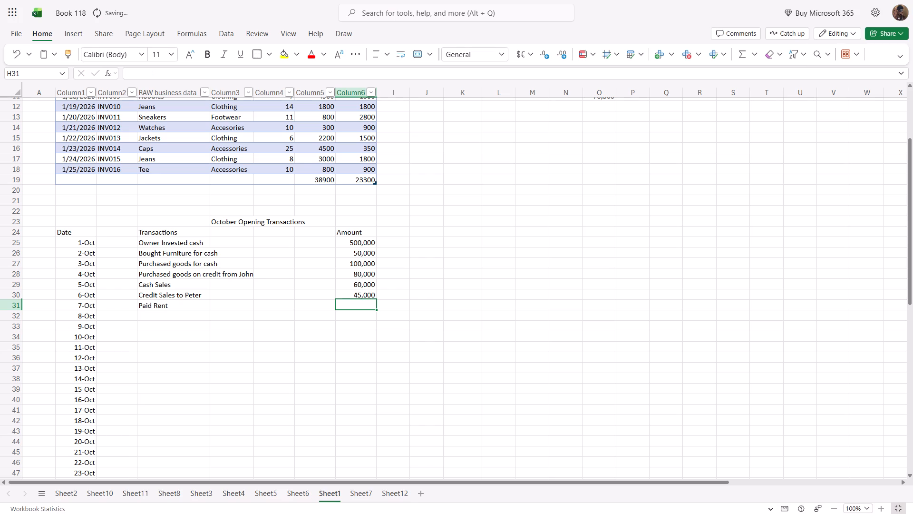
key("1")
type("5,00")
key("minus")
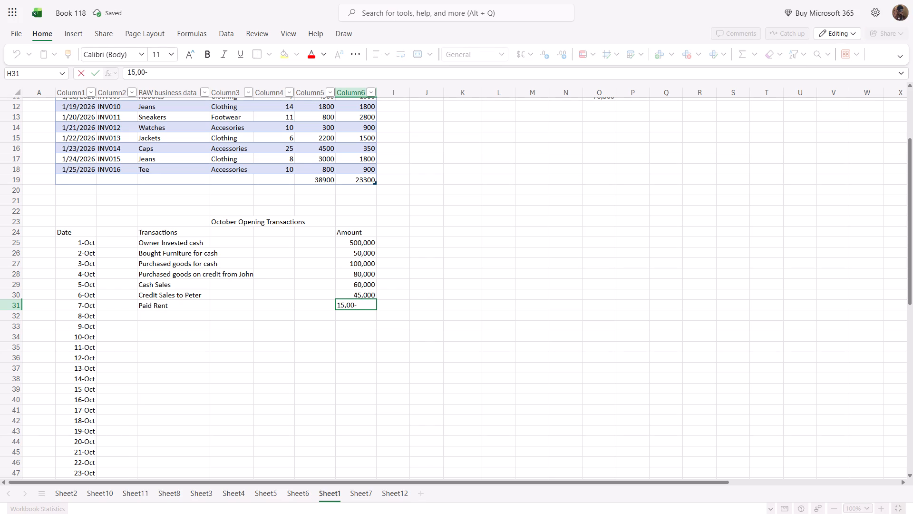
key("BackSpace")
key("0")
Record the 8-Oct transaction "Paid John" in D32 with the amount 40,000 in H32.
left_click(142, 319)
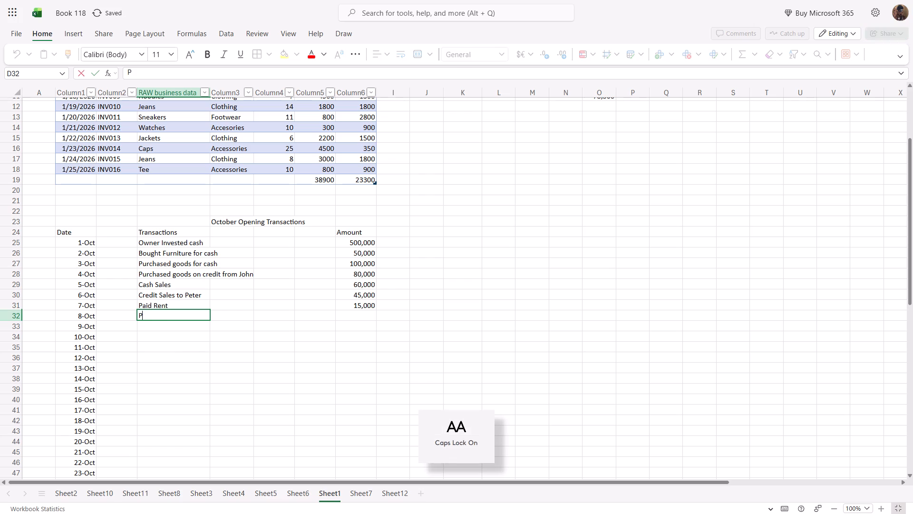
type("aid")
key("space")
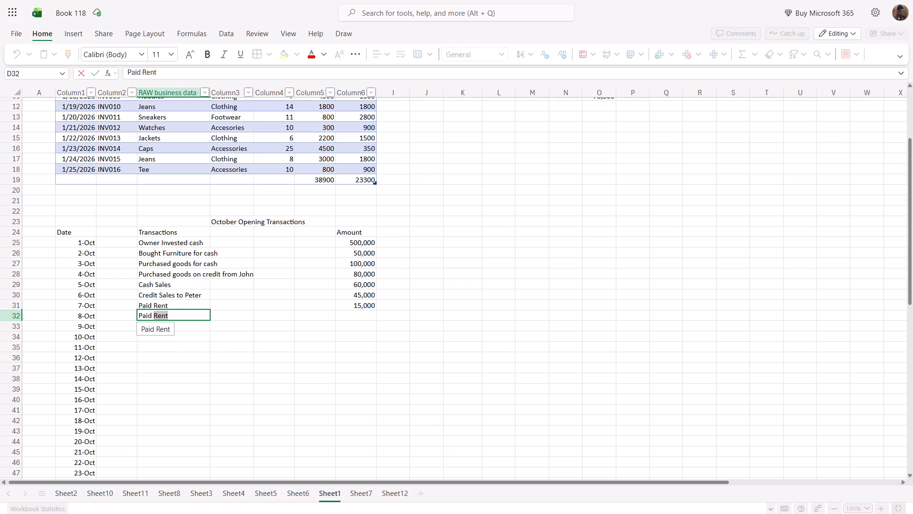
type("ohn")
left_click(354, 316)
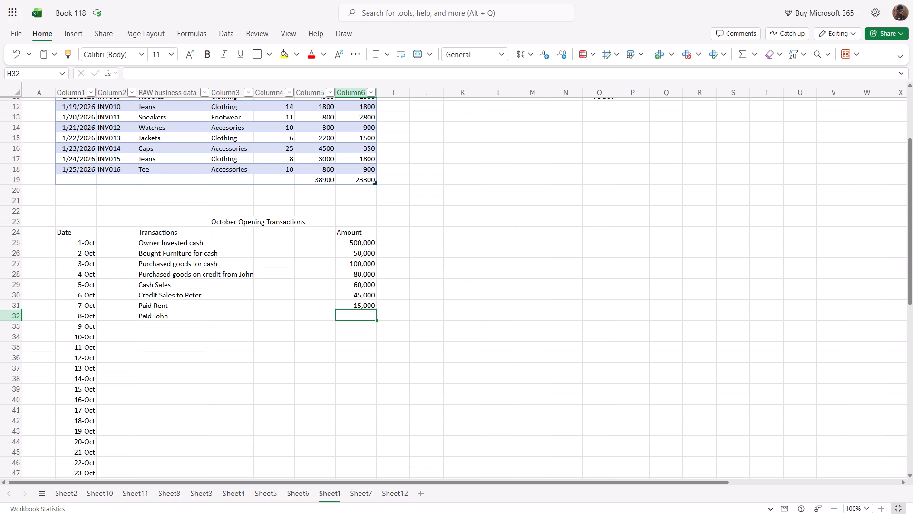
key("4")
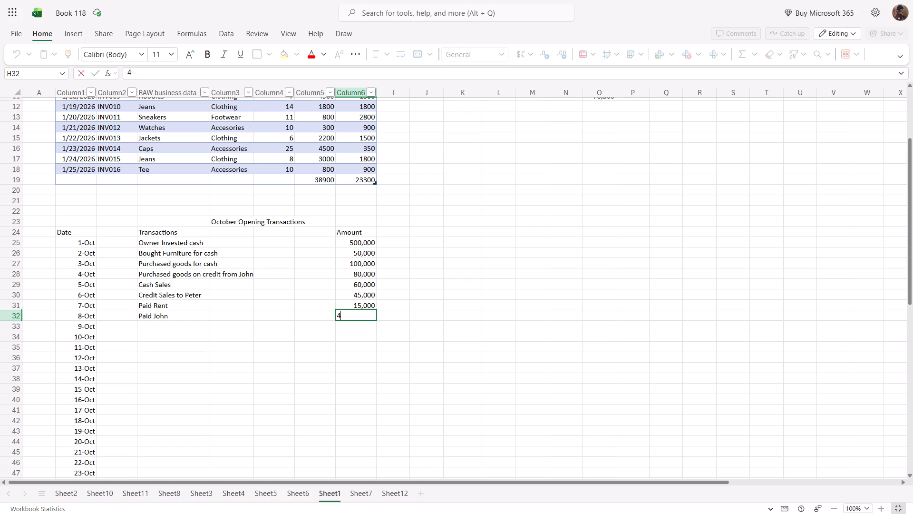
type("0,000")
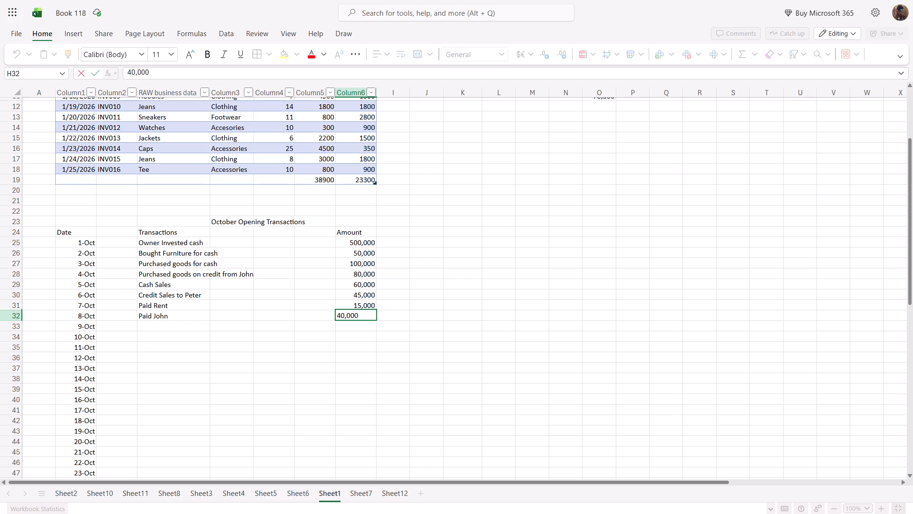
Record the 9-Oct transaction "Received cash from Peter" in D33 with the amount 25,000 in H33.
left_click(170, 330)
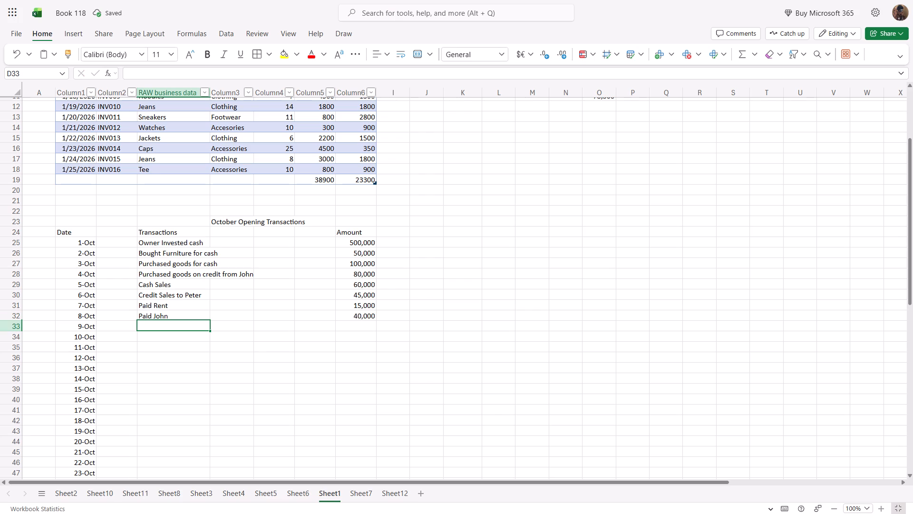
key("BackSpace")
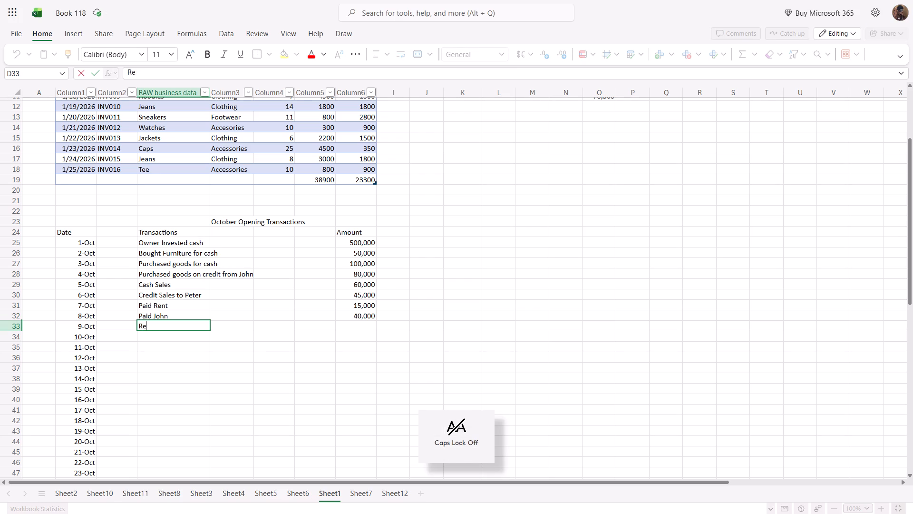
type("ceived")
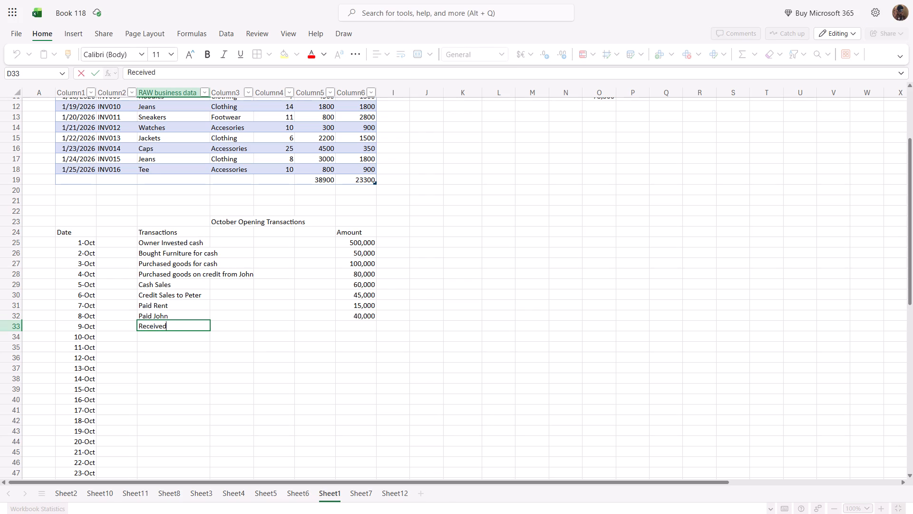
key("space")
type("cash")
key("space")
type("from")
key("space")
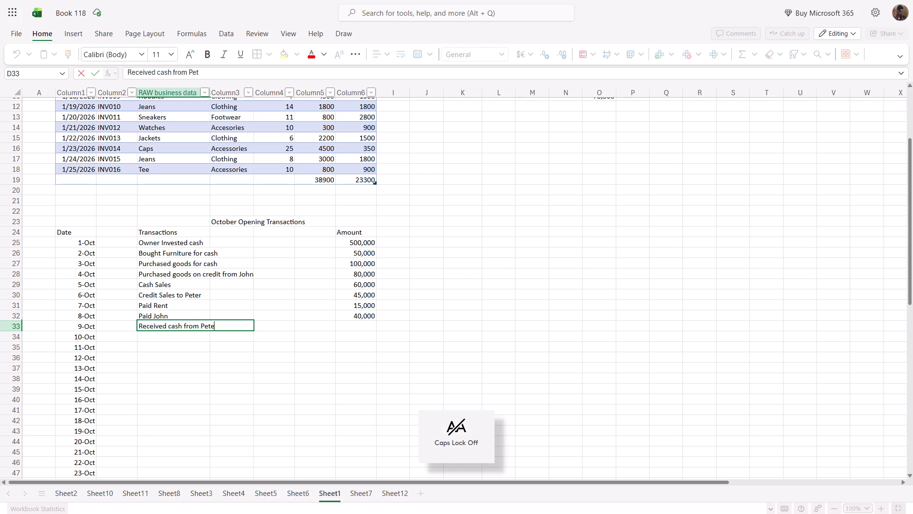
left_click(342, 328)
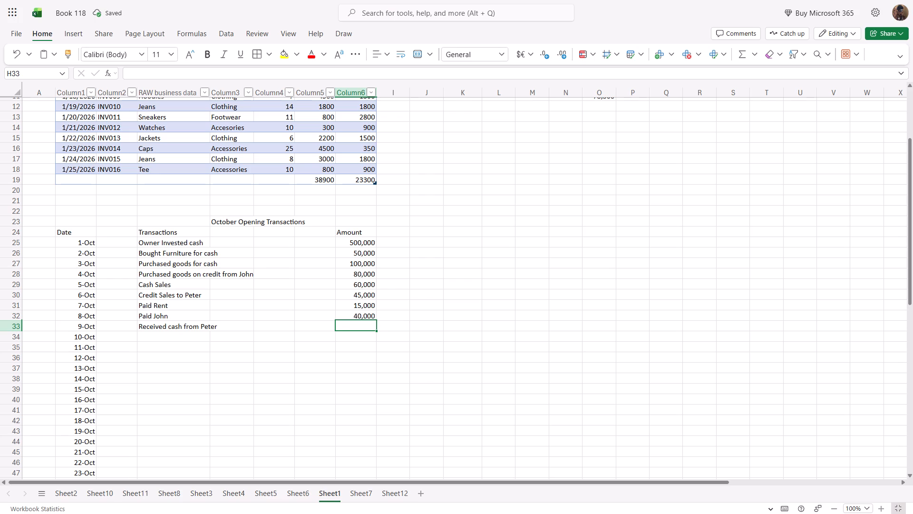
type("25")
type(",9")
key("BackSpace")
type("000")
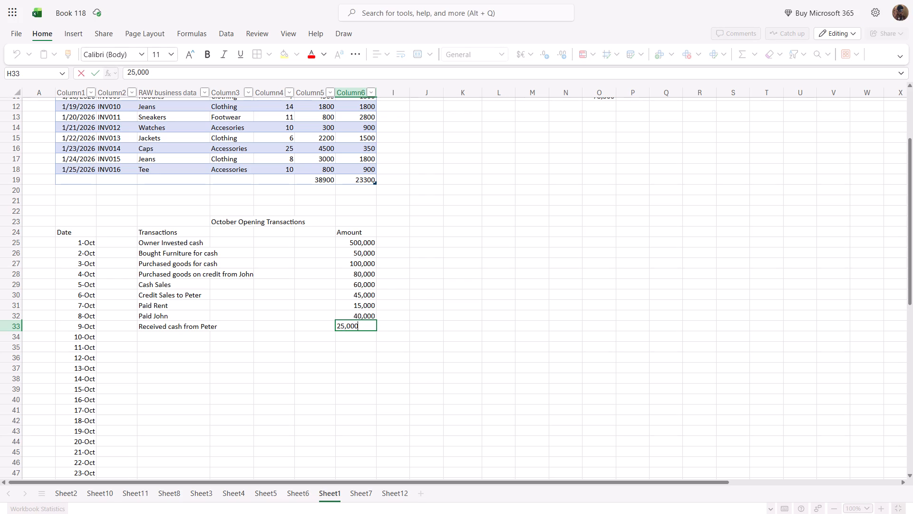
Record the 10-Oct transaction "Paid Salaries" in D34 with the amount 20,000 in H34.
left_click(186, 334)
scroll(186, 334, "down", 1)
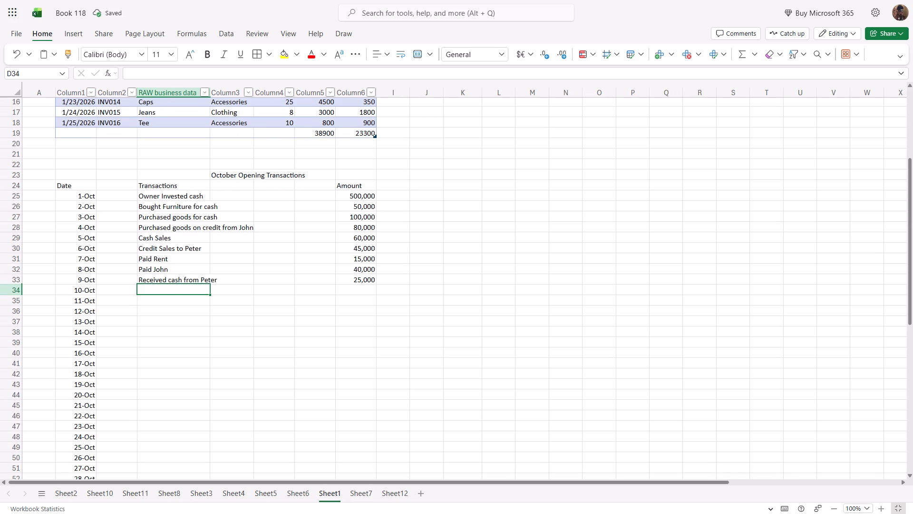
type("aid")
key("space")
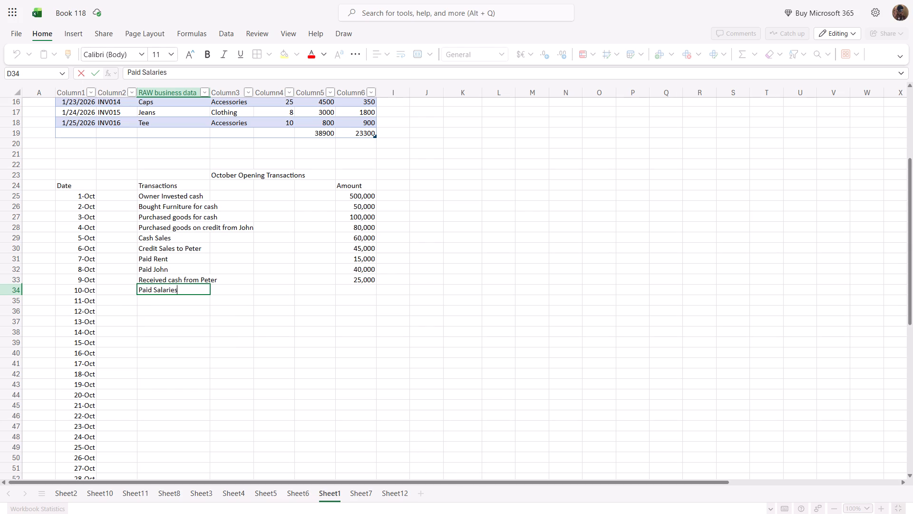
left_click(363, 293)
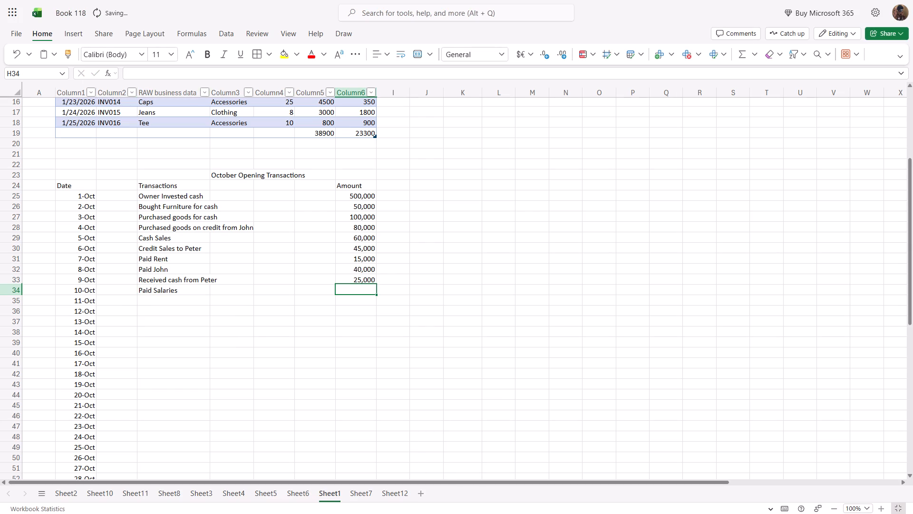
type("20,00")
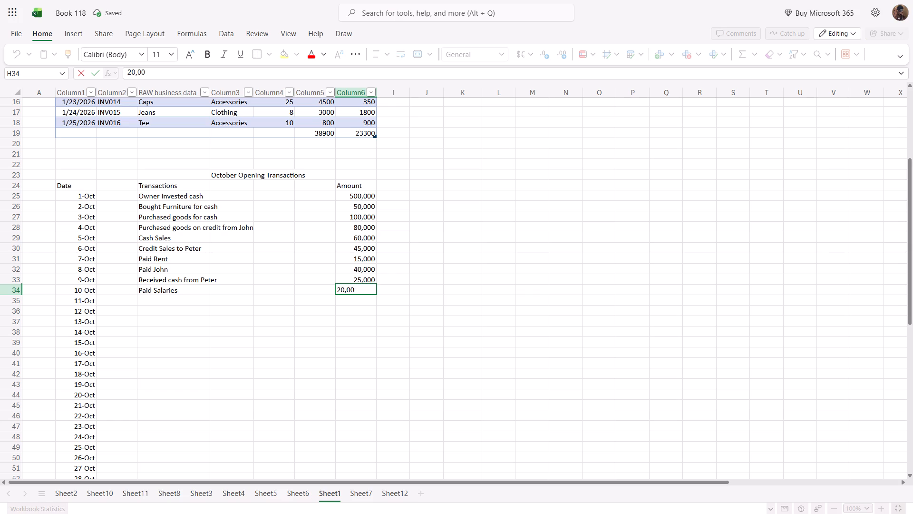
key("0")
Record the 11-Oct transaction "Bought goods for cash" in D35 with the amount 30,000 in H35.
left_click(154, 302)
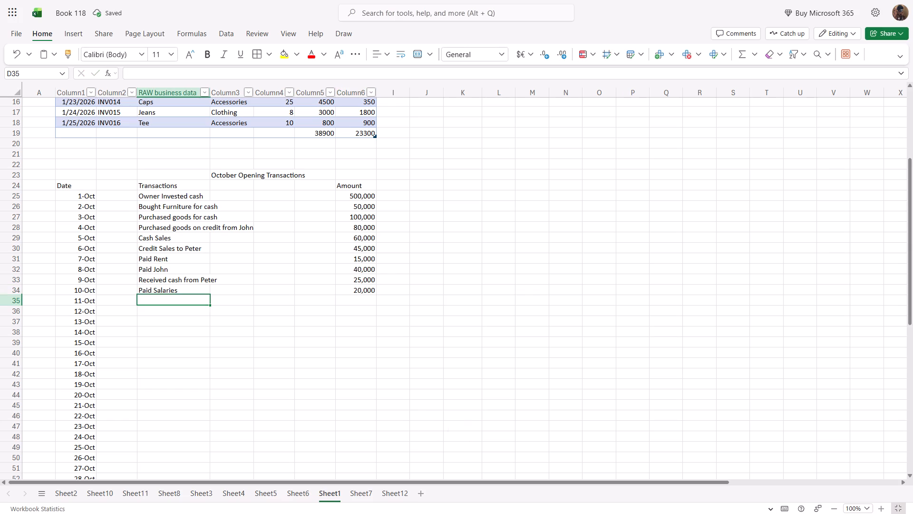
type("ought")
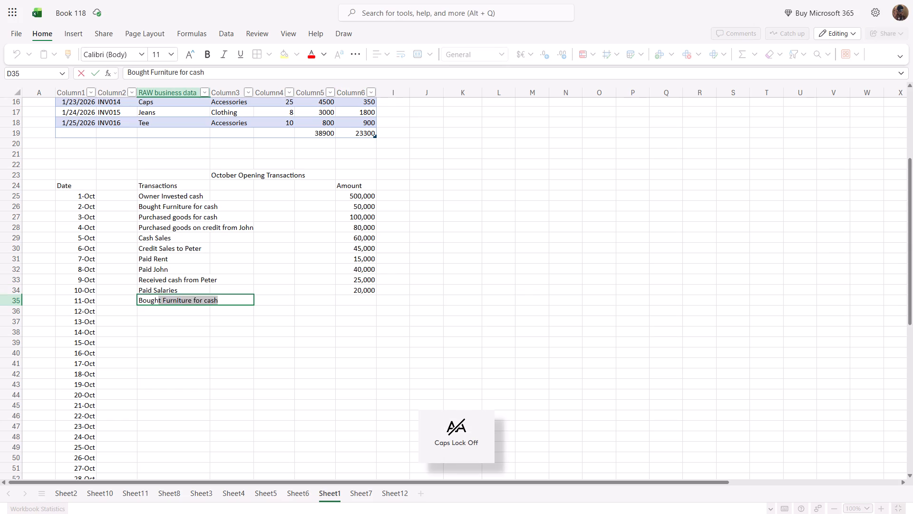
key("space")
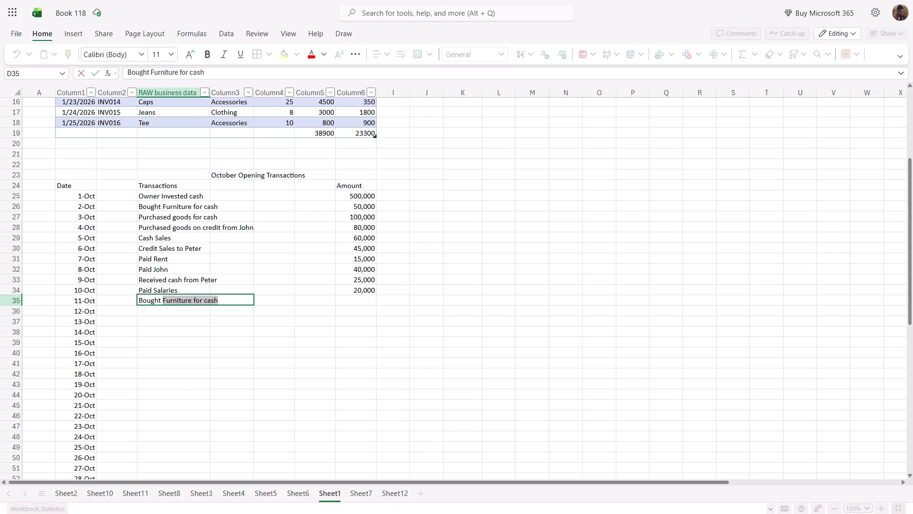
type("goods for cash")
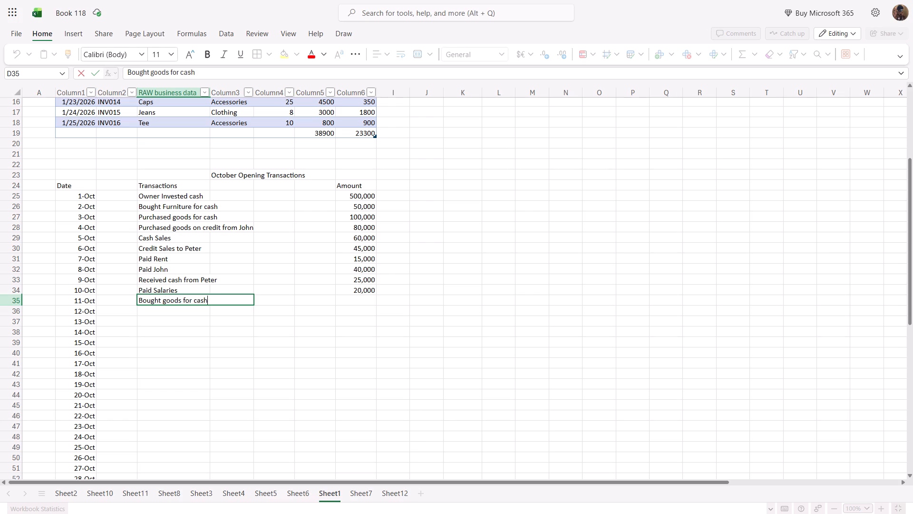
left_click(344, 304)
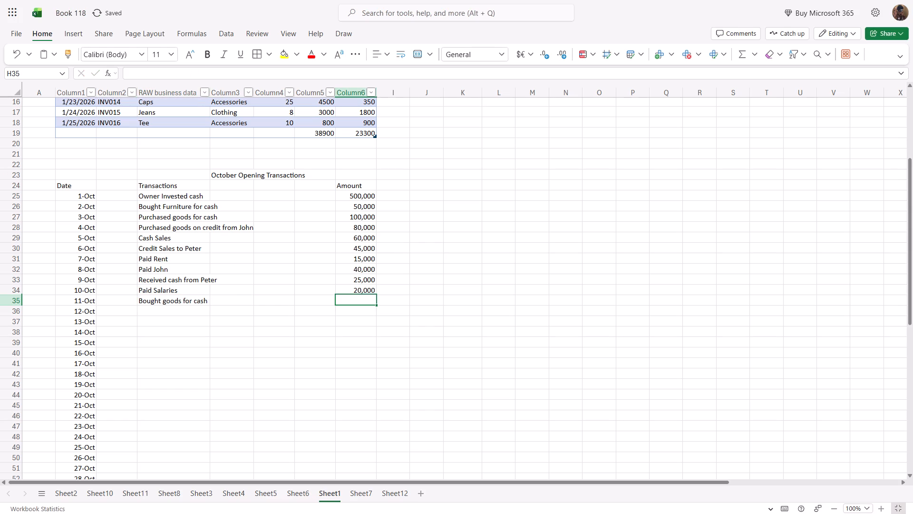
type("30,000")
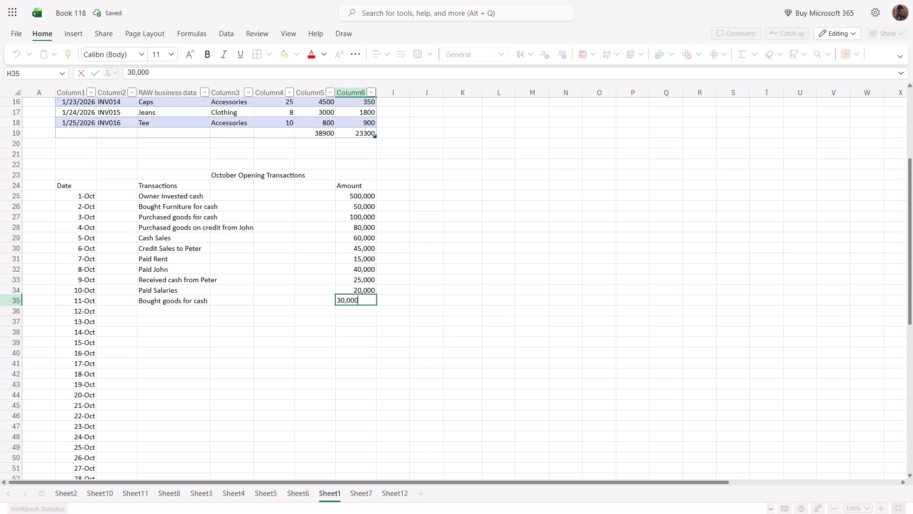
Record the 12-Oct transaction "Cash sales" in D36 with the amount 90,000 in H36.
left_click(173, 314)
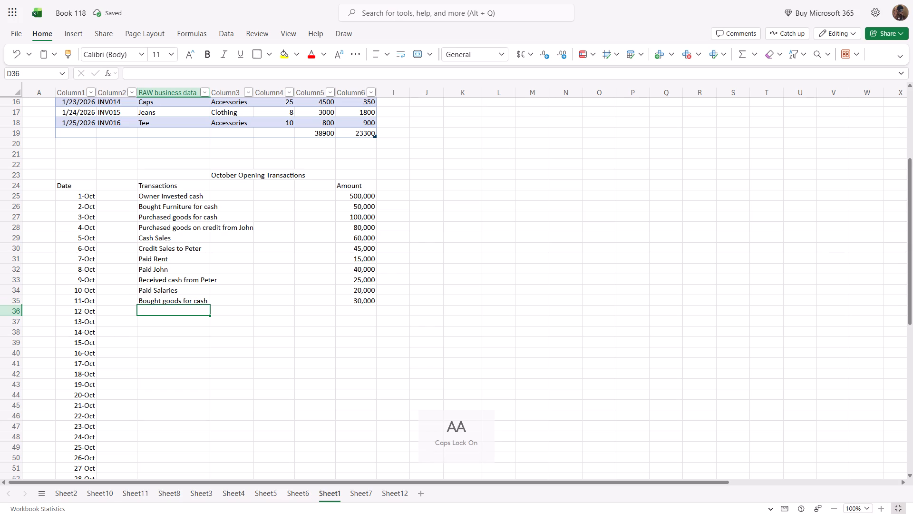
type("ash")
key("space")
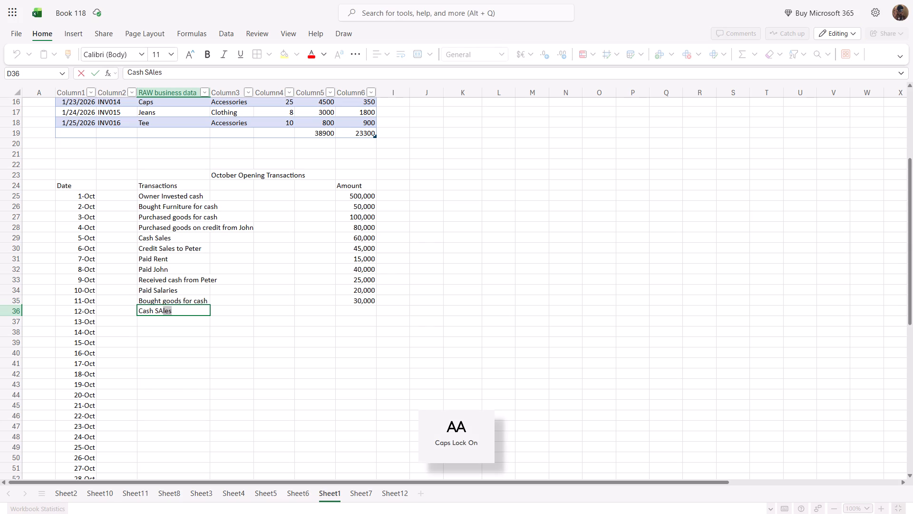
key("BackSpace")
key("BackSpace")
key("BackSpace")
type("sales")
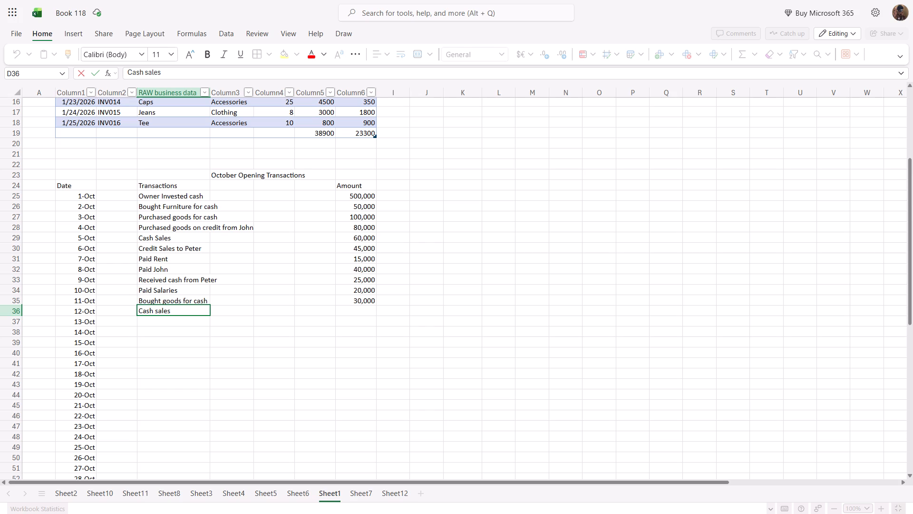
left_click(355, 314)
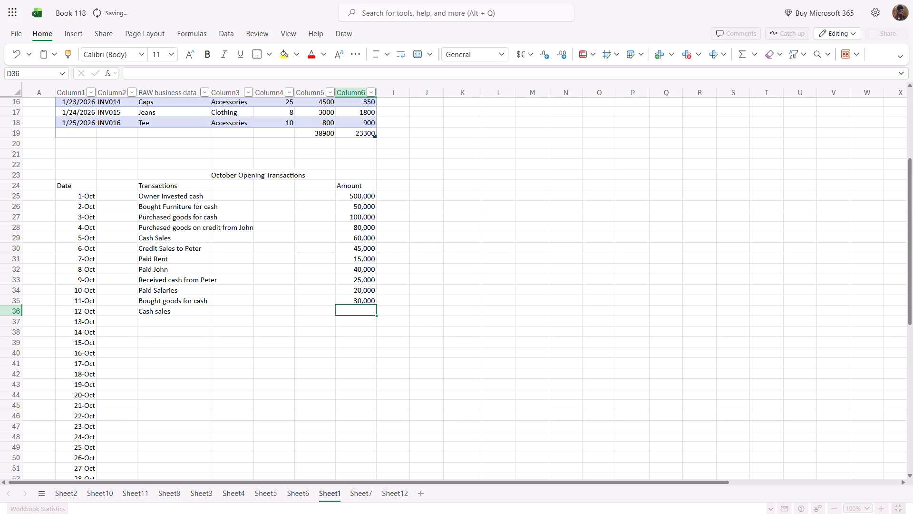
type("909,00")
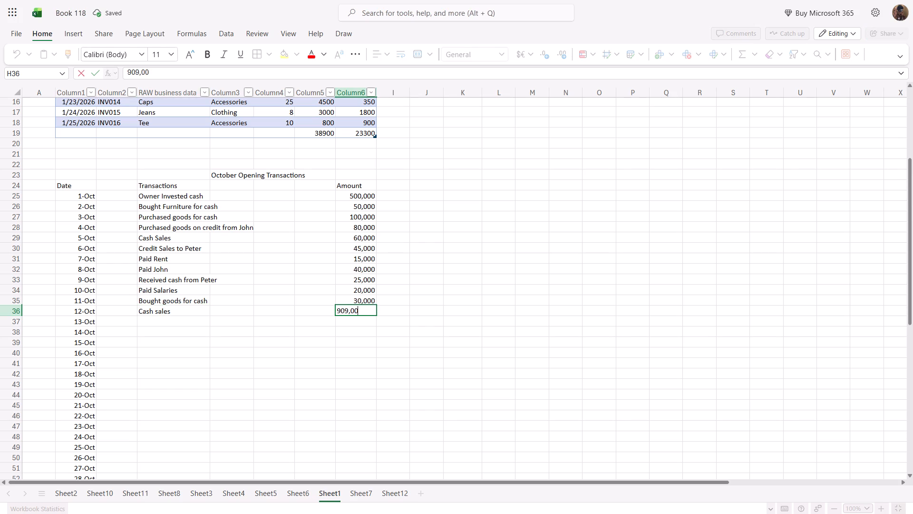
key("BackSpace")
key("BackSpace")
key("BackSpace")
key("BackSpace")
type(",000")
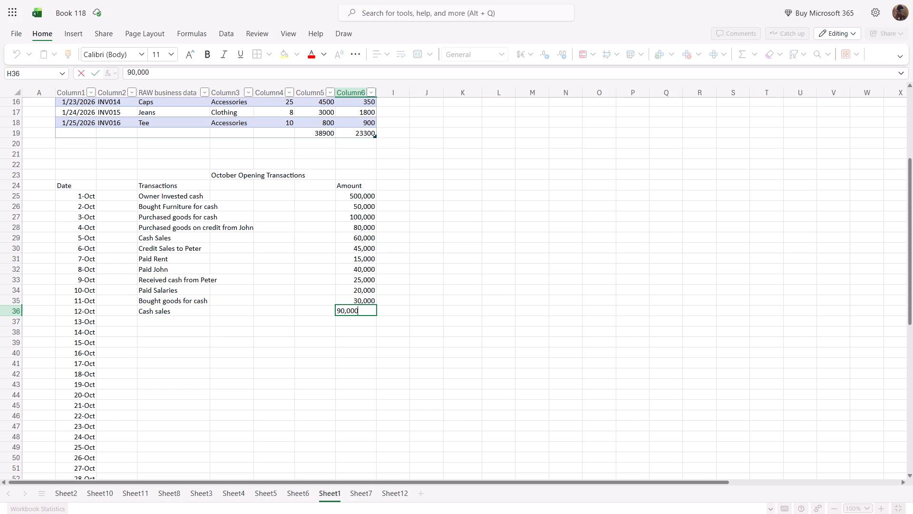
Record the 13-Oct transaction "Paid electricity" in D37 with the amount 5,000 in H37.
left_click(169, 316)
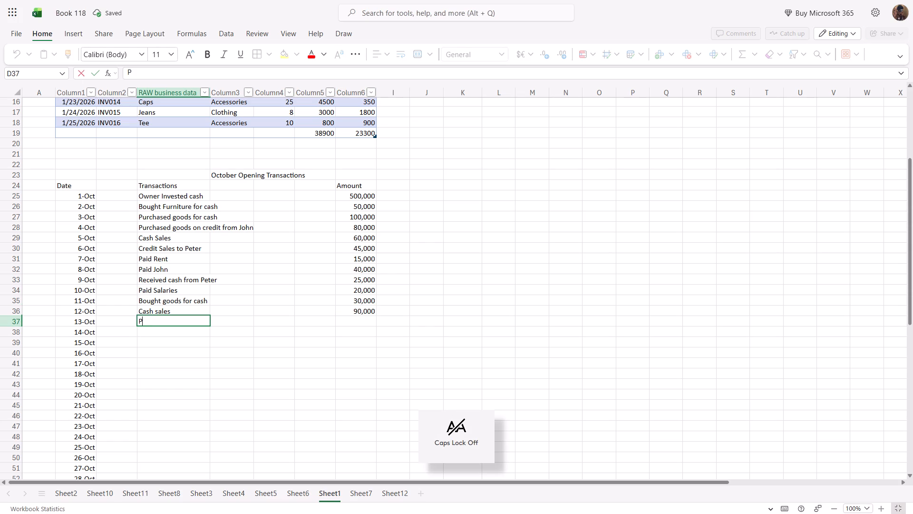
type("aid")
key("space")
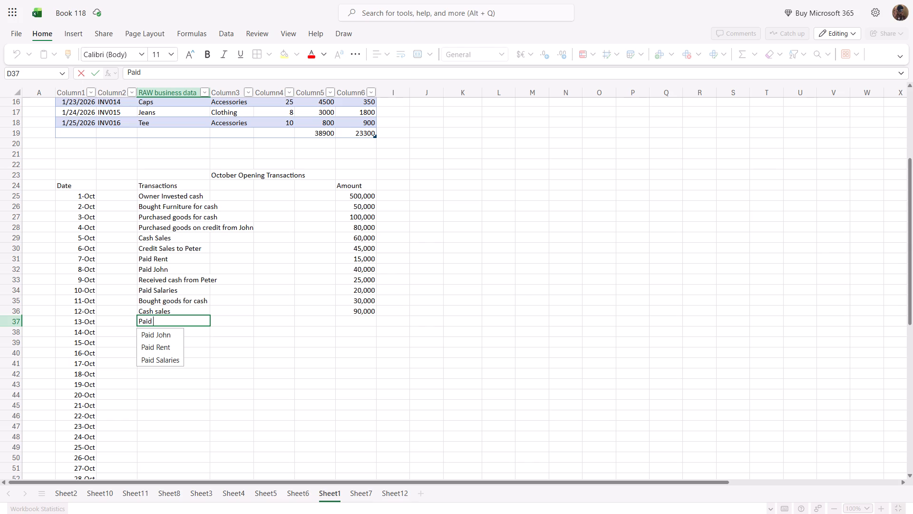
key("space")
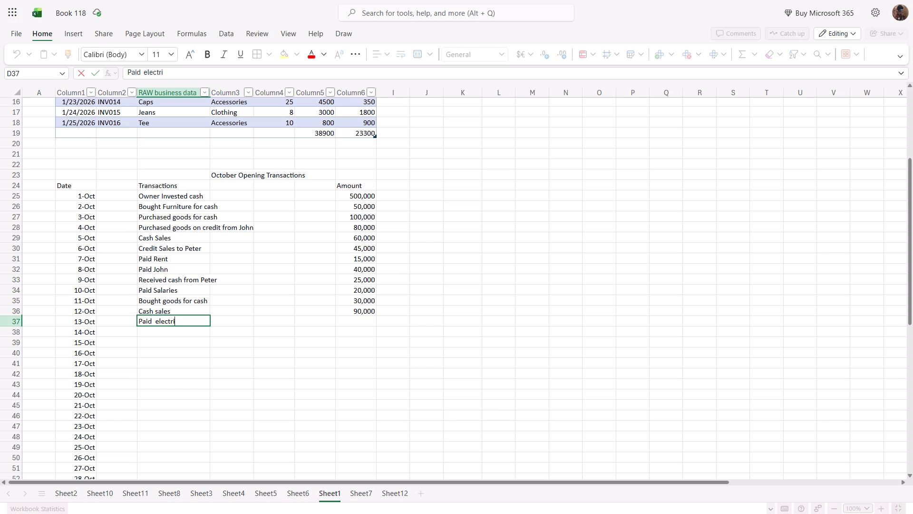
type("ity")
left_click(370, 321)
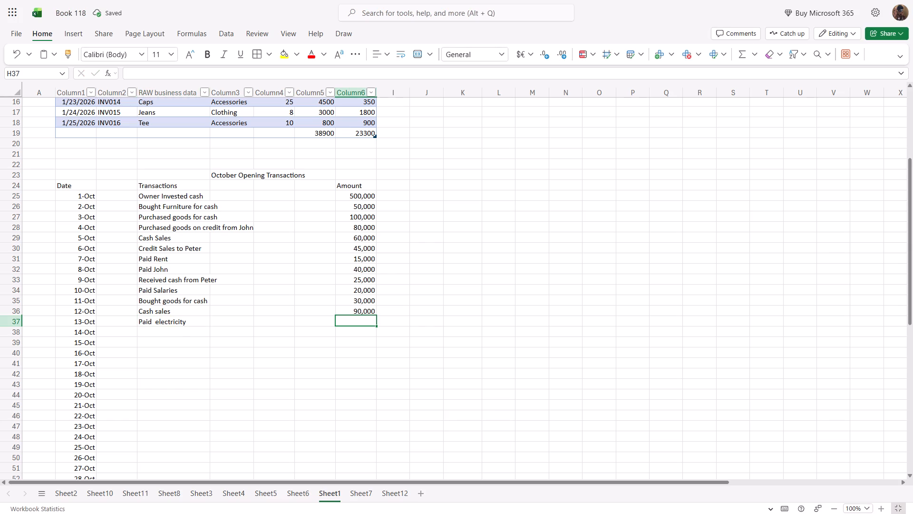
type("5,000")
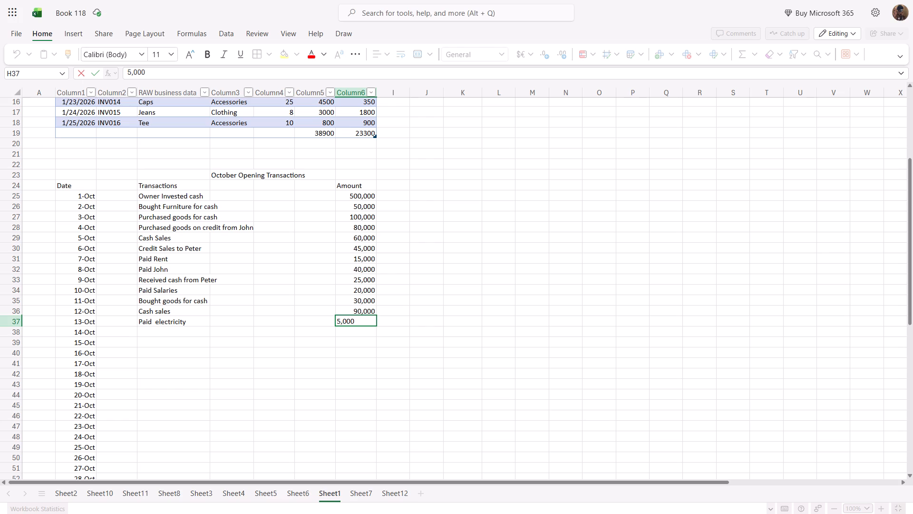
Record the 14-Oct transaction "Ownerwithdrew cash" in D38 with the amount 10,000 in H38.
left_click(160, 330)
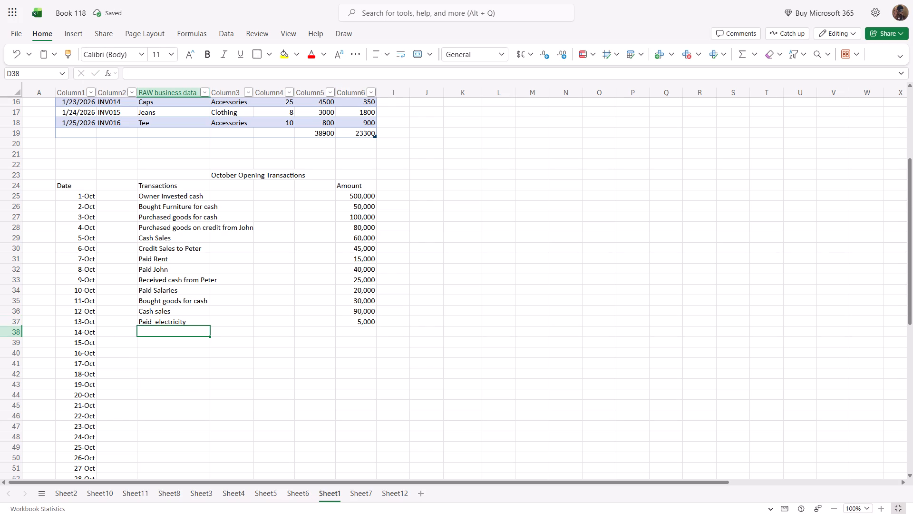
type("wner")
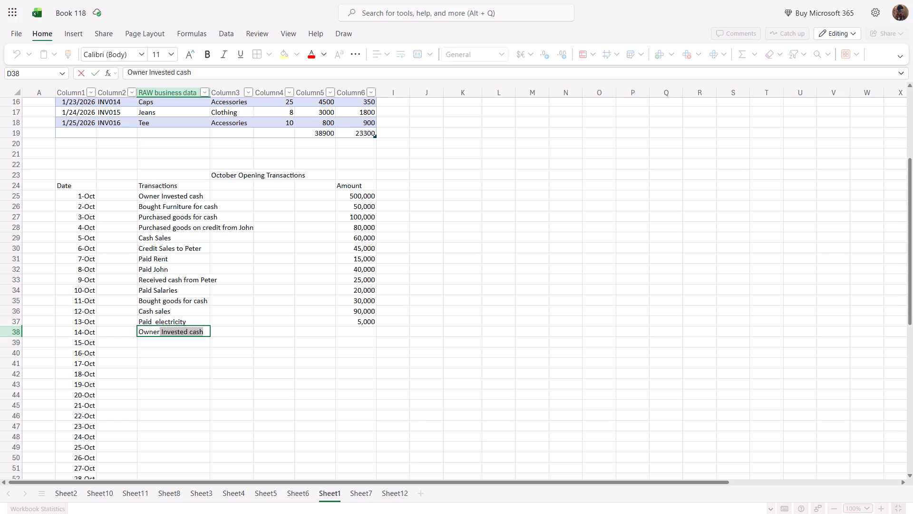
type("withdrew")
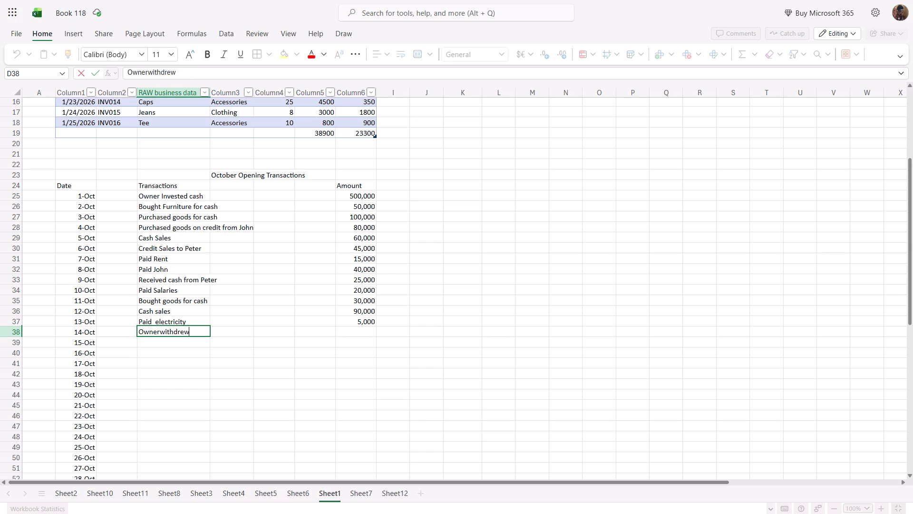
type("cash")
key("BackSpace")
key("BackSpace")
key("BackSpace")
key("BackSpace")
key("space")
type("cash")
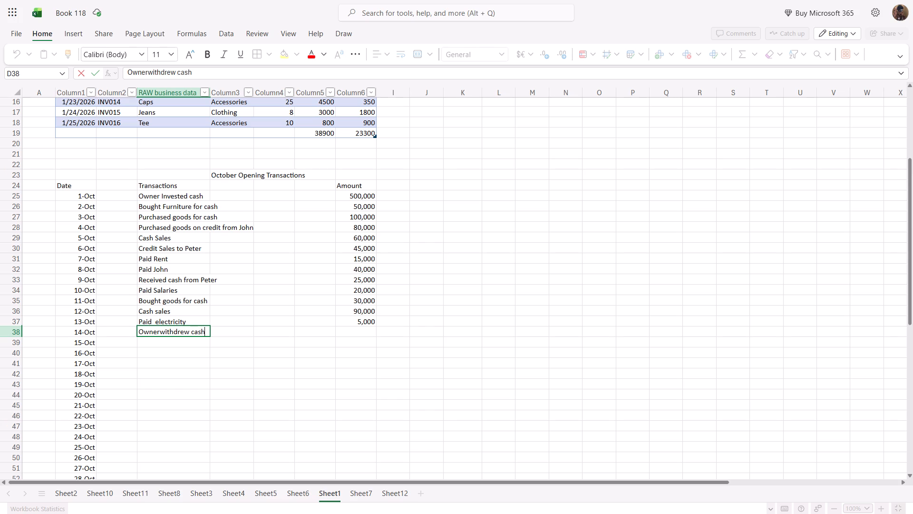
left_click(344, 329)
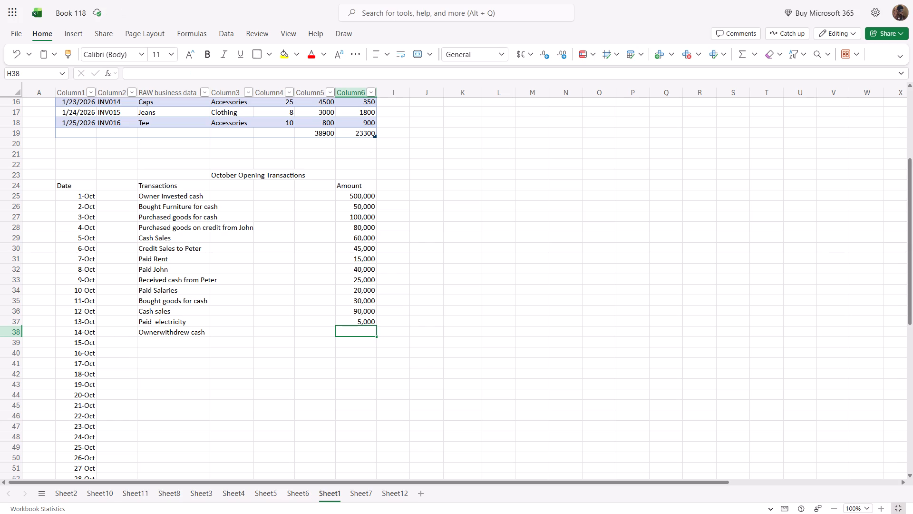
type("10,000")
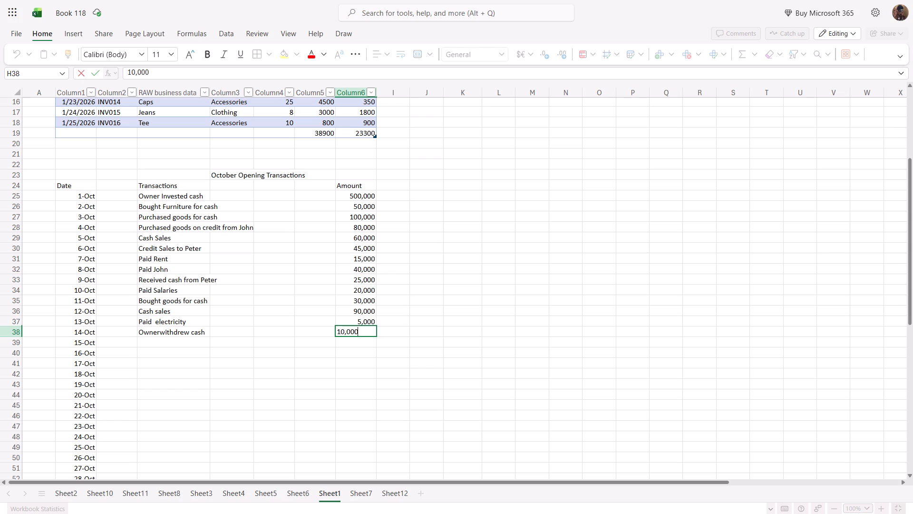
Record the 15-Oct transaction "Paid Transport" in D39 with the amount 4,000 in H39.
left_click(176, 344)
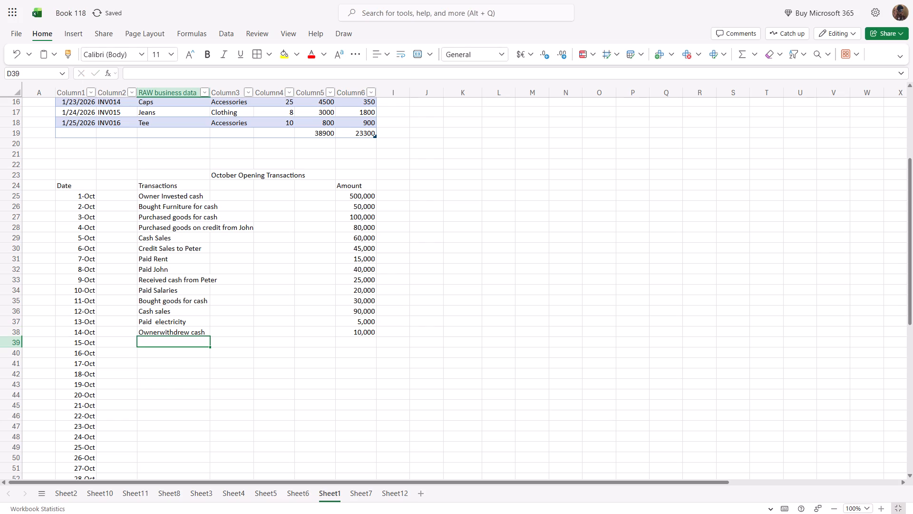
type("ai")
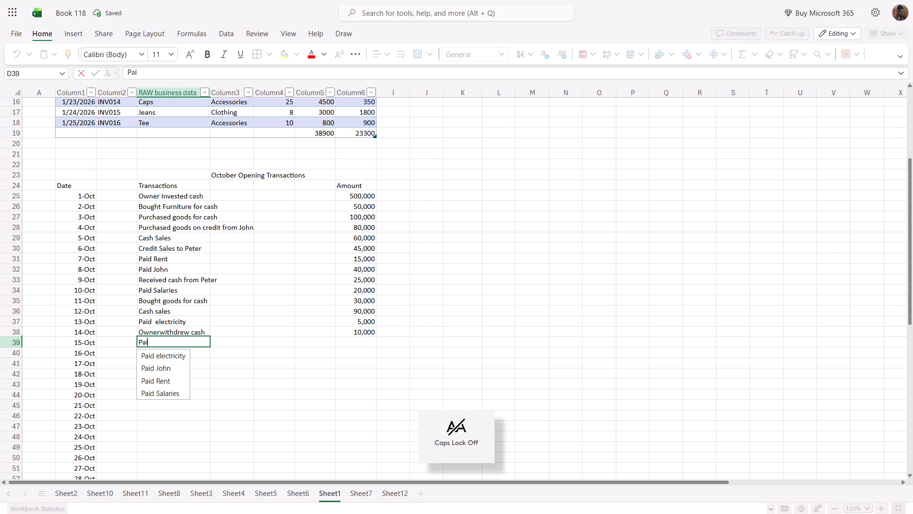
type("d")
key("space")
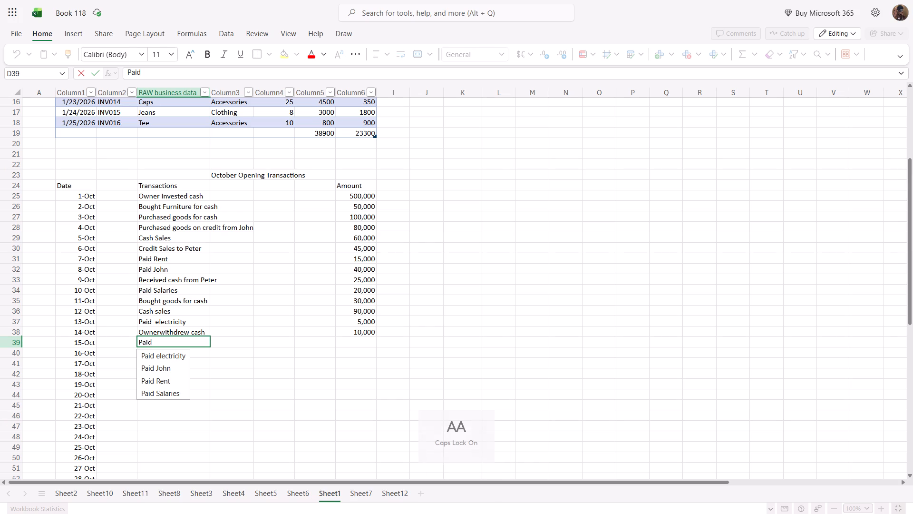
key("t")
type("ransport")
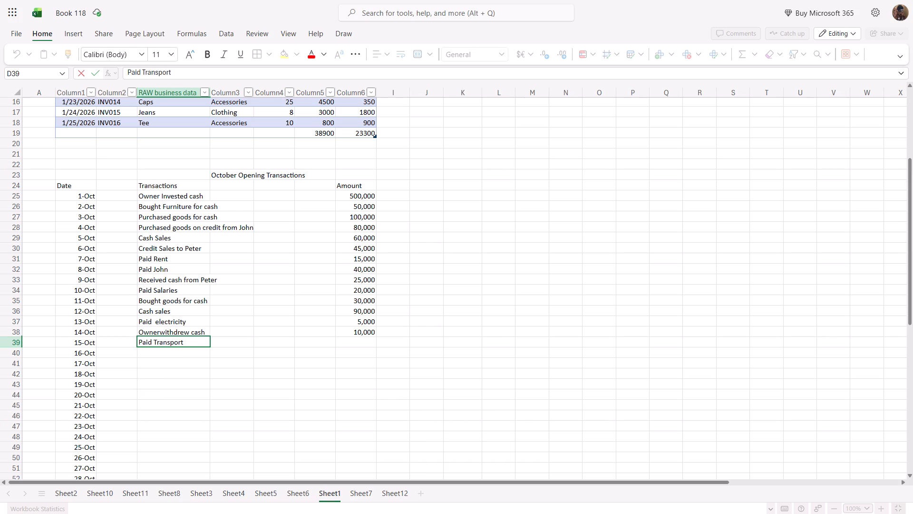
left_click(357, 339)
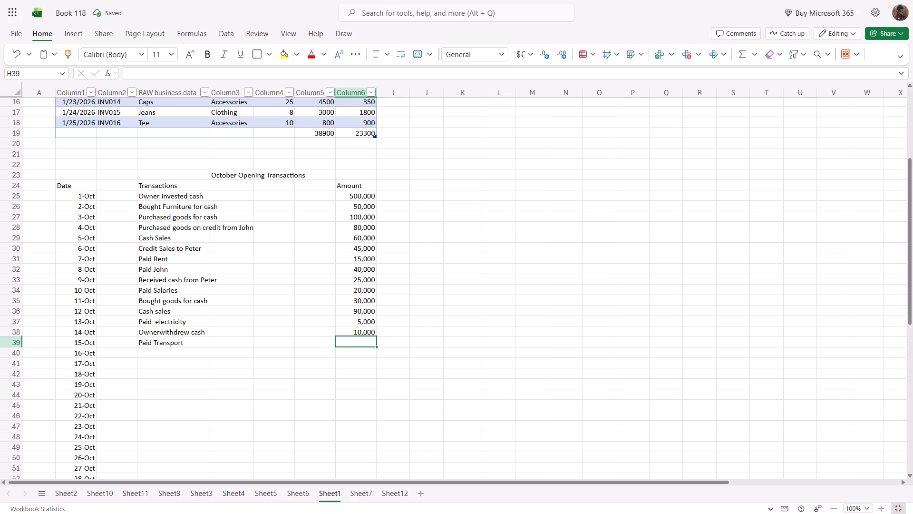
key("4")
type(",000")
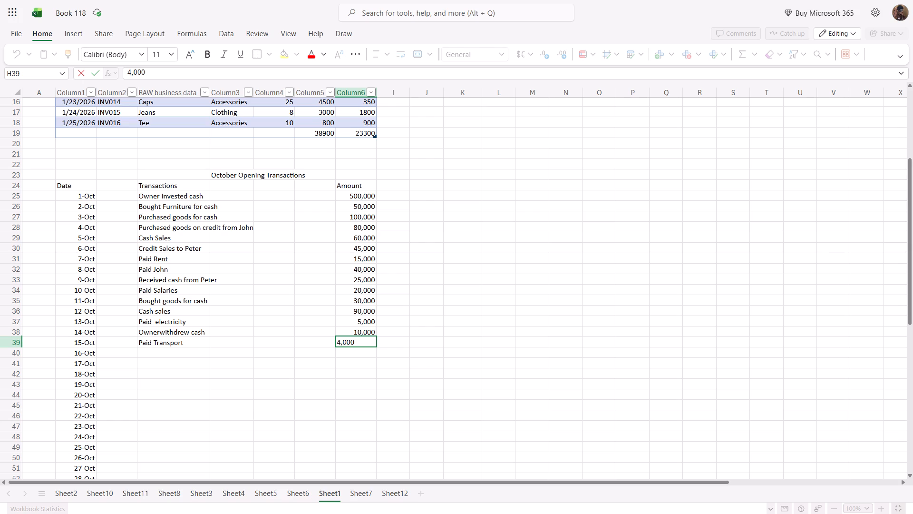
left_click(419, 280)
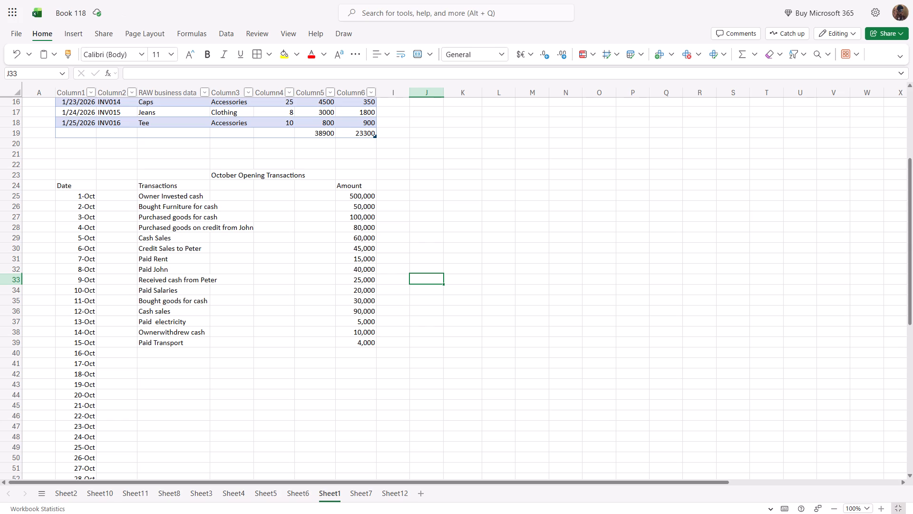
Delete rows 40 to 52, which hold the unused dates 16-Oct to 28-Oct below the October transactions.
scroll(269, 394, "down", 1)
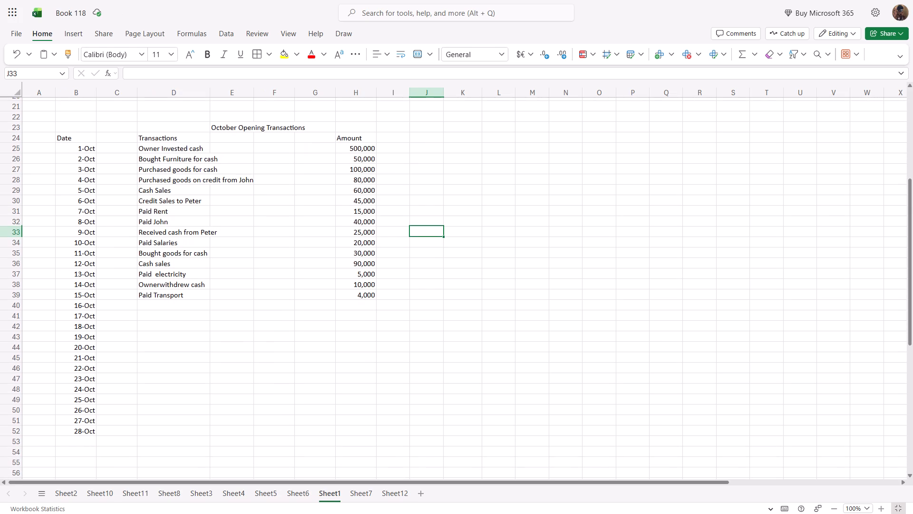
left_click(439, 149)
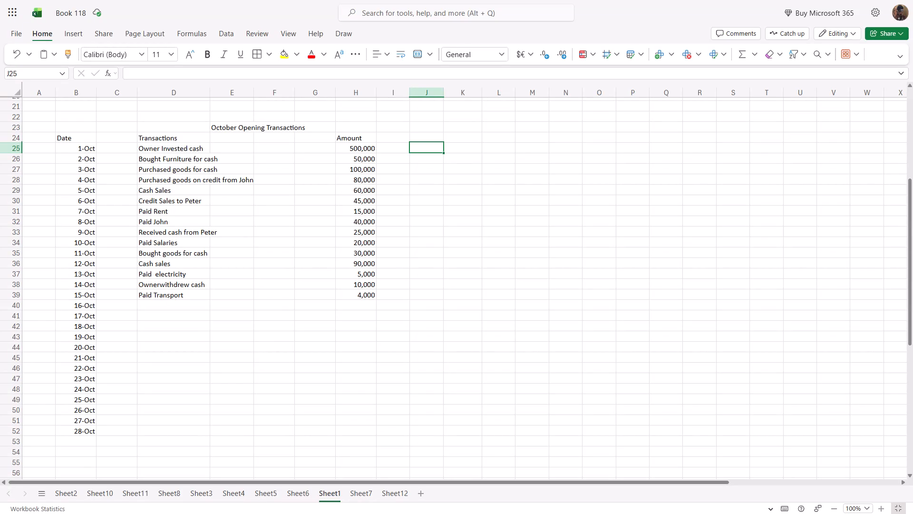
left_click_drag(77, 304, 88, 431)
right_click(88, 431)
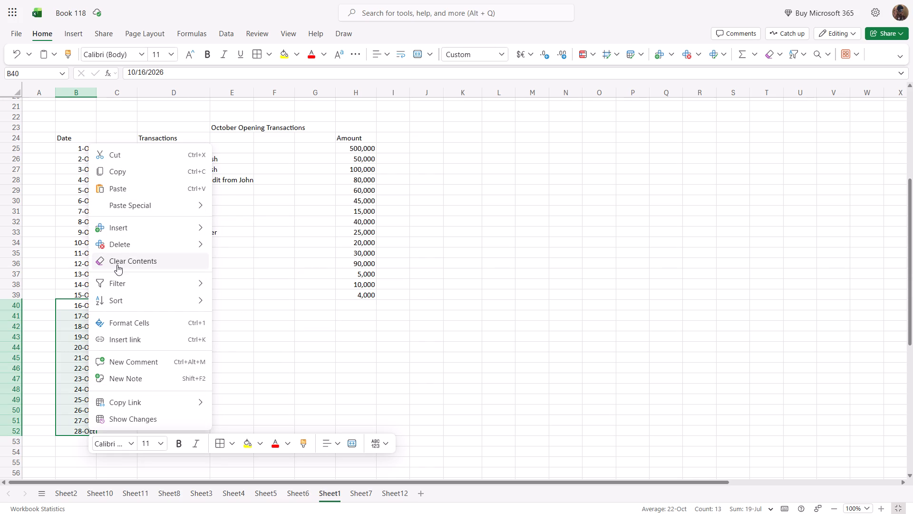
left_click(121, 242)
left_click(130, 243)
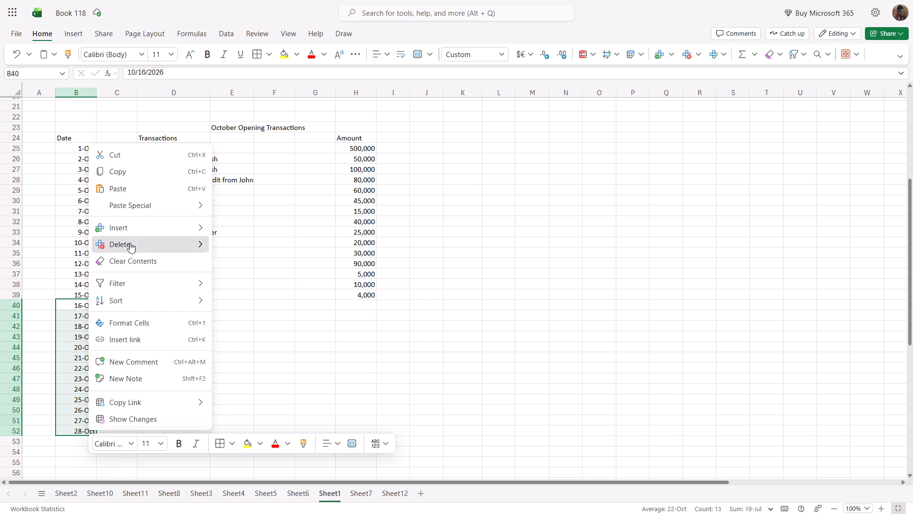
left_click(233, 248)
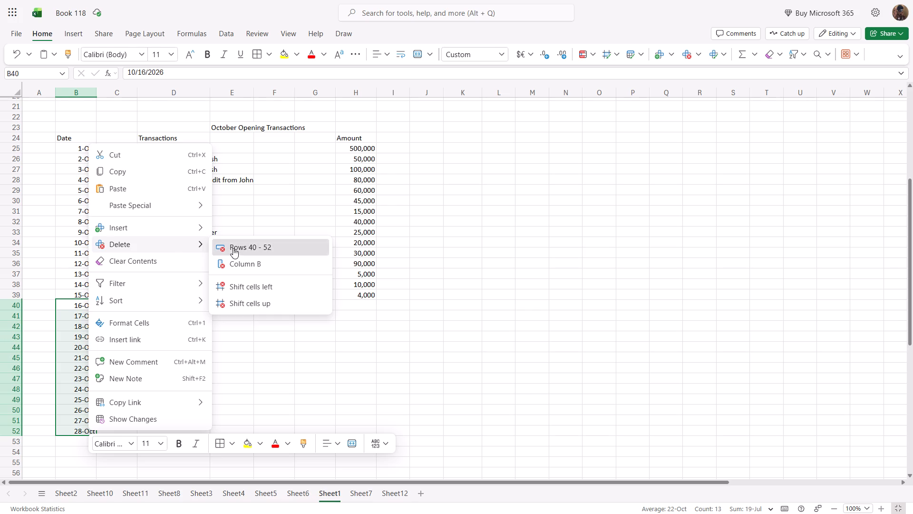
left_click(415, 341)
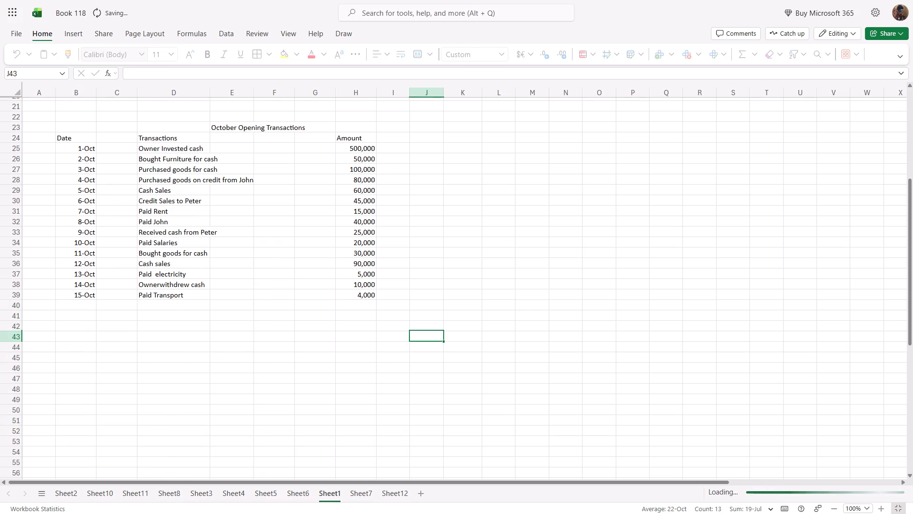
Convert the October Opening Transactions range B23:H39 into a table, with the option that it has headers.
left_click_drag(64, 126, 91, 131)
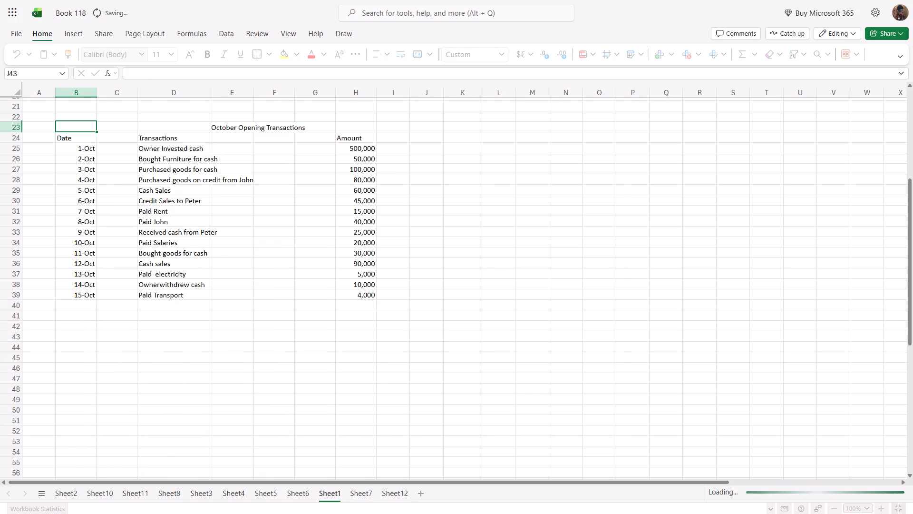
left_click_drag(91, 131, 376, 293)
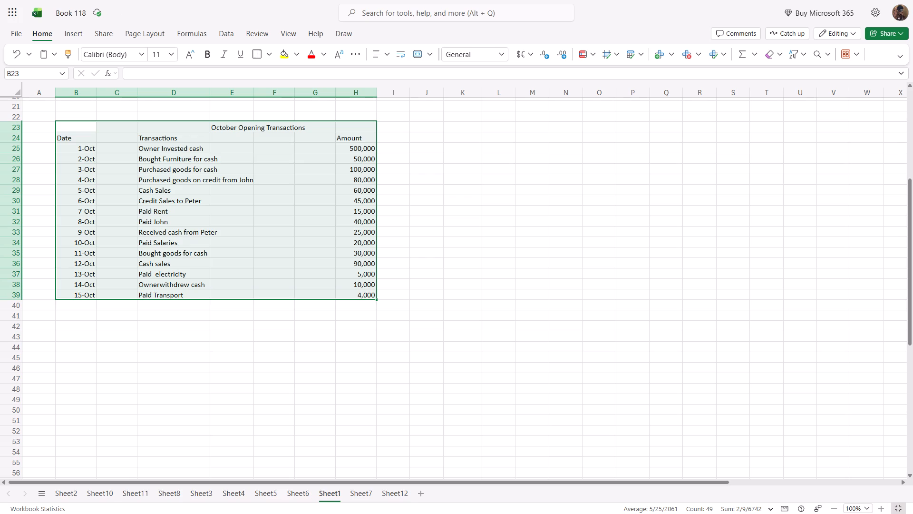
key("ctrl+l")
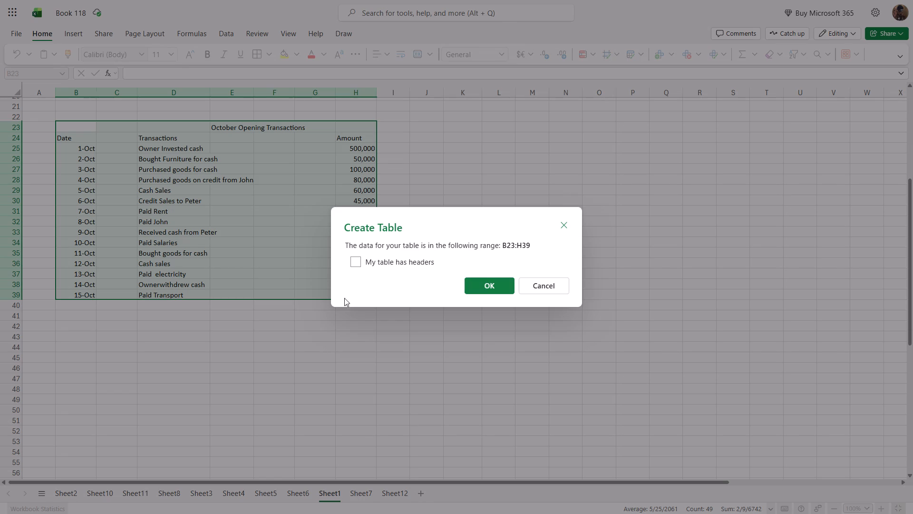
left_click(352, 263)
left_click(482, 286)
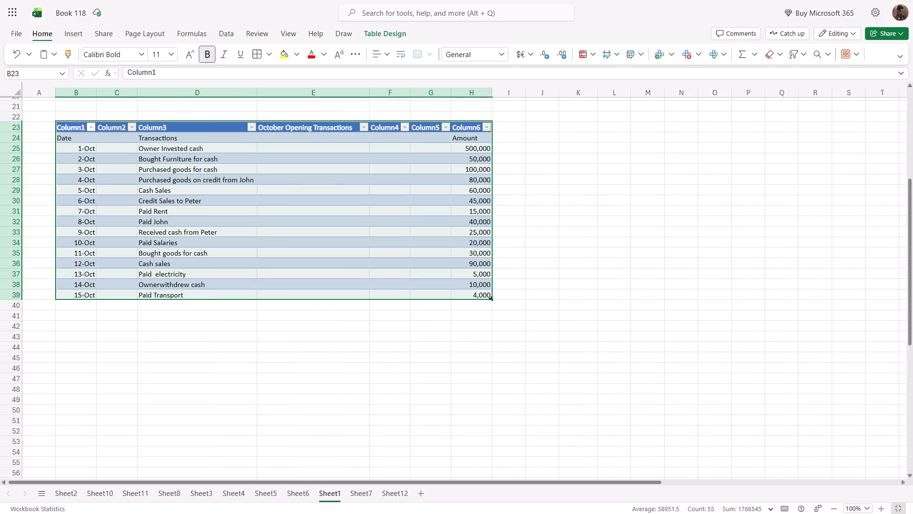
left_click(560, 273)
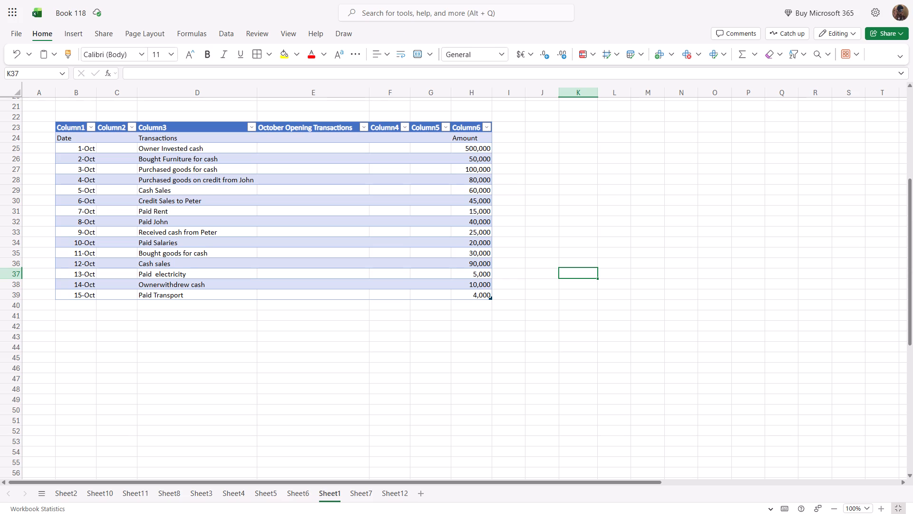
Fill E26:E30 of the October Opening Transactions column with 45,000, 80,000, 65,000, 50,000 and 40,000.
left_click(321, 150)
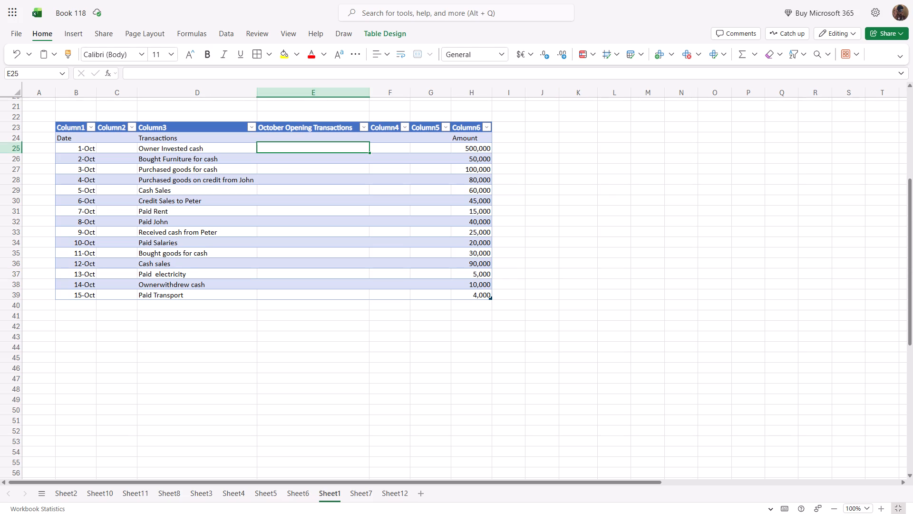
left_click(316, 163)
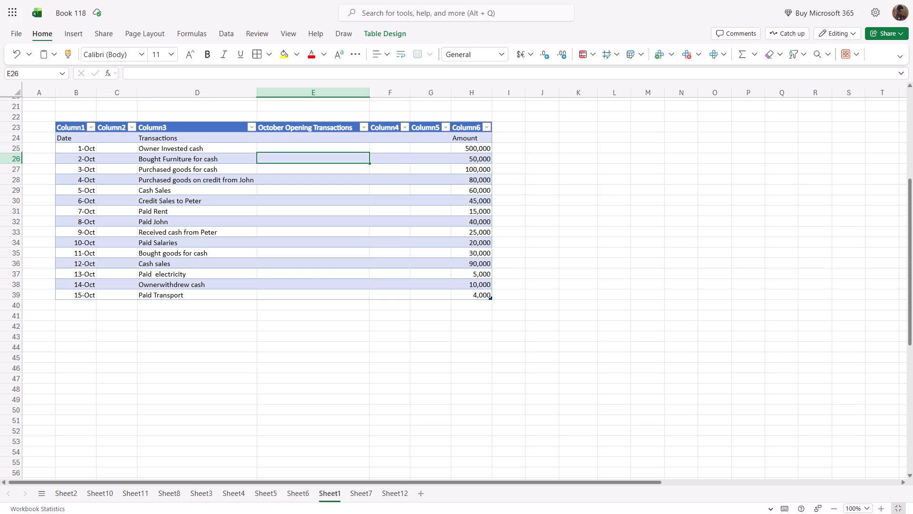
type("45")
type(",000")
key("Return")
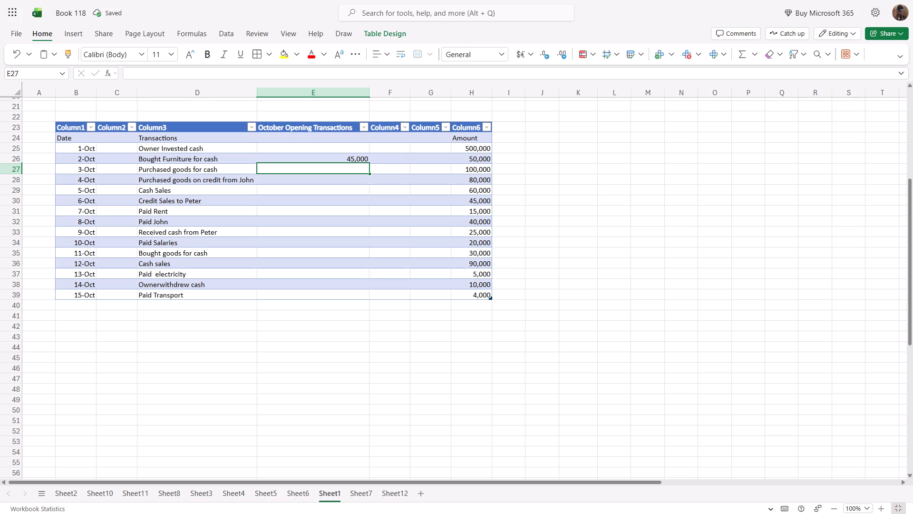
type("80,000")
key("Return")
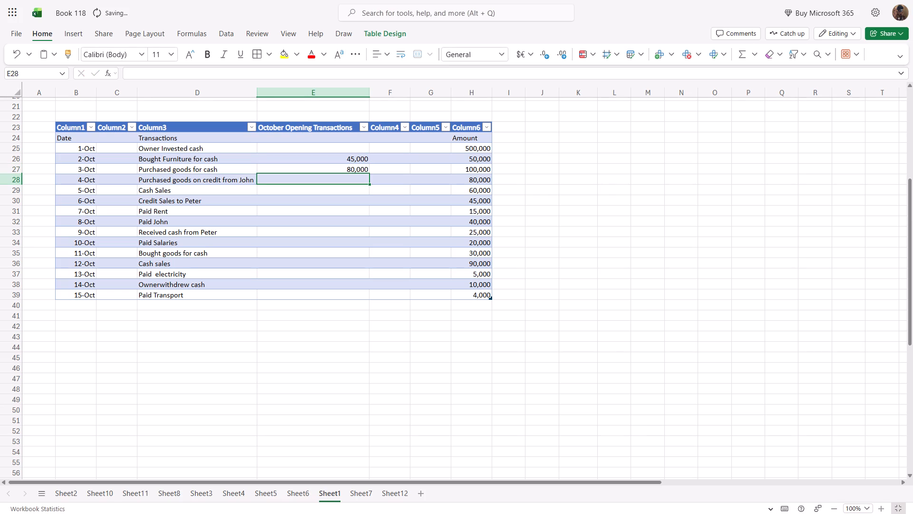
type("65")
type(",000")
key("Return")
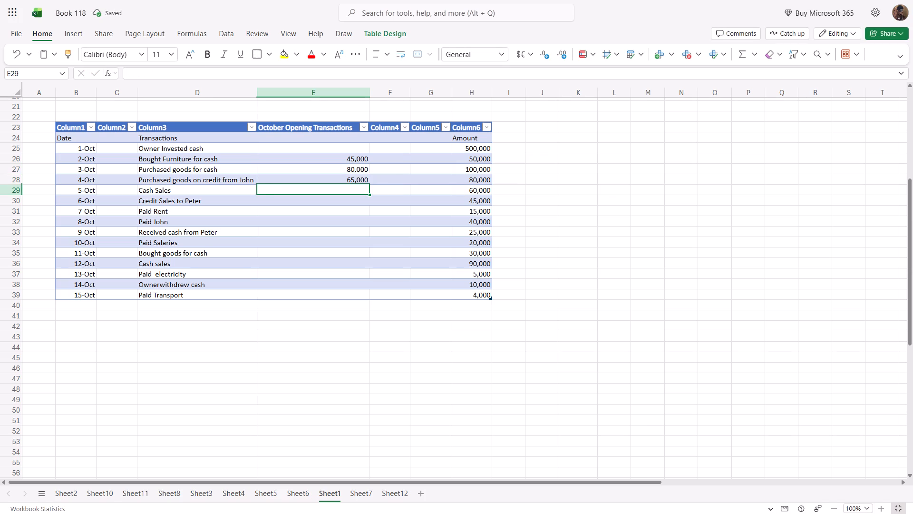
type("50,000")
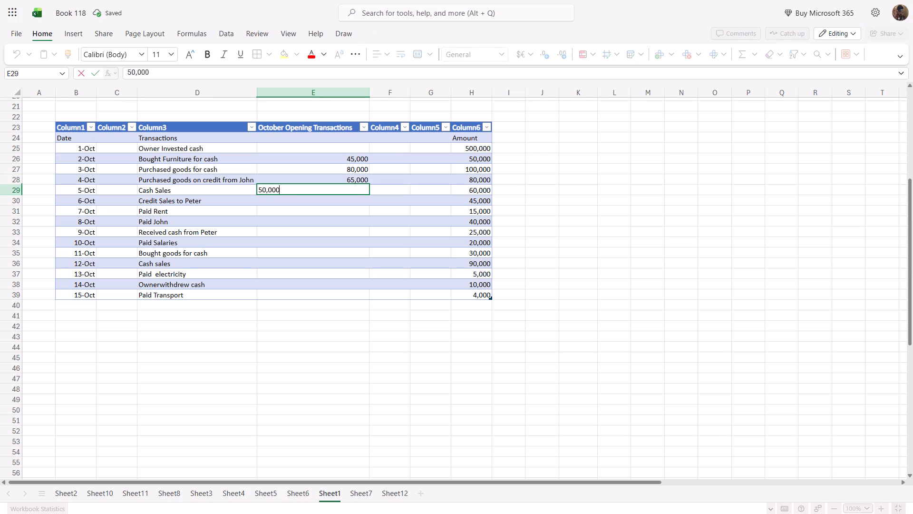
key("Return")
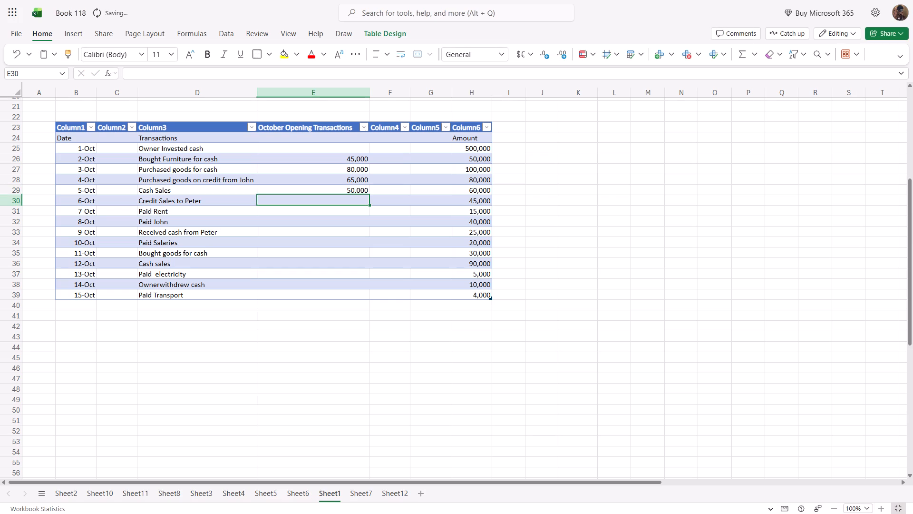
type("40,000")
key("Return")
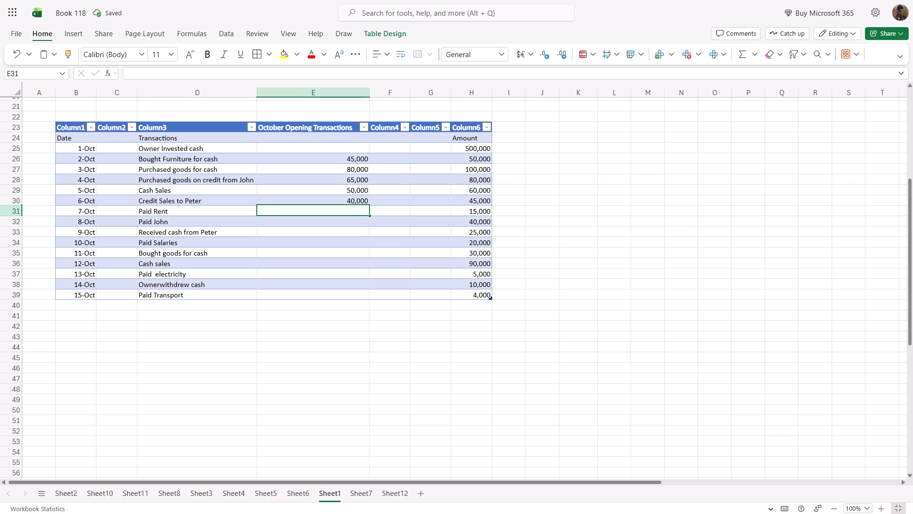
Fill E31:E34 of the October Opening Transactions column with 20,000, 40,000, 25,000 and 20,000.
key("2")
key("0")
type(",000")
key("Return")
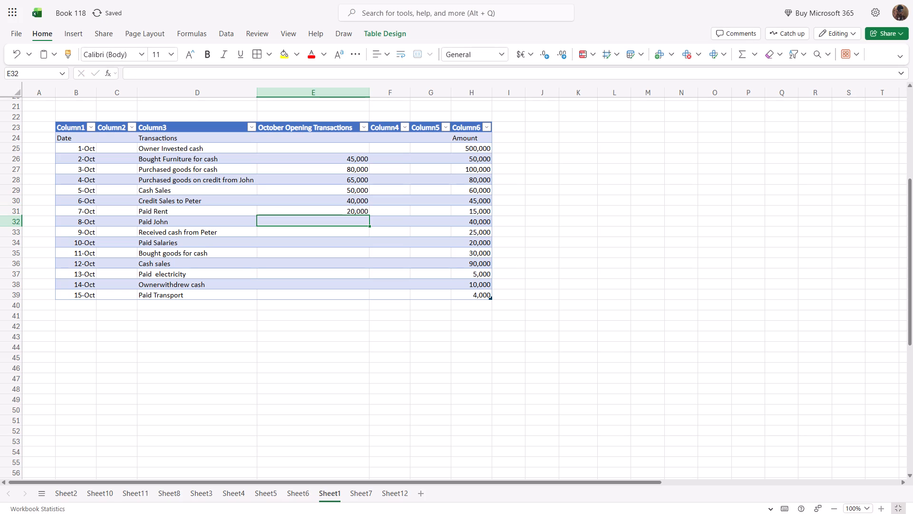
type("49")
key("BackSpace")
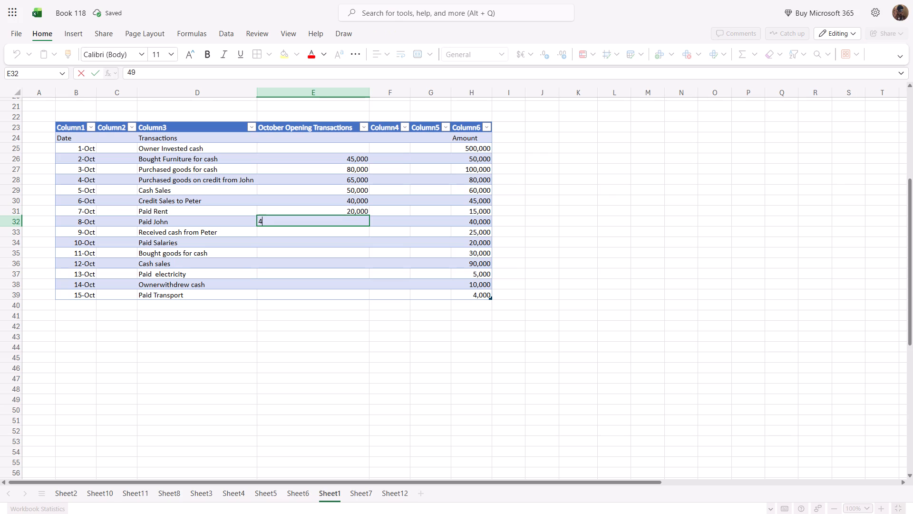
type("0,000")
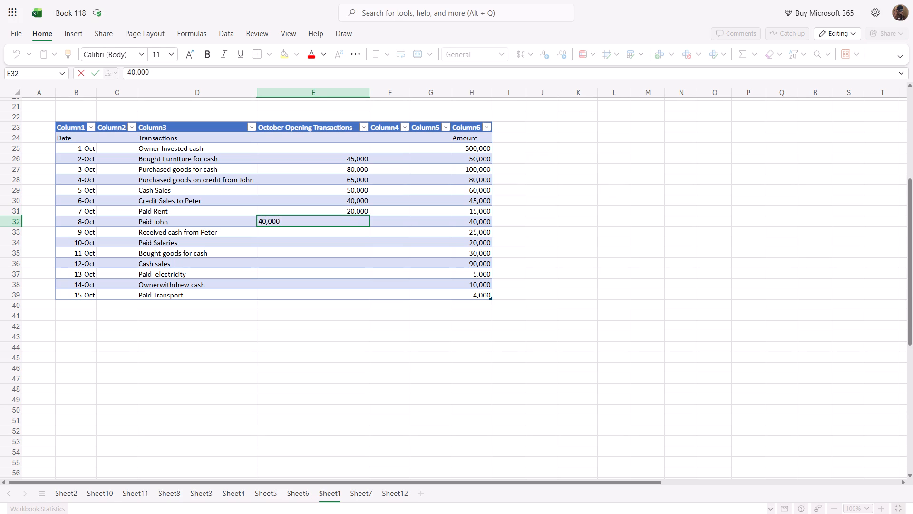
key("Return")
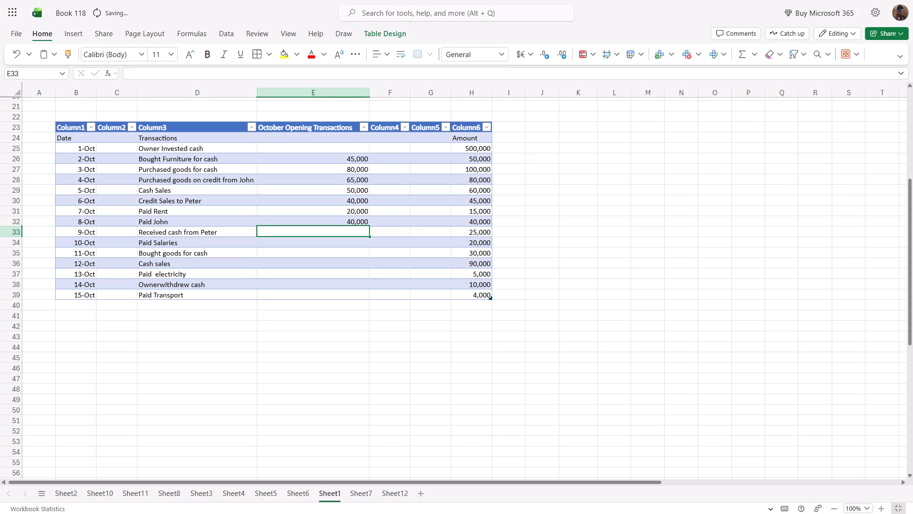
type("25")
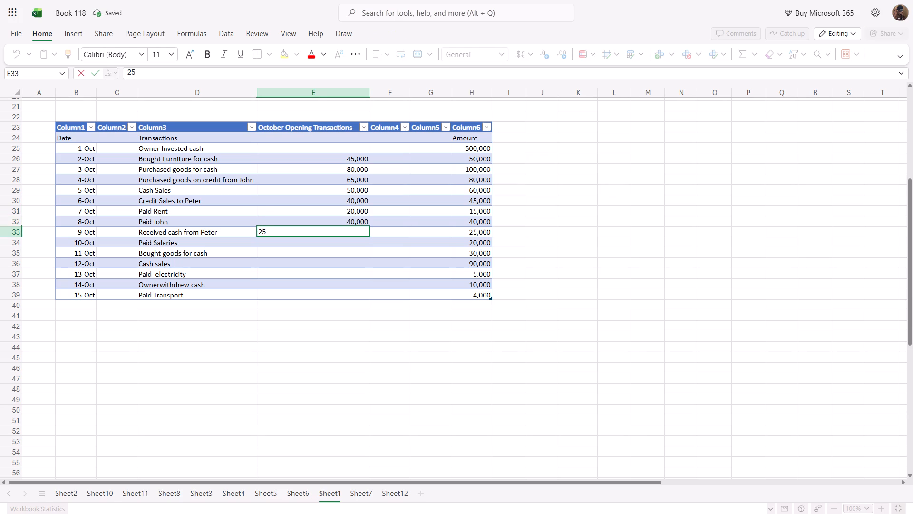
type(",000")
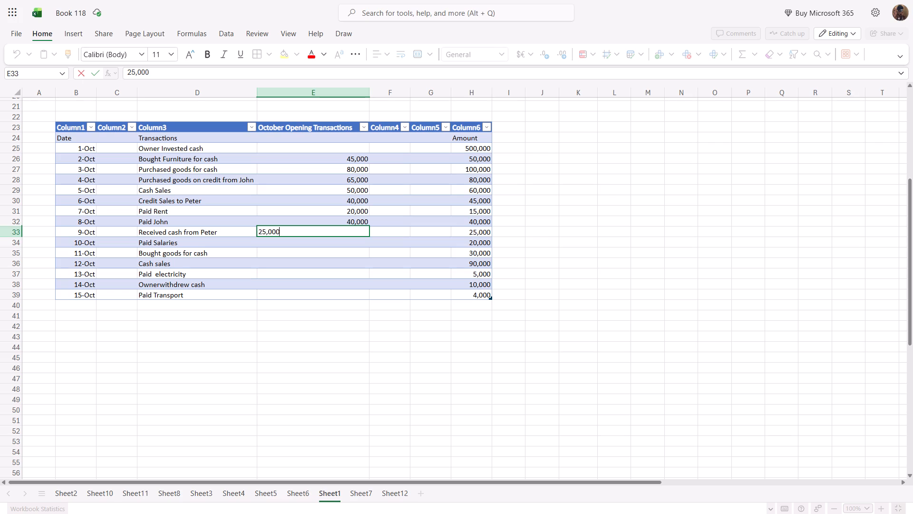
key("Return")
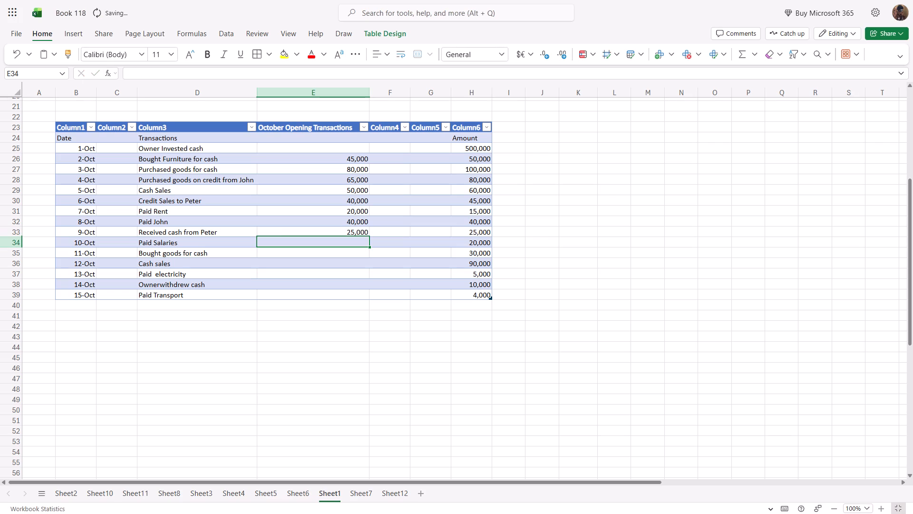
type("20,000")
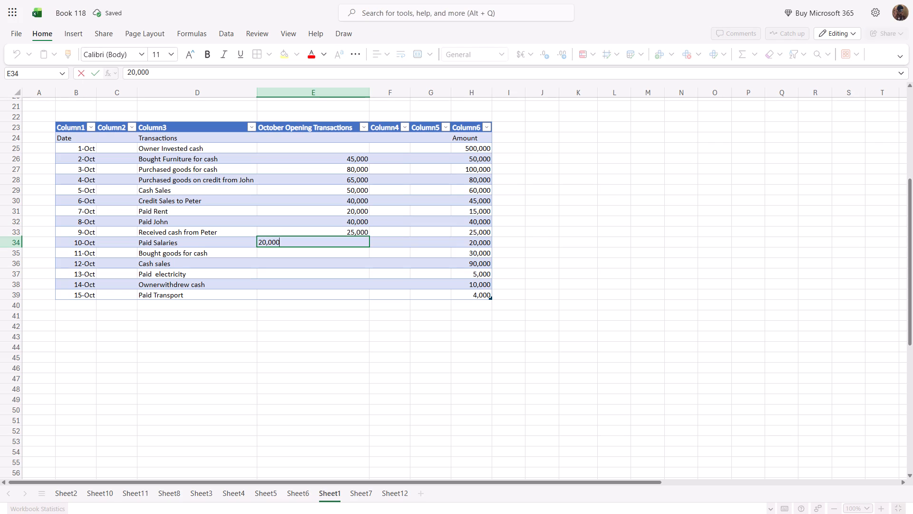
key("Return")
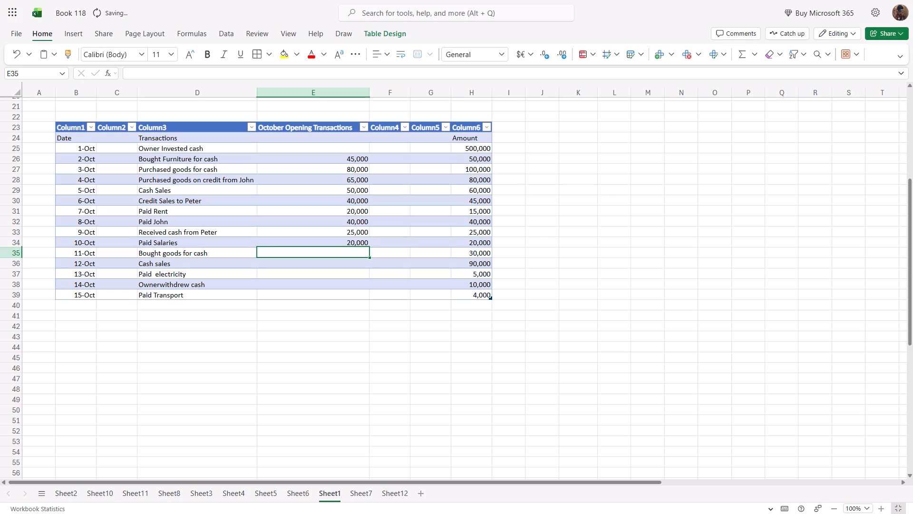
Fill E35:E39 of the October Opening Transactions column with 30,000, 90,000, 5,000, 10,000 and 4,000.
type("30,000")
key("Return")
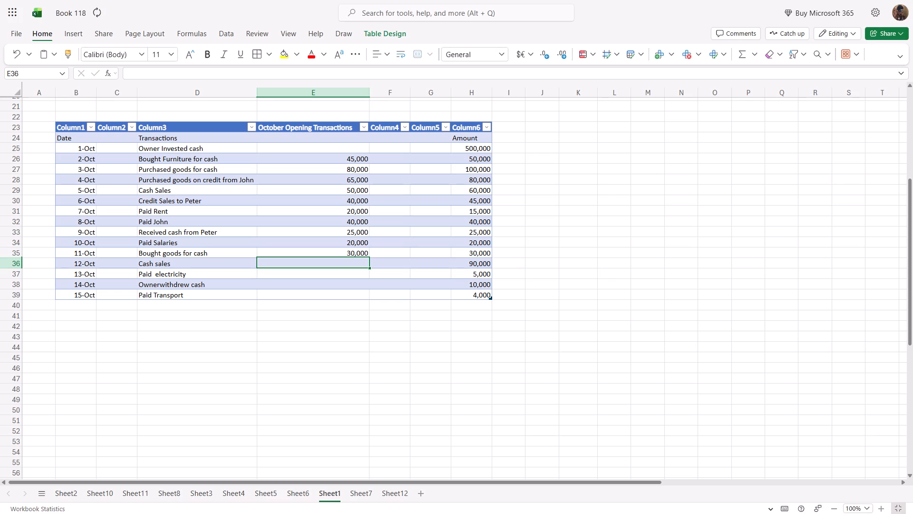
type("90,000")
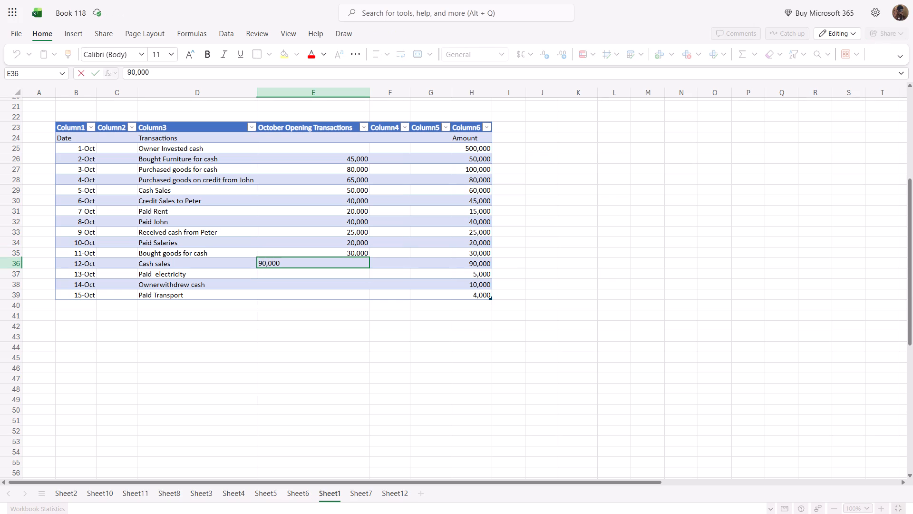
key("Return")
key("5")
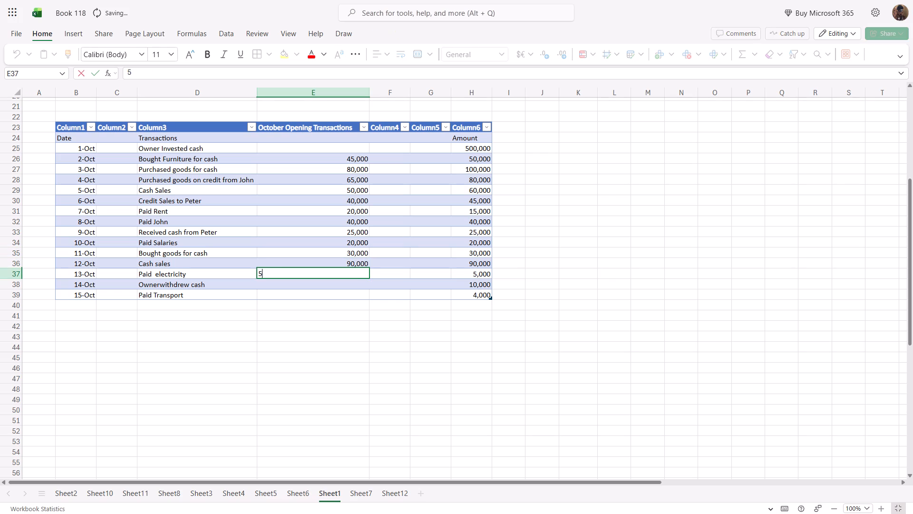
type(",000")
key("Return")
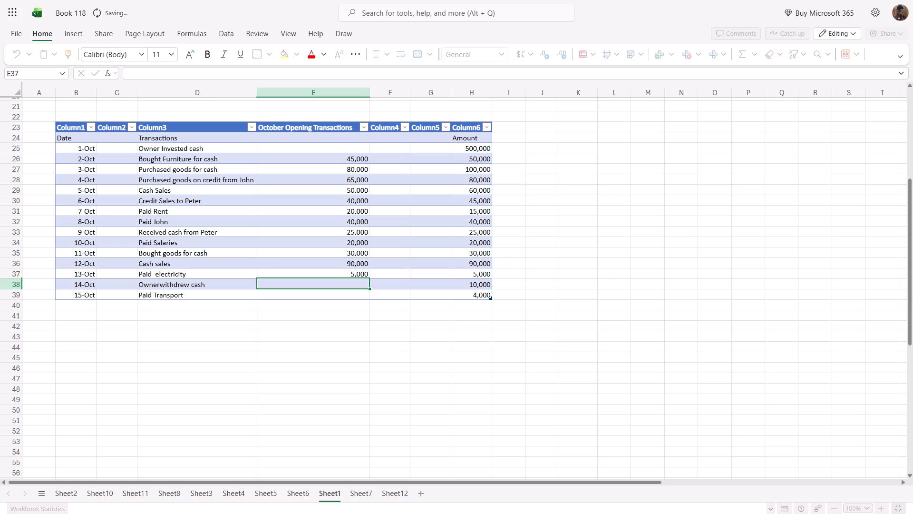
type("10,000")
key("Return")
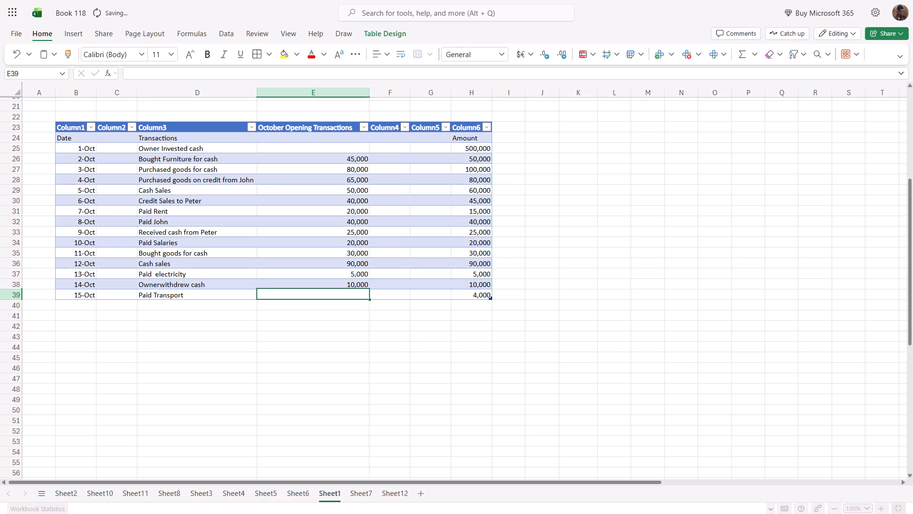
key("4")
type(",0000")
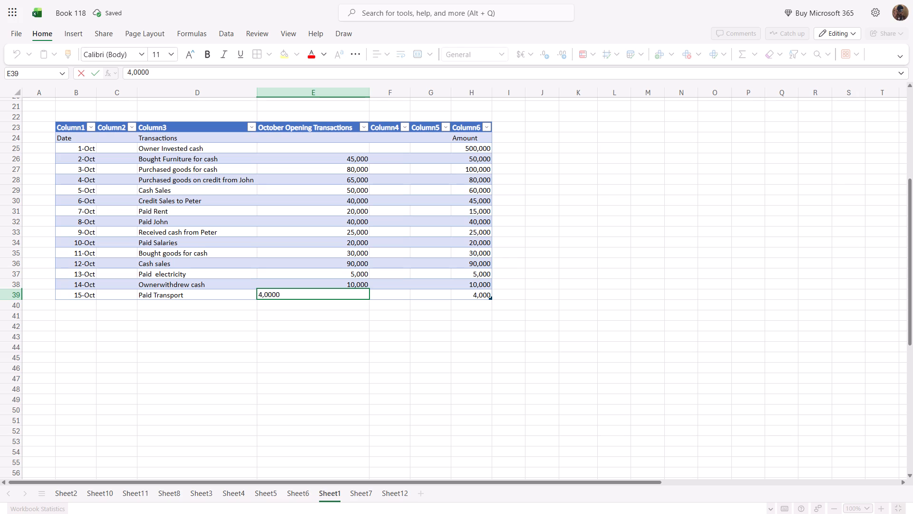
key("BackSpace")
key("Return")
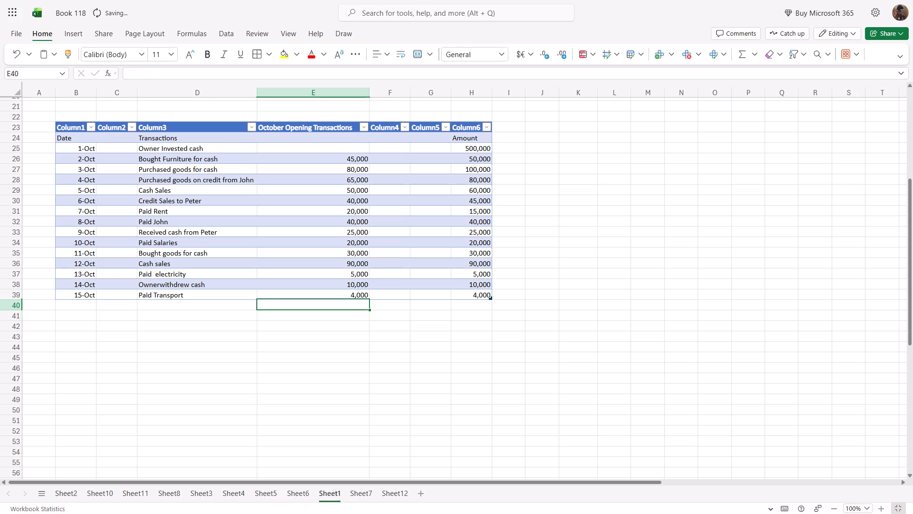
Total the Amount column of the October table in H40 with a SUM of H25:H39.
left_click(468, 310)
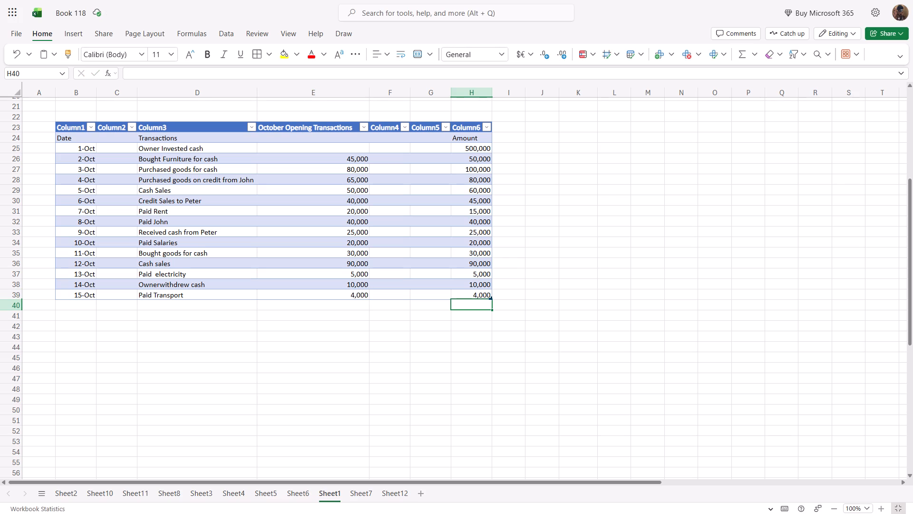
type("SUM")
key("shift+parenleft")
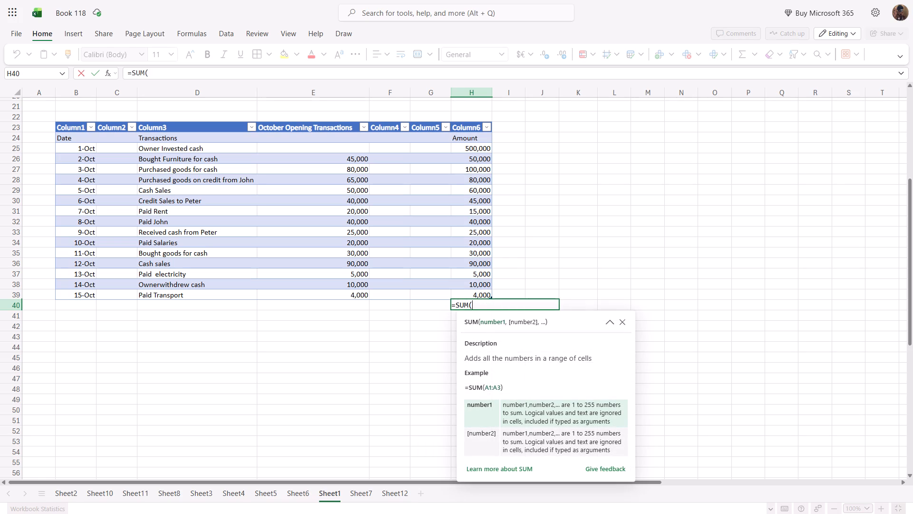
left_click_drag(466, 148, 477, 294)
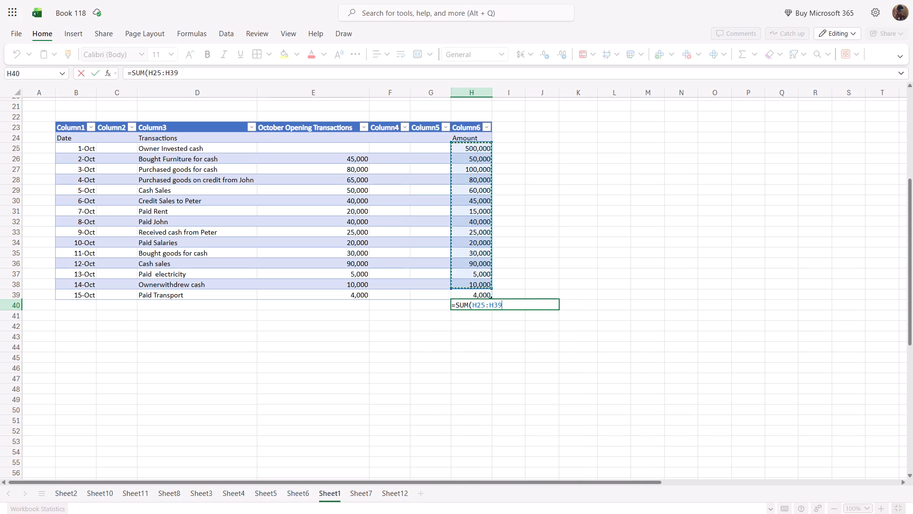
left_click_drag(477, 294, 477, 295)
key("shift+parenright")
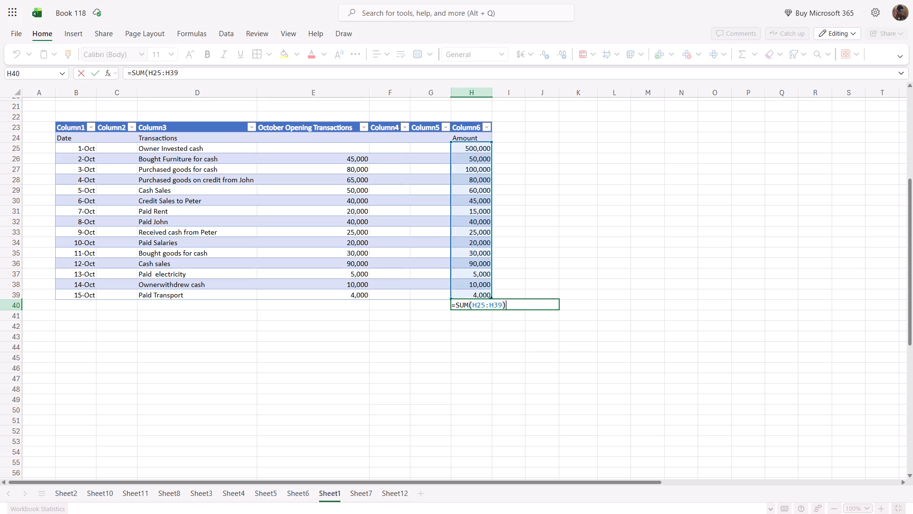
key("Return")
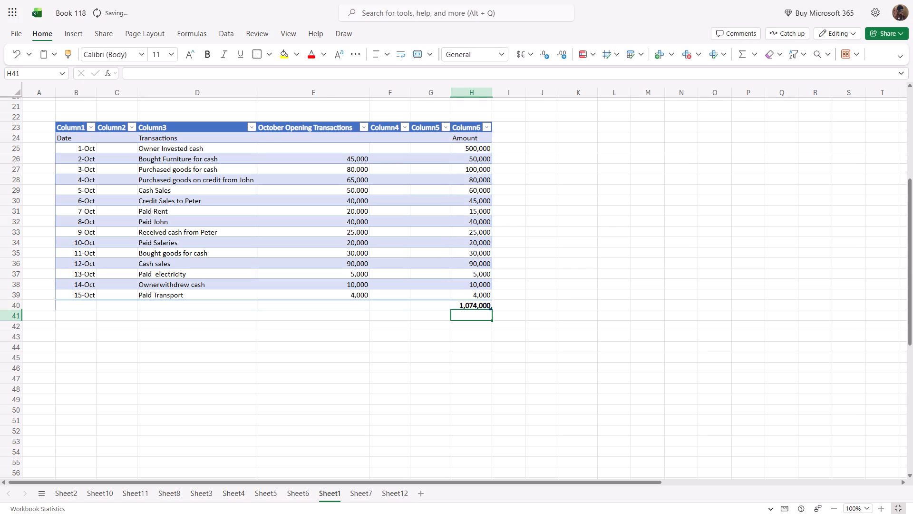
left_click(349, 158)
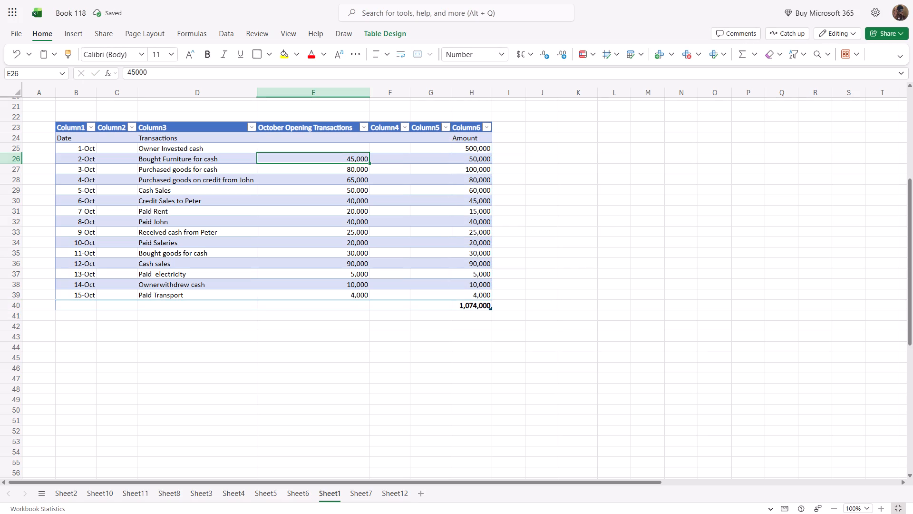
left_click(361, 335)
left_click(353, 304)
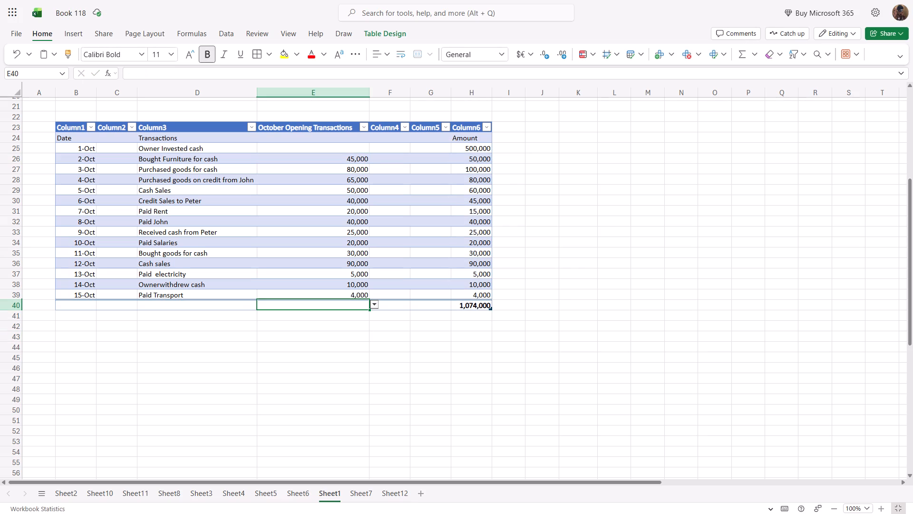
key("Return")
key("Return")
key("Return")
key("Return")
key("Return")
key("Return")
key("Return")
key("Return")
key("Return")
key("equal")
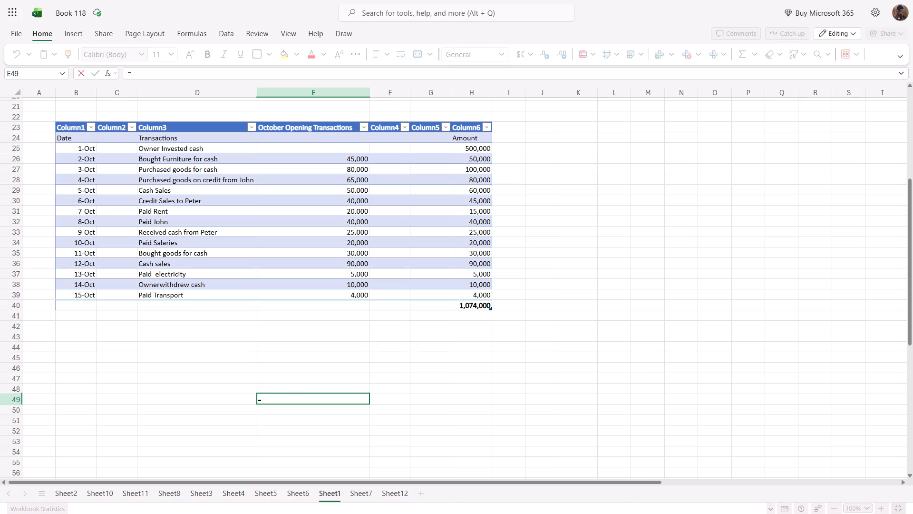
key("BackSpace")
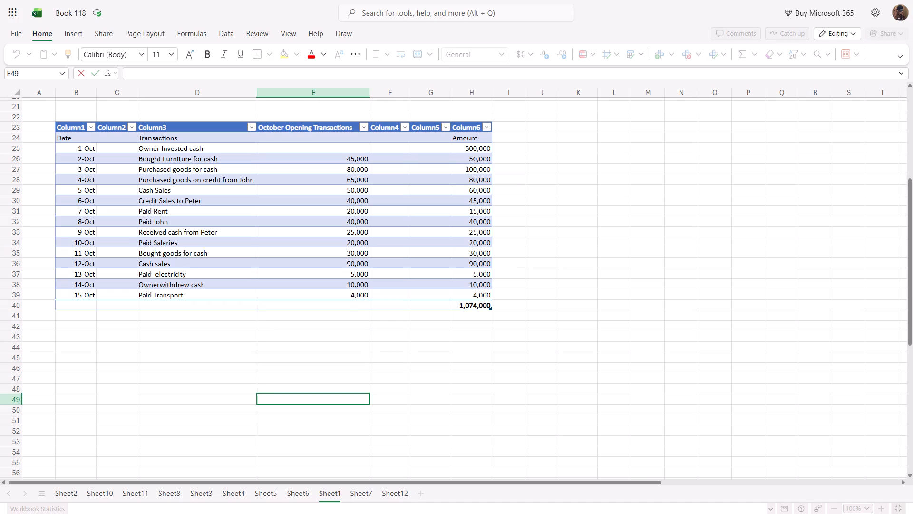
Total the October Opening Transactions column in E40 with a SUM of E26:E39.
left_click(344, 308)
key("equal")
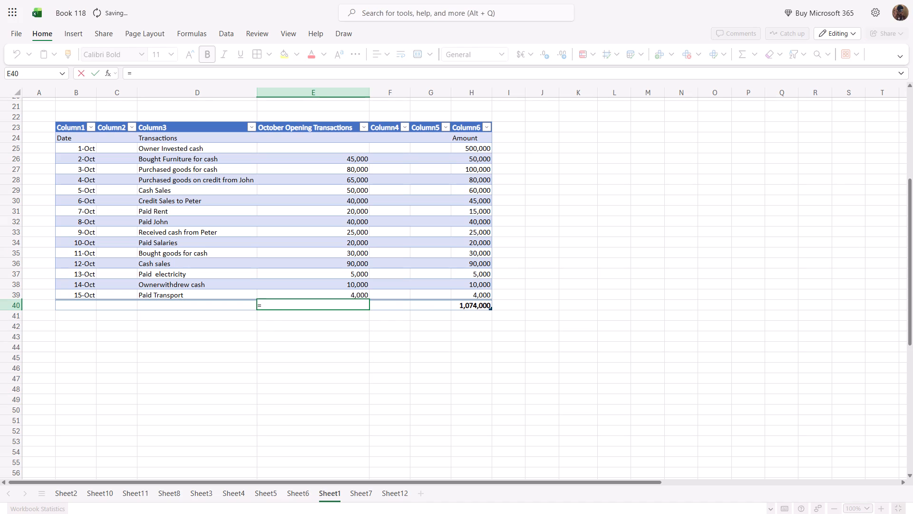
type("SUM")
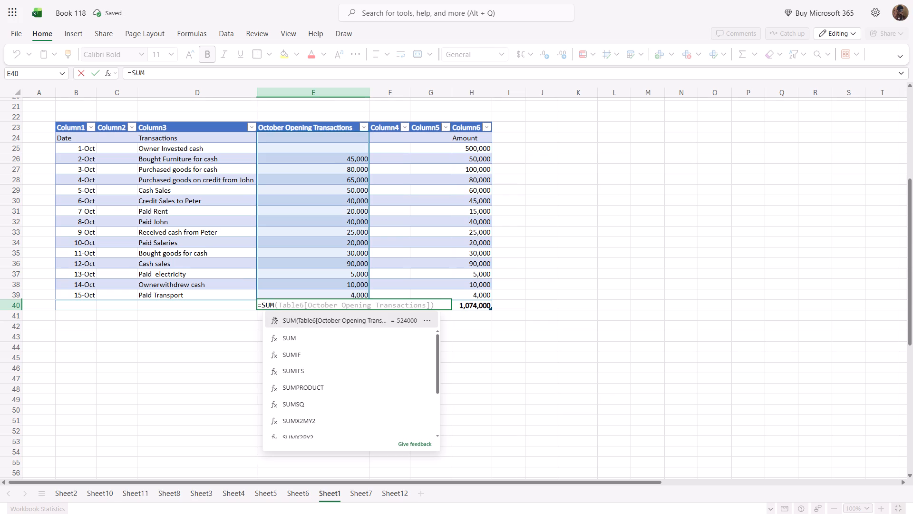
key("shift+parenleft")
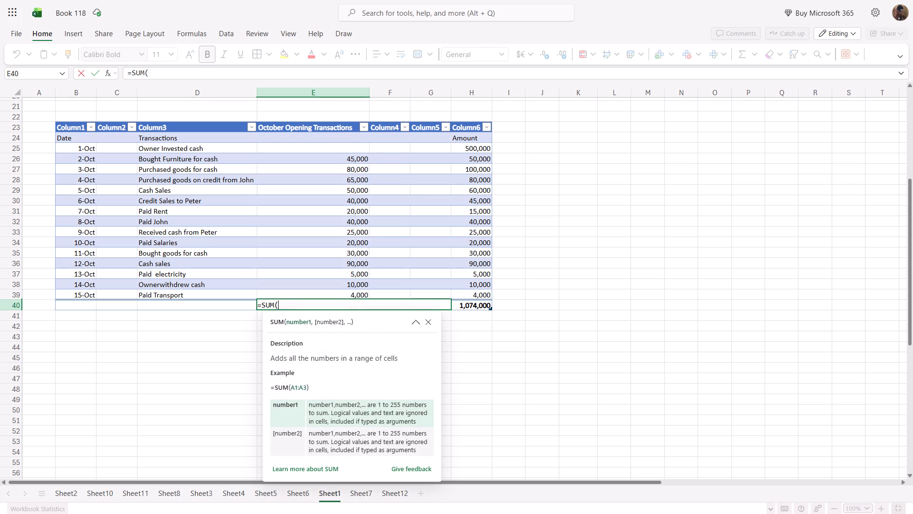
left_click_drag(337, 159, 354, 290)
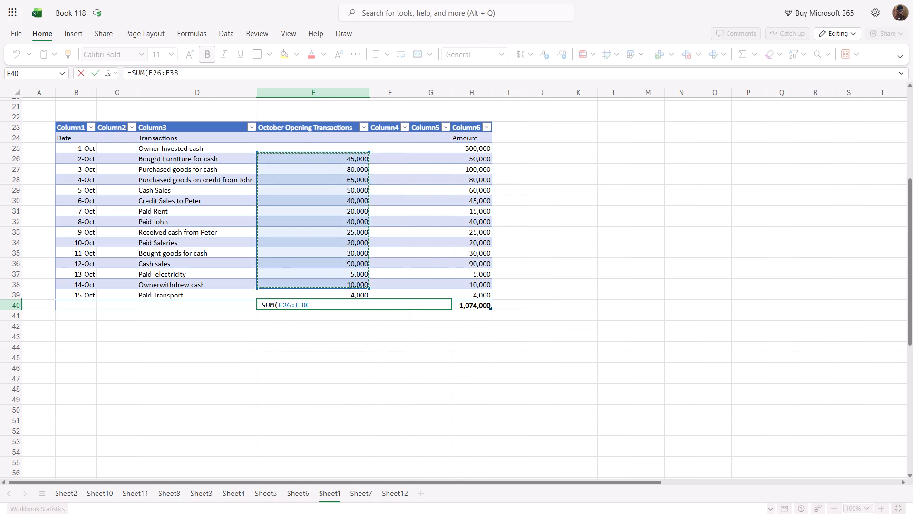
left_click_drag(354, 290, 353, 294)
key("shift+parenright")
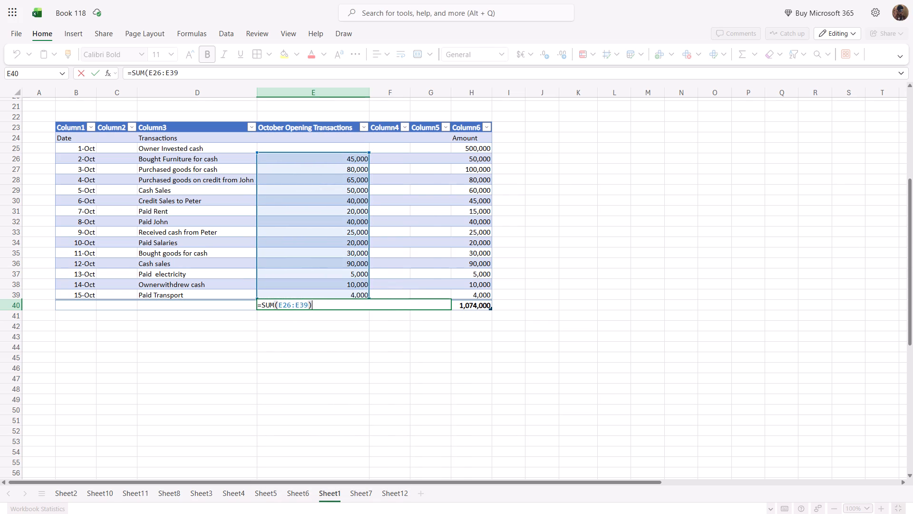
key("Return")
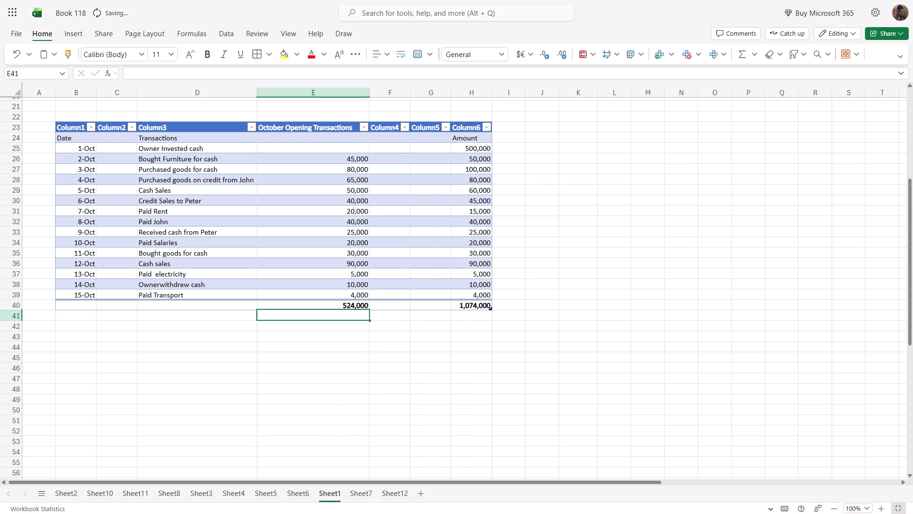
Enter the note "Budget 524,000" in E43 below the October table.
left_click(420, 347)
left_click(333, 358)
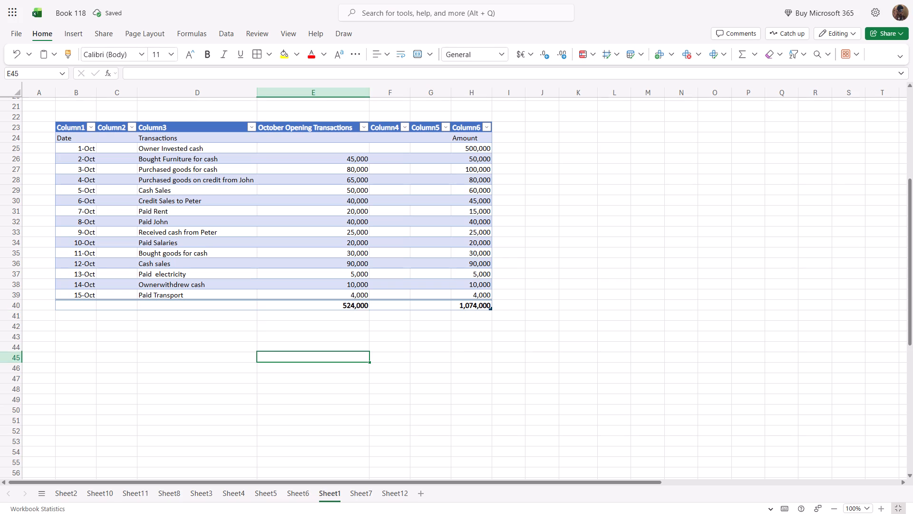
left_click(307, 307)
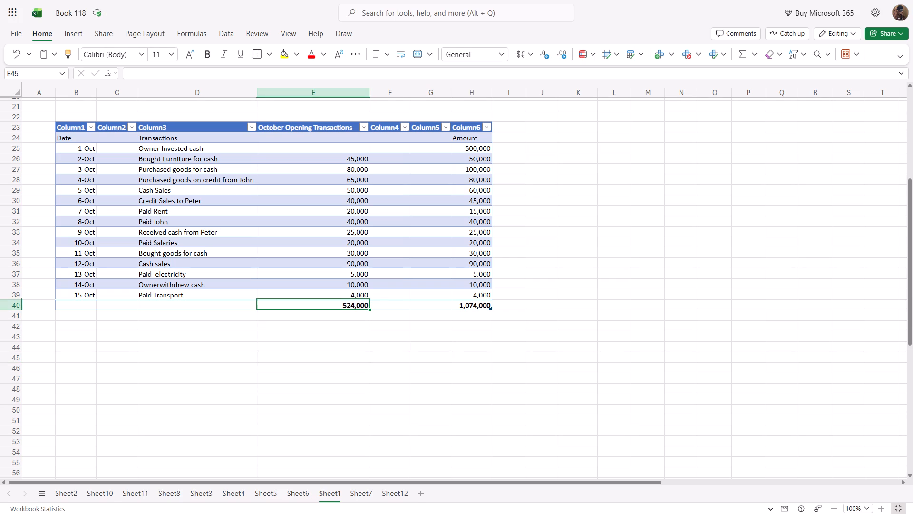
left_click(311, 335)
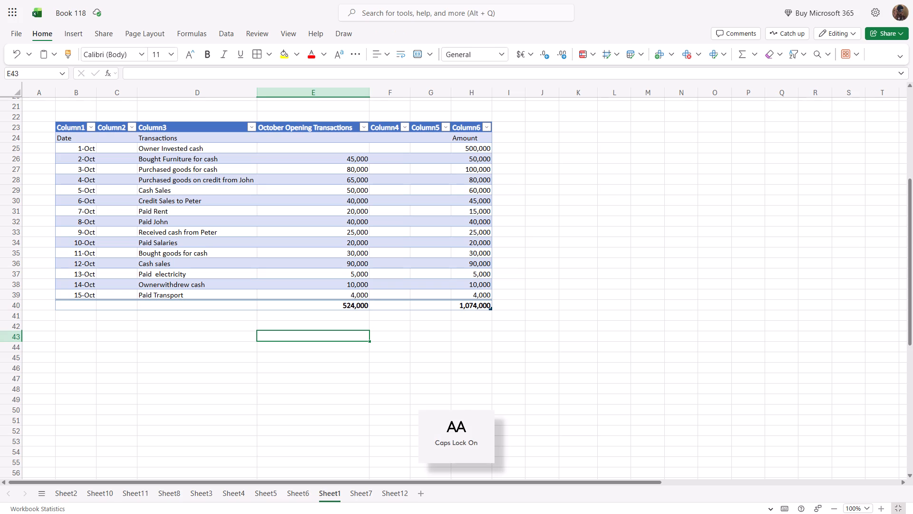
key("b")
type("udget")
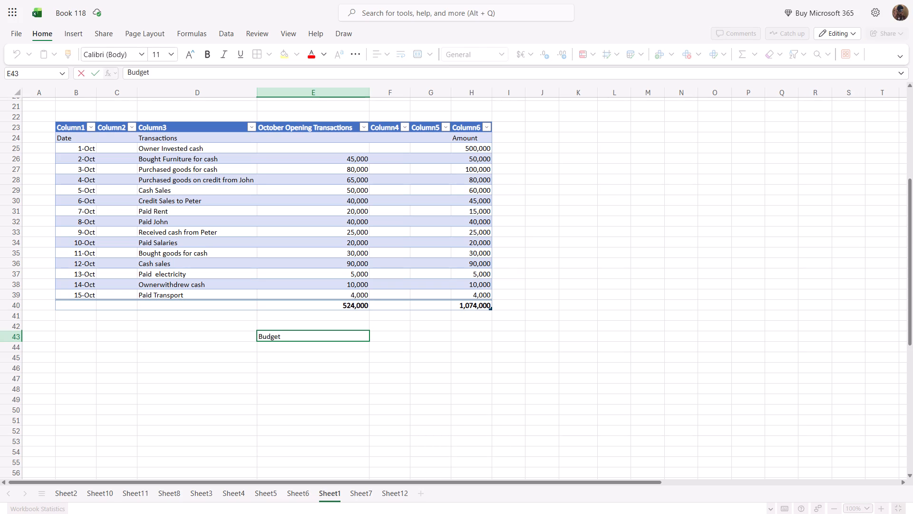
key("space")
type("524")
key("comma")
type("000")
Add the label "Total cost" in G43 and the amount 1,074,000 beside it in H43.
left_click(462, 338)
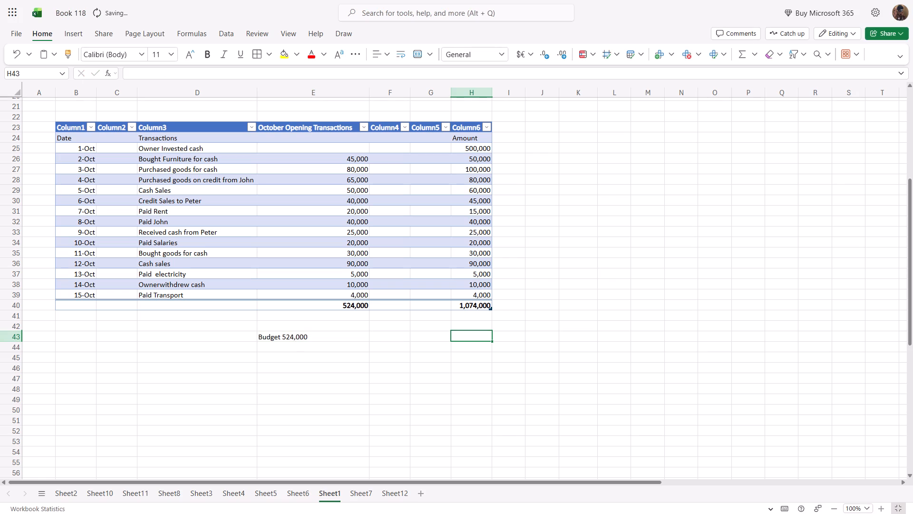
left_click(438, 336)
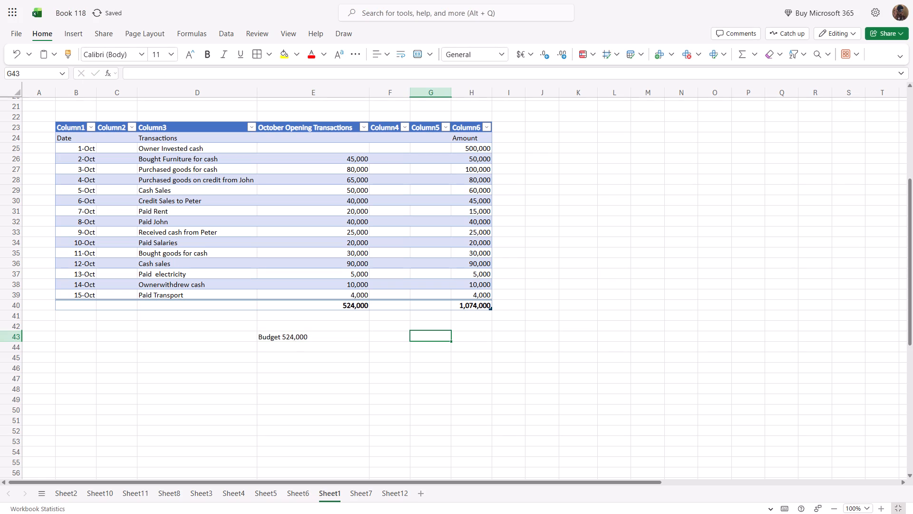
type("otal cost")
left_click(464, 334)
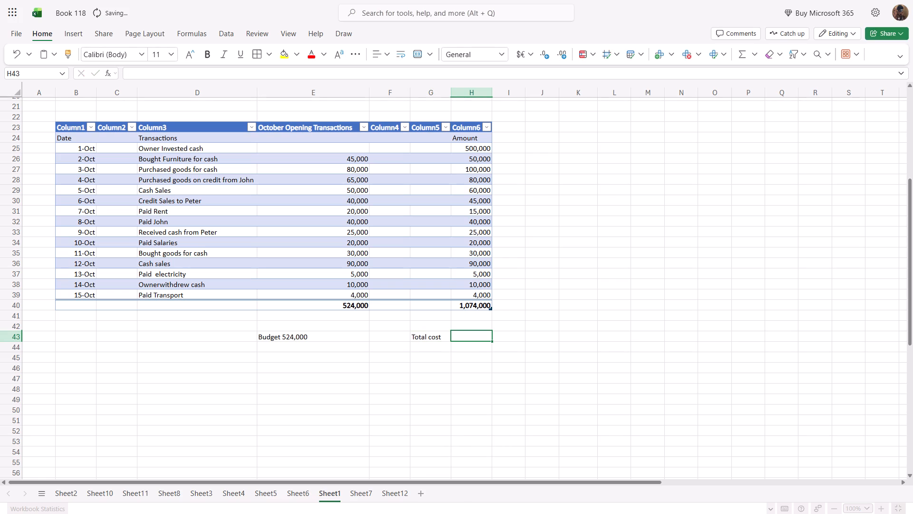
type("1,")
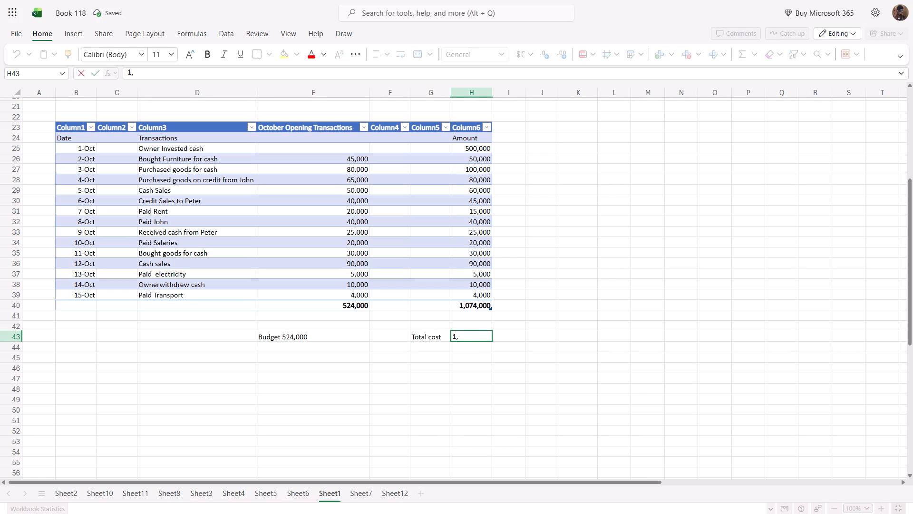
key("0")
type("74")
type(",000")
left_click(511, 418)
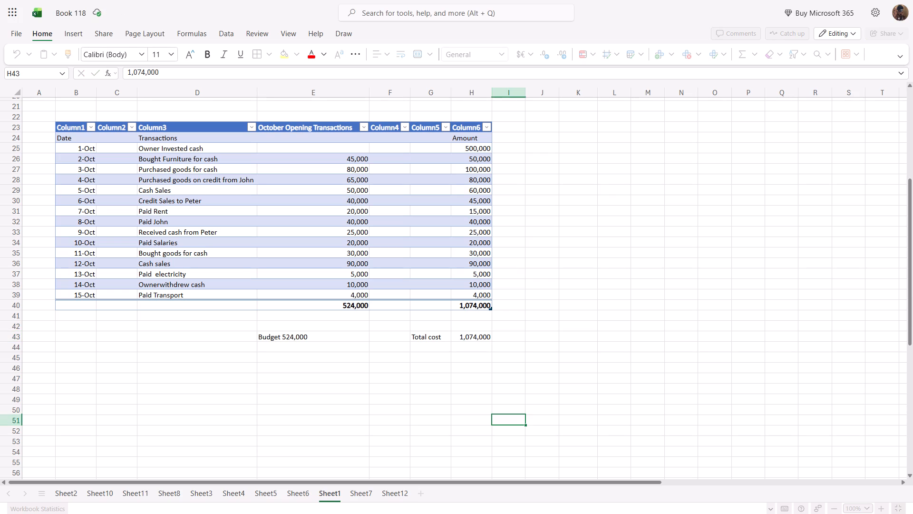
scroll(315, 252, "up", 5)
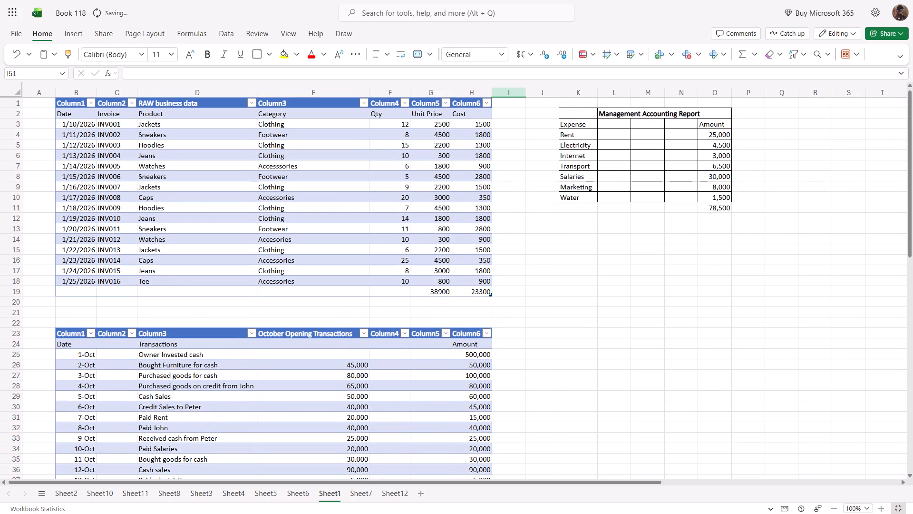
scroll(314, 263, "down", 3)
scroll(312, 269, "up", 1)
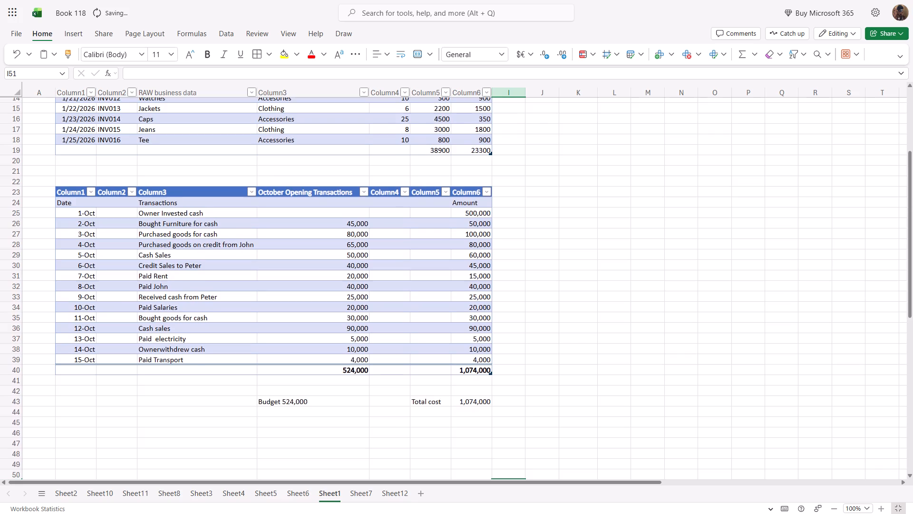
Enter the title "Journal Entries" in L22, below the Management Accounting Report.
scroll(312, 269, "up", 6)
scroll(312, 269, "down", 1)
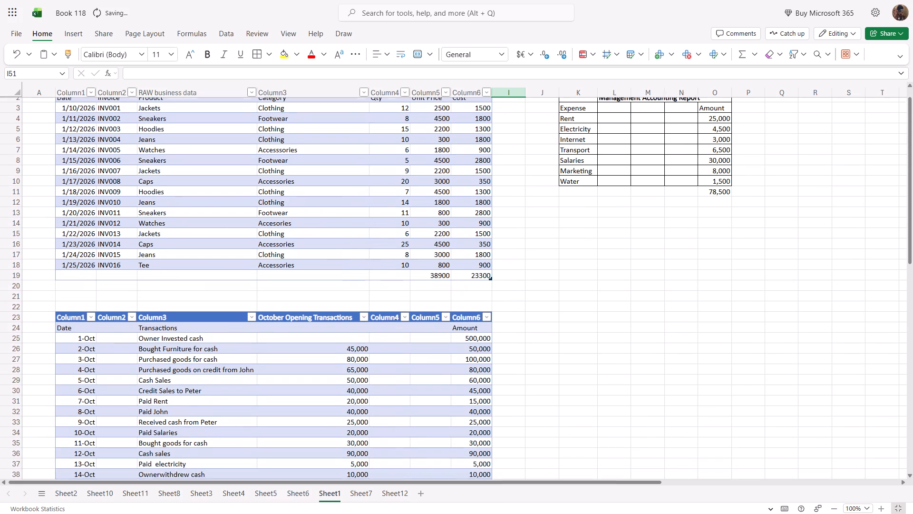
scroll(312, 269, "down", 2)
scroll(590, 296, "up", 1)
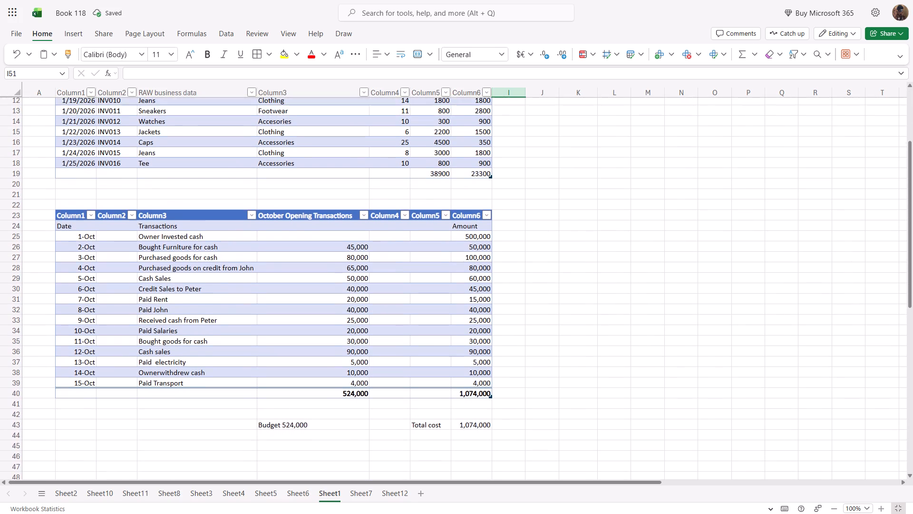
scroll(591, 296, "up", 1)
left_click(618, 281)
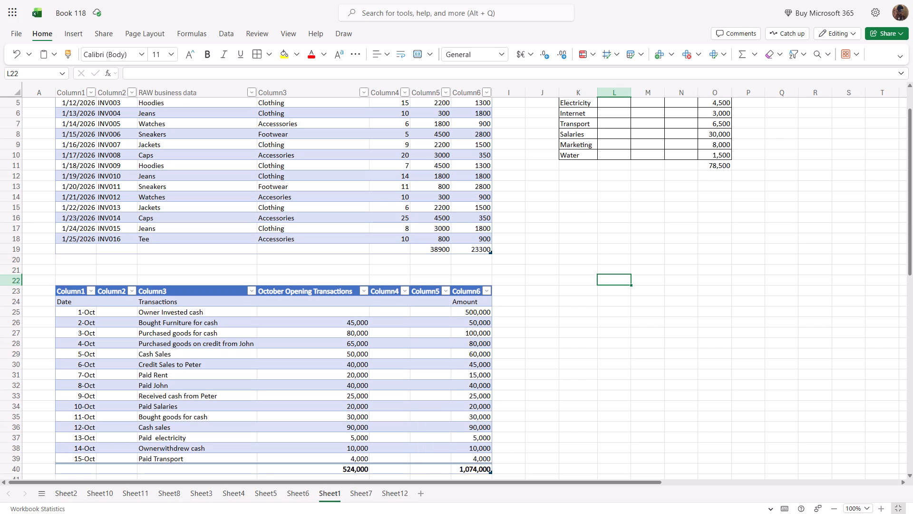
key("j")
type("ournal")
key("space")
type("ntries")
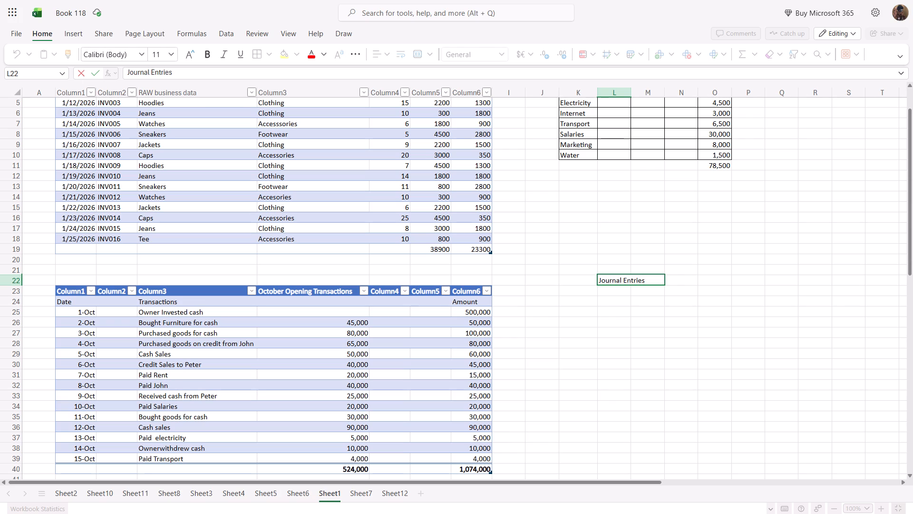
Add the journal headers "Date" in J23, "Accounts Title and Explanation" in L23 and "Amount" in P23.
left_click(554, 295)
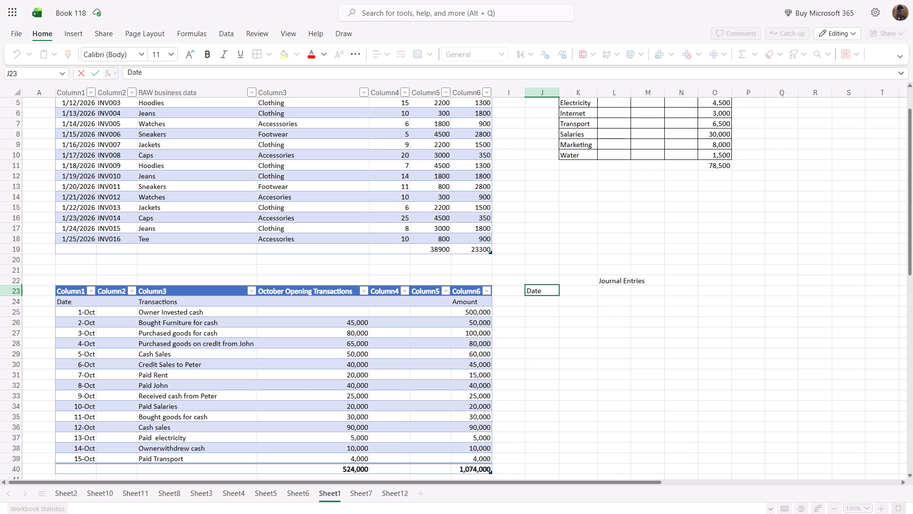
left_click(604, 290)
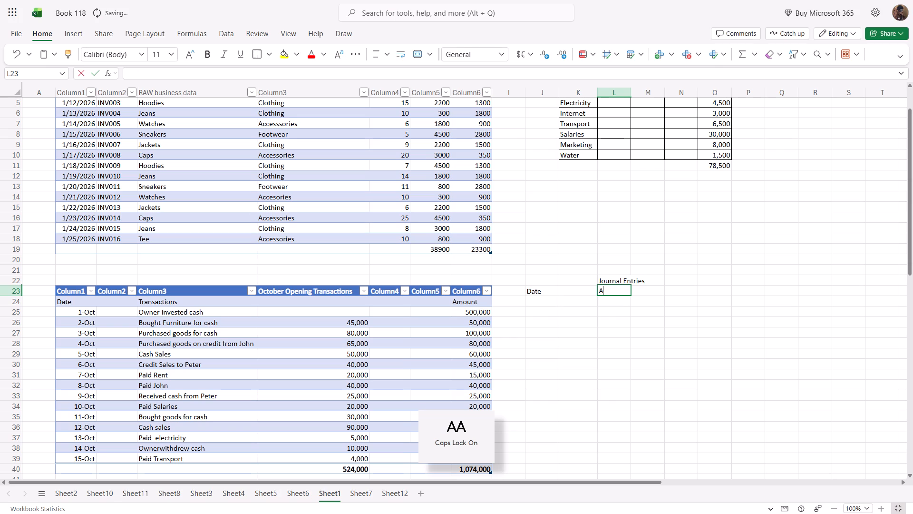
type("cc")
type("ounts")
key("space")
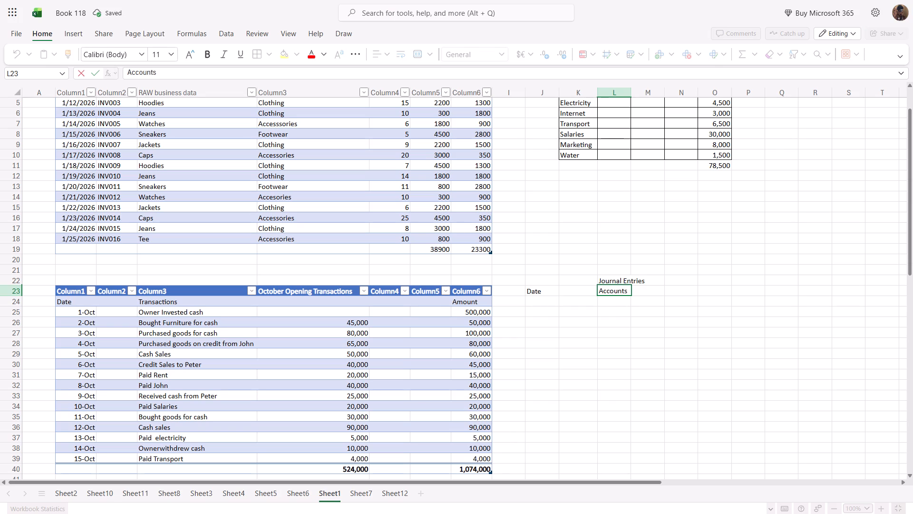
key("t")
key("BackSpace")
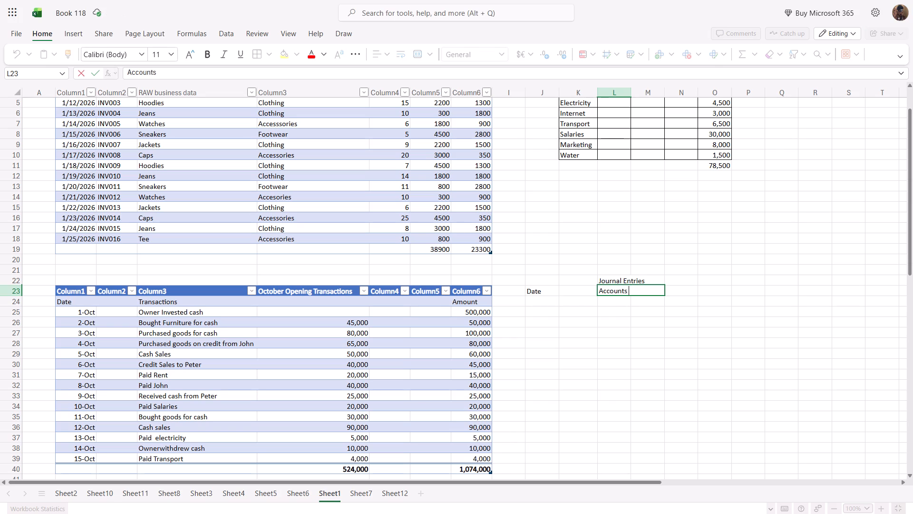
type("itl")
type("e")
key("space")
type("and")
key("space")
type("xplanation")
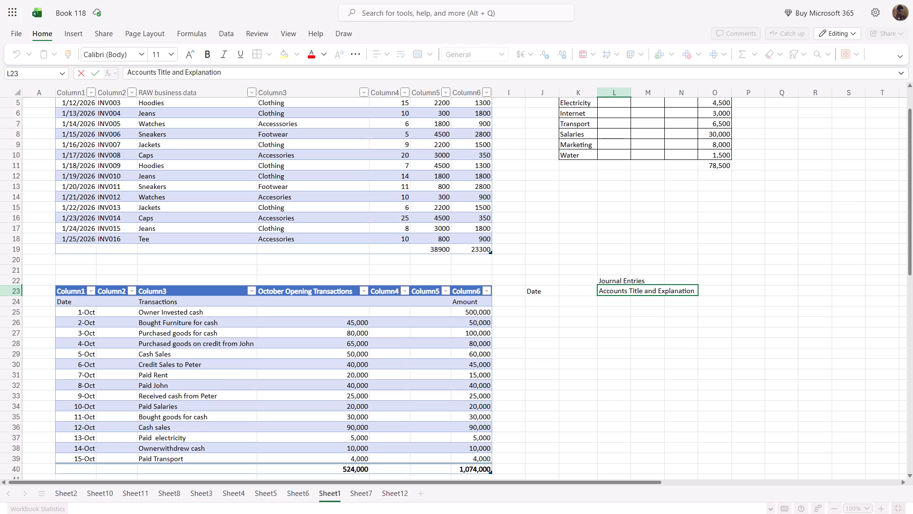
left_click(754, 292)
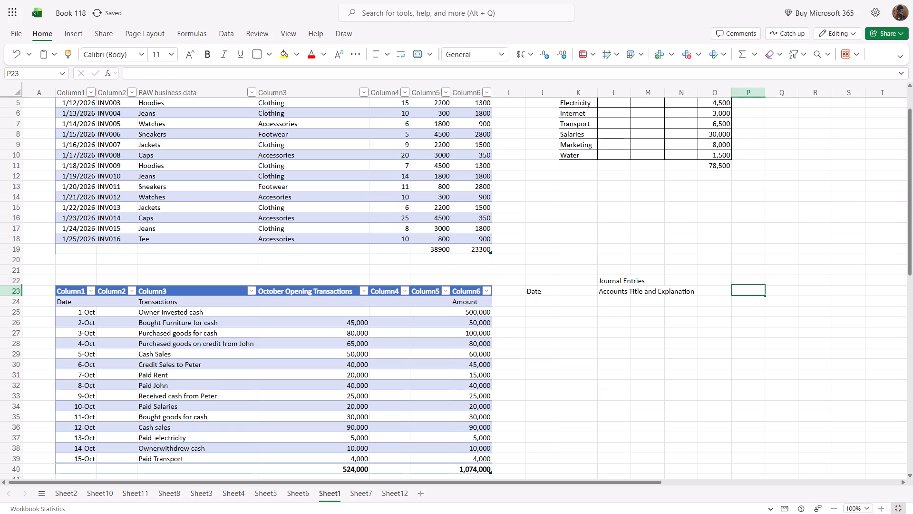
type("mount")
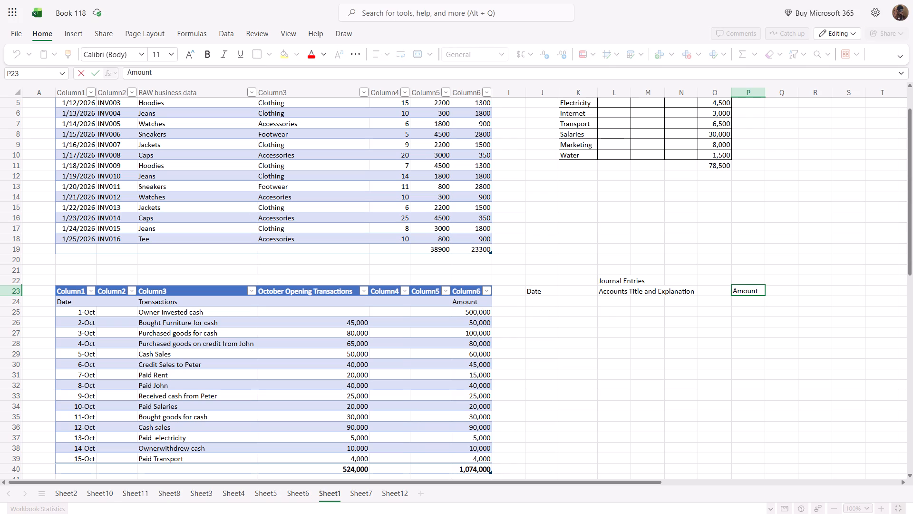
Fill journal row 24 with the date Nov 1, the account "Purchase Receipts" and the amount 200.
left_click(535, 297)
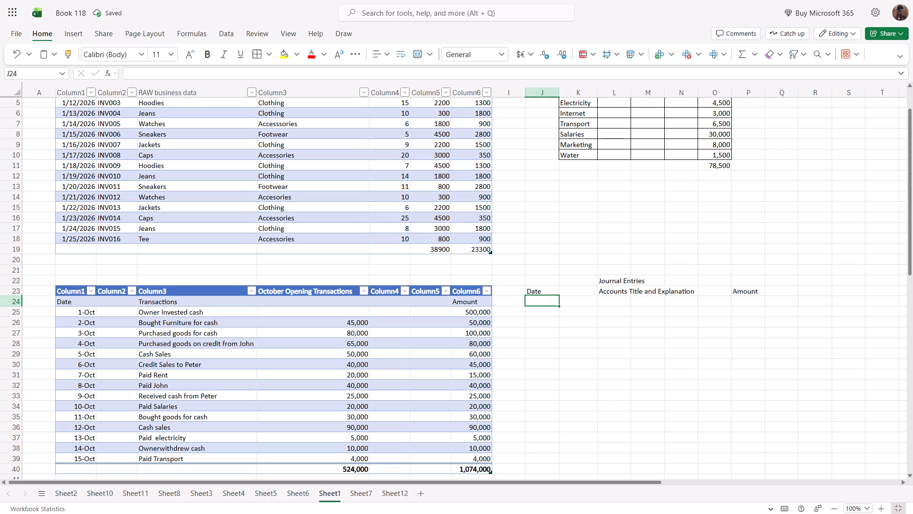
type("nov")
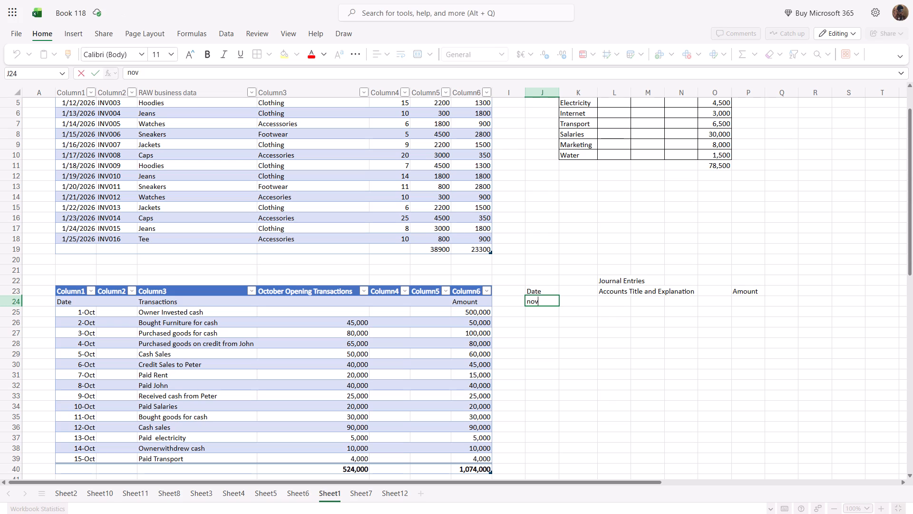
key("space")
type("1")
left_click(640, 333)
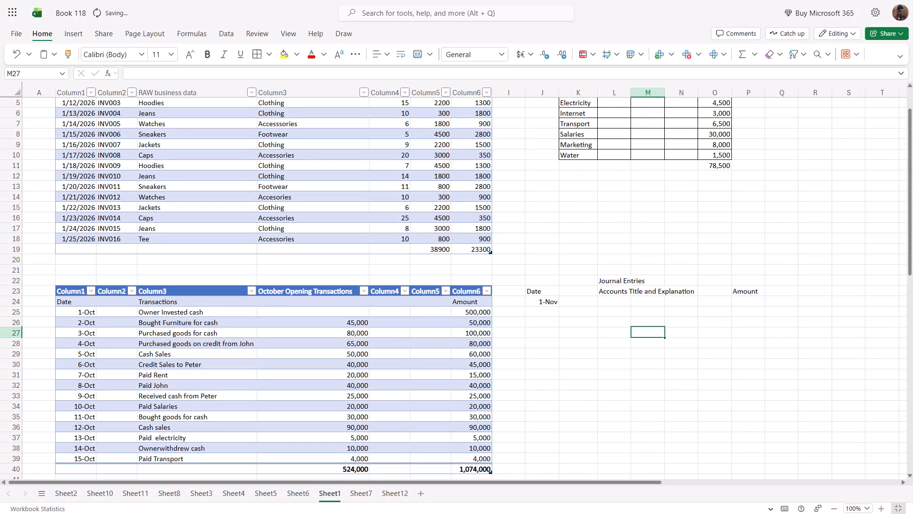
left_click(622, 306)
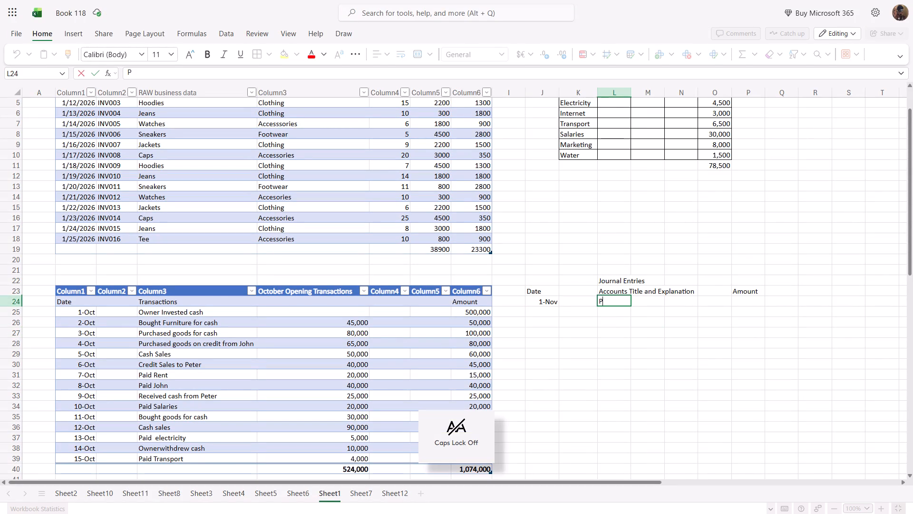
key("u")
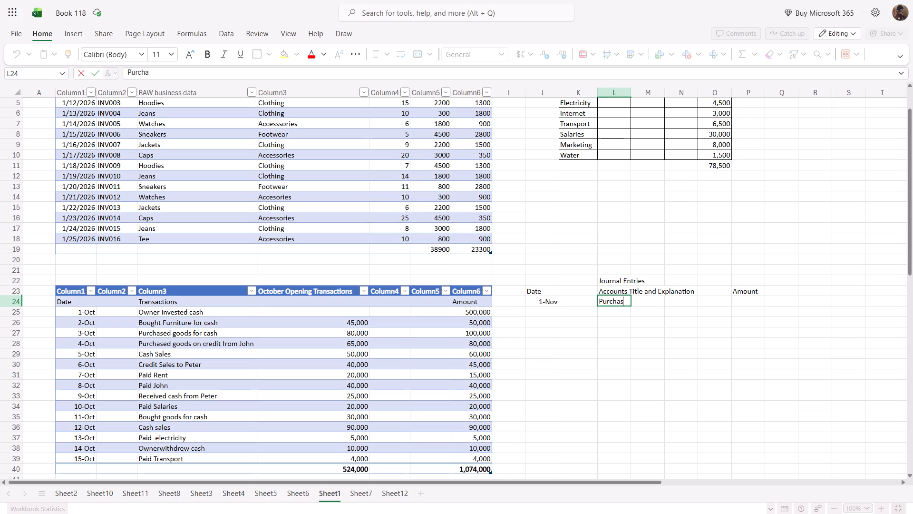
type("ceipts")
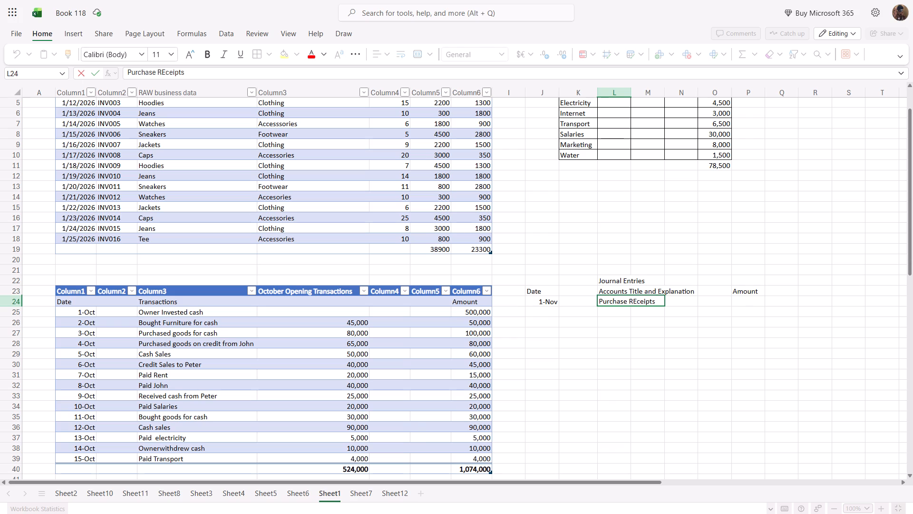
left_click(634, 298)
left_click(637, 299)
key("BackSpace")
key("e")
left_click(697, 320)
left_click(743, 305)
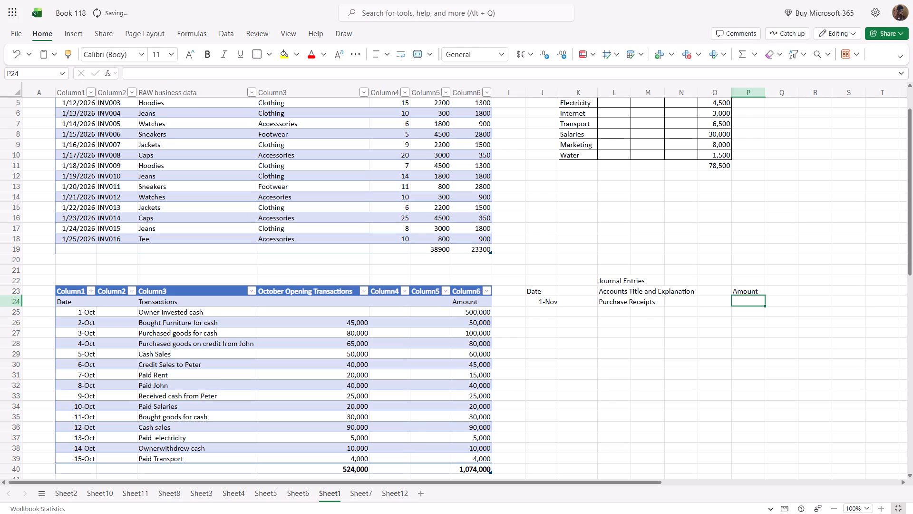
type("200")
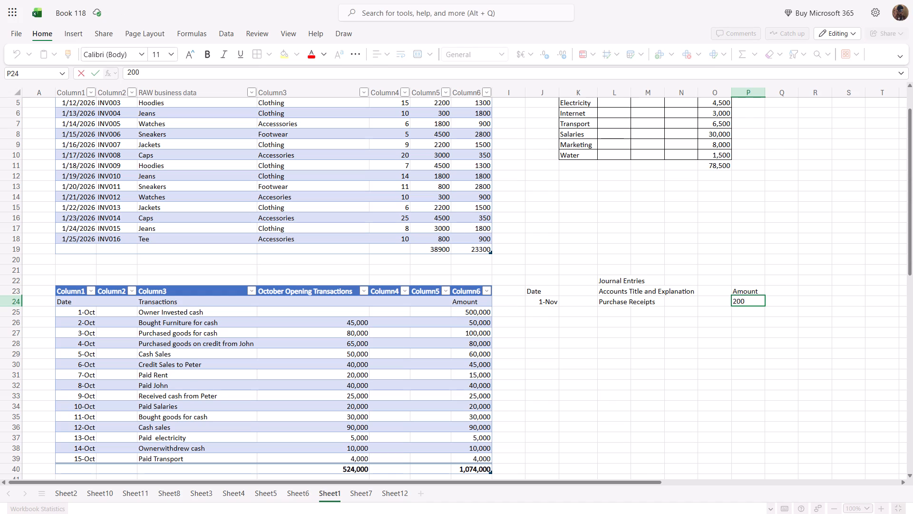
Add the account "Inventory" in L25 with the amount 3000 in P25.
left_click(617, 312)
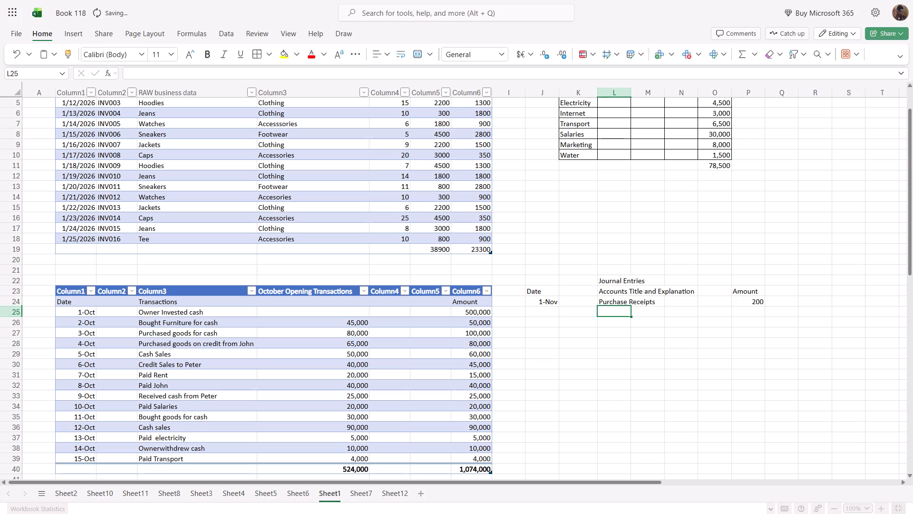
type("nven")
type("tory")
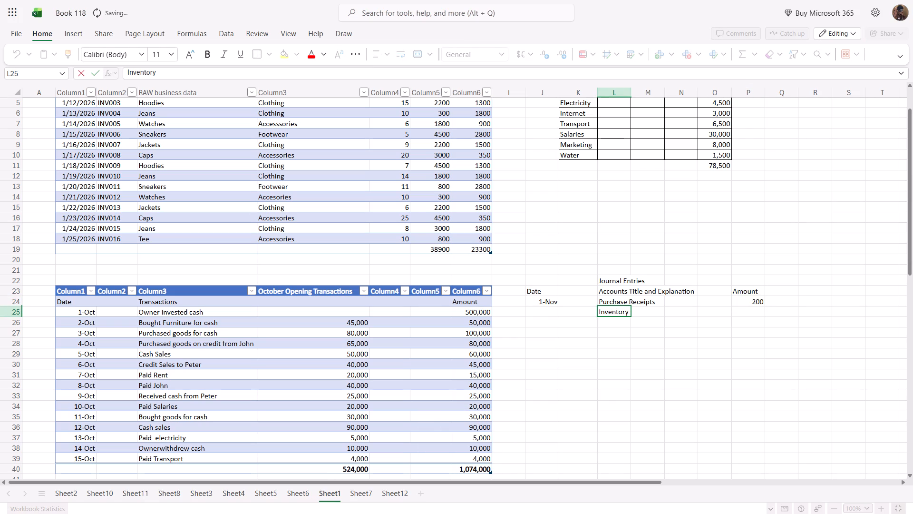
left_click(739, 312)
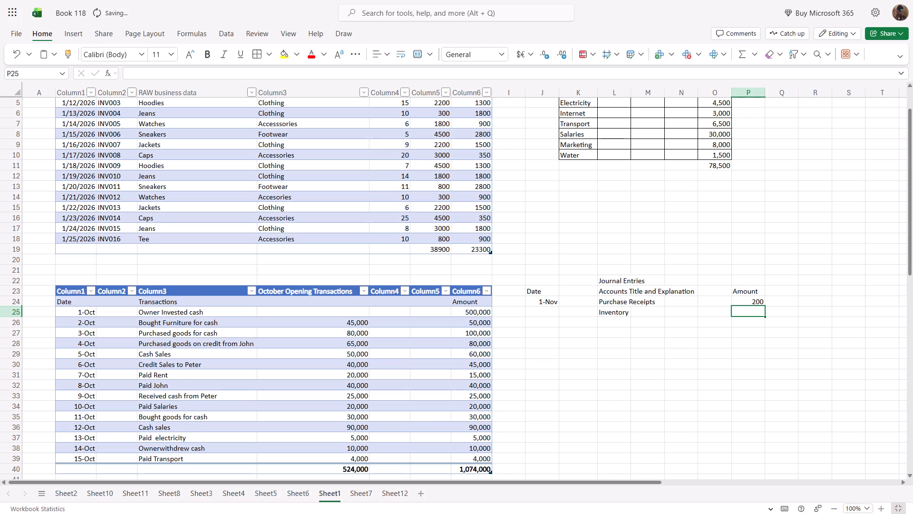
type("3000")
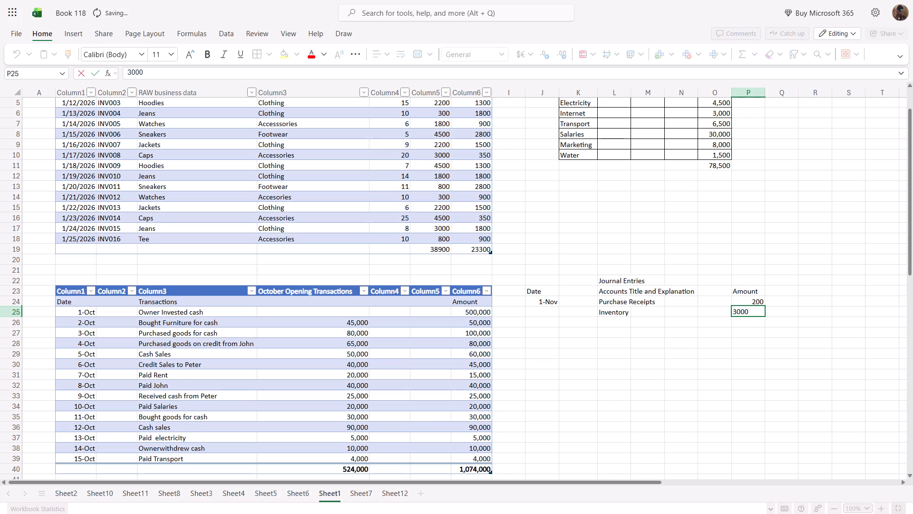
left_click(750, 326)
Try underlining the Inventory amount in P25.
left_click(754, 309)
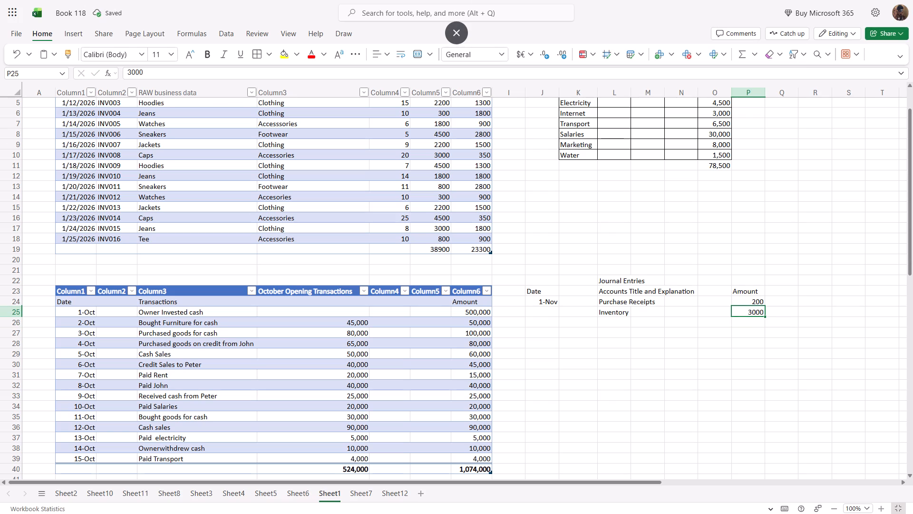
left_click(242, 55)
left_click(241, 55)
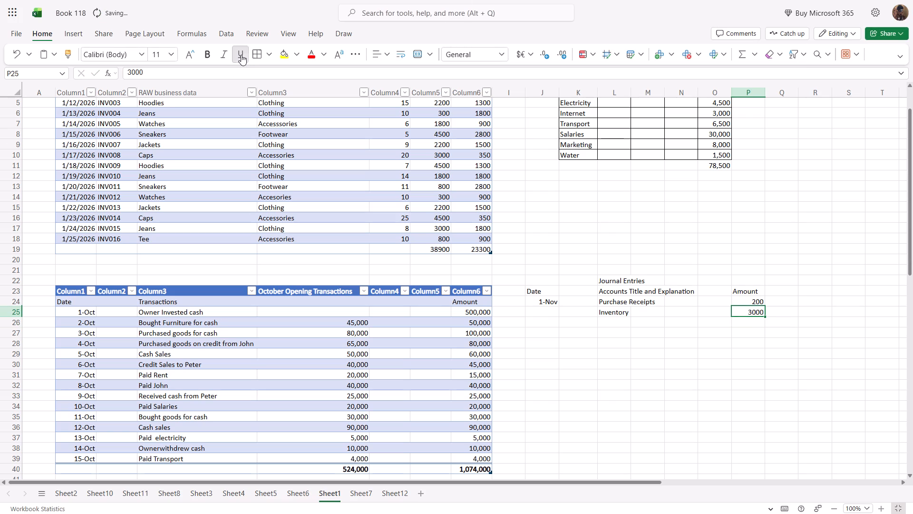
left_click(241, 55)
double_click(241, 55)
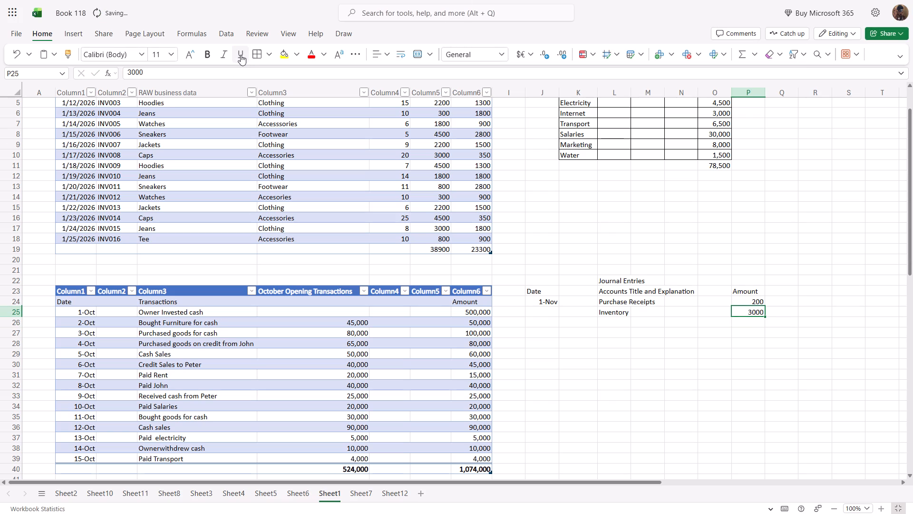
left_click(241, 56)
Italicize the Inventory amount in P25.
left_click(224, 55)
left_click(738, 330)
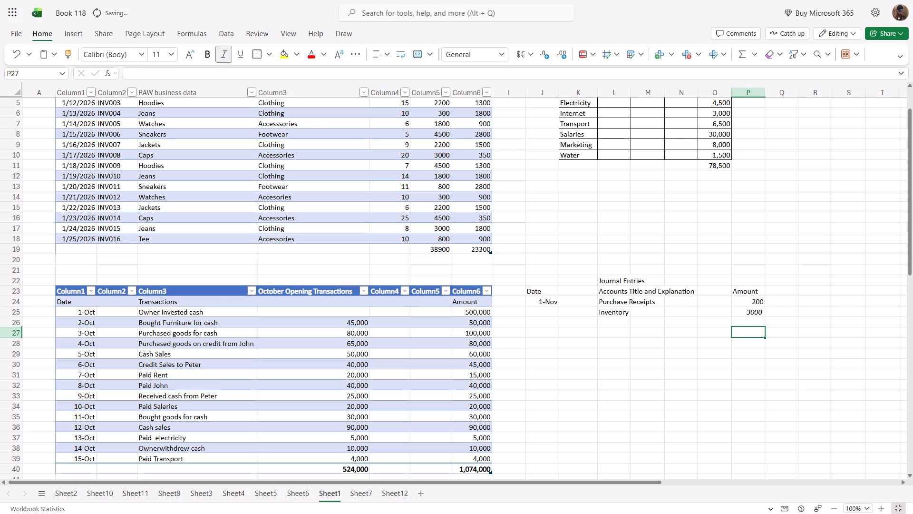
Enter the account name "Accounts Payable" in L26, below Inventory.
left_click(607, 321)
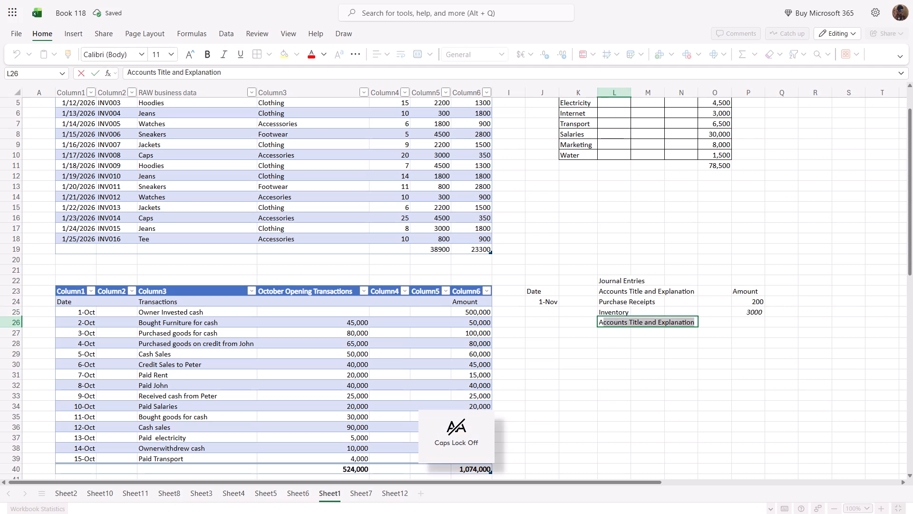
type("CCOUNTS")
key("space")
key("BackSpace")
key("BackSpace")
key("BackSpace")
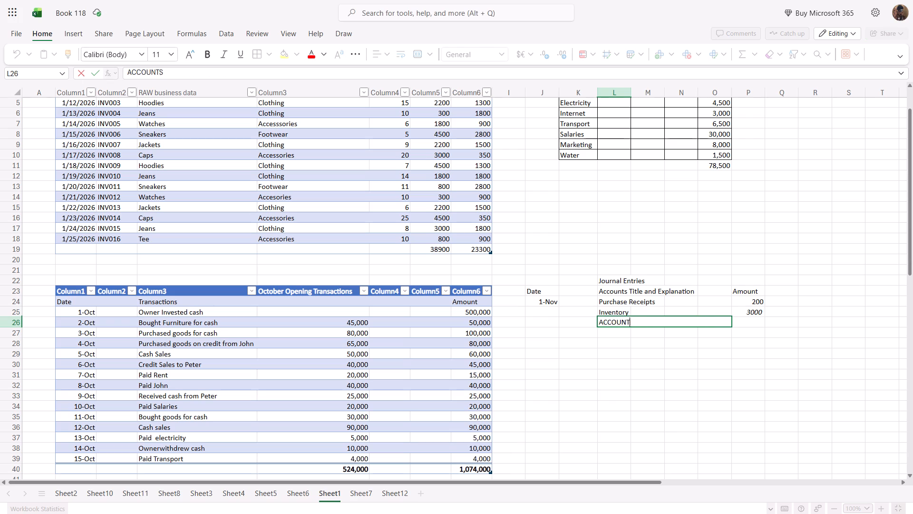
key("BackSpace")
key("BackSpace")
key("BackSpace")
key("BackSpace")
key("BackSpace")
key("BackSpace")
key("c")
type("counts")
key("space")
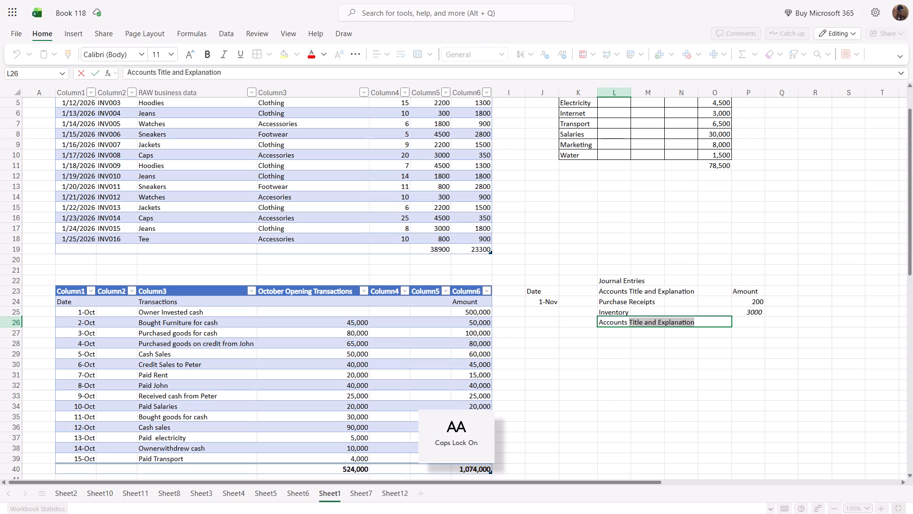
type("aya")
type("ble")
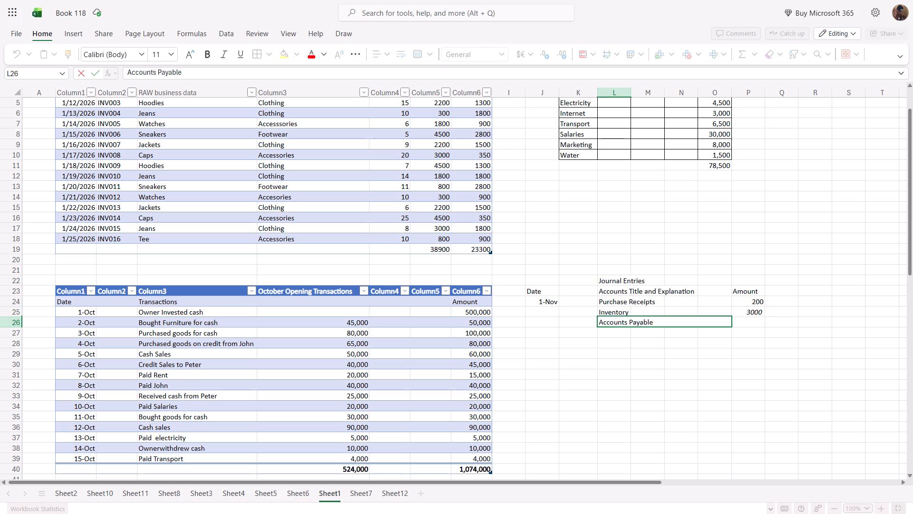
Enter the Accounts Payable amount 2,000 in P26.
left_click(751, 323)
key("2")
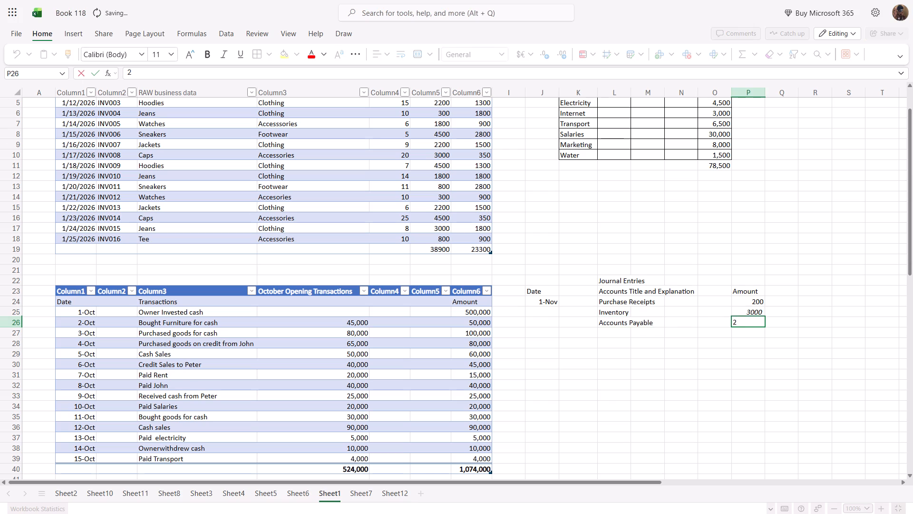
type(",000")
Start the second journal entry in row 27 with the date 2 nov in J27 and the title "Sales" in L27.
left_click(546, 334)
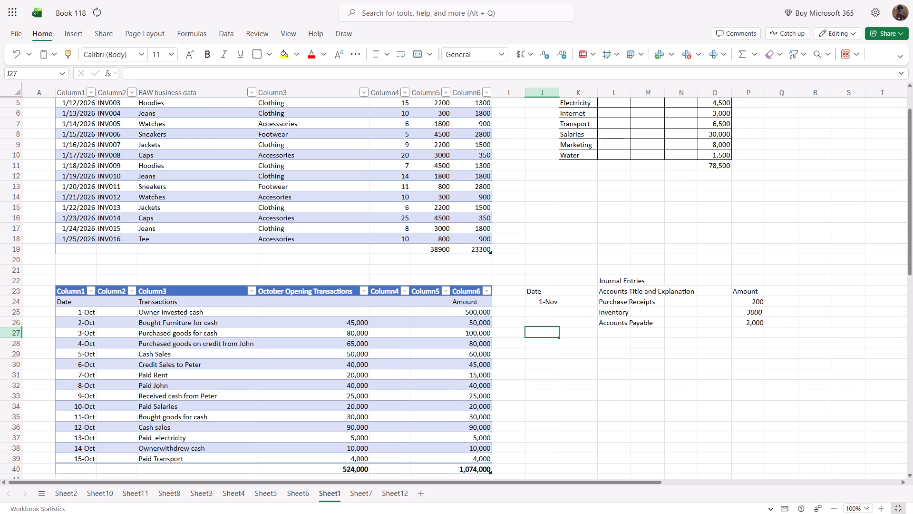
key("2")
key("space")
type("nov")
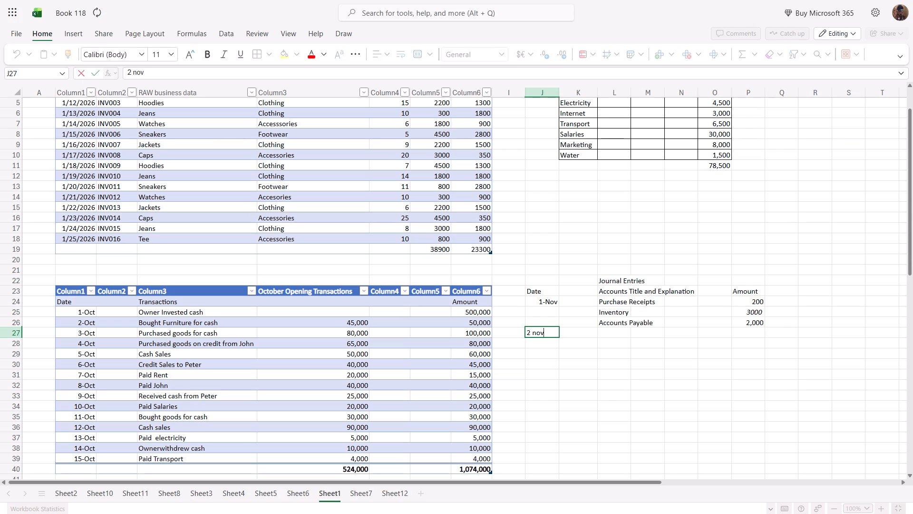
left_click(621, 338)
left_click(622, 334)
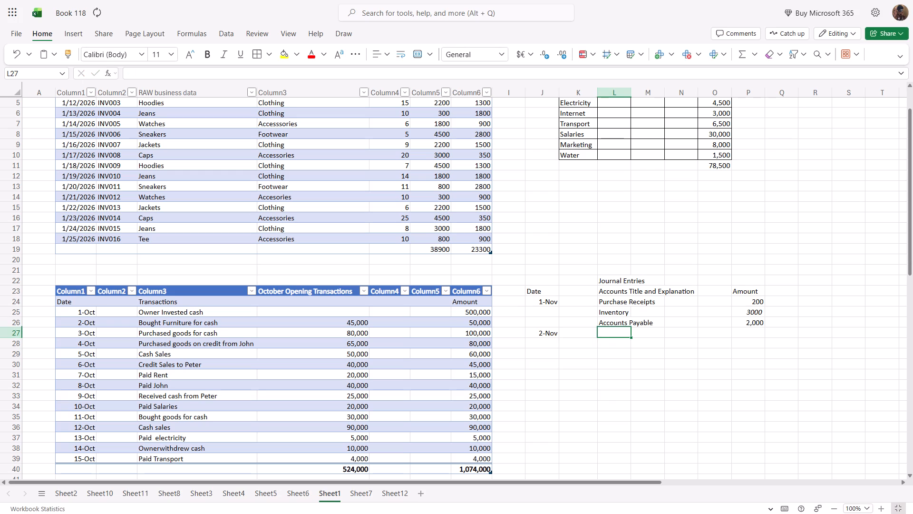
type("ales")
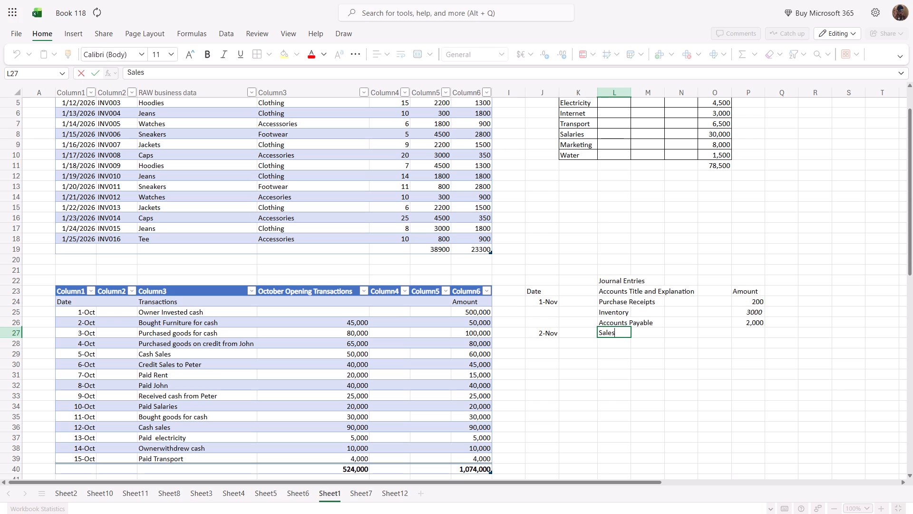
Add the account "Accounts Receivable" in L28 with the amount 3,500 in P28.
left_click(607, 345)
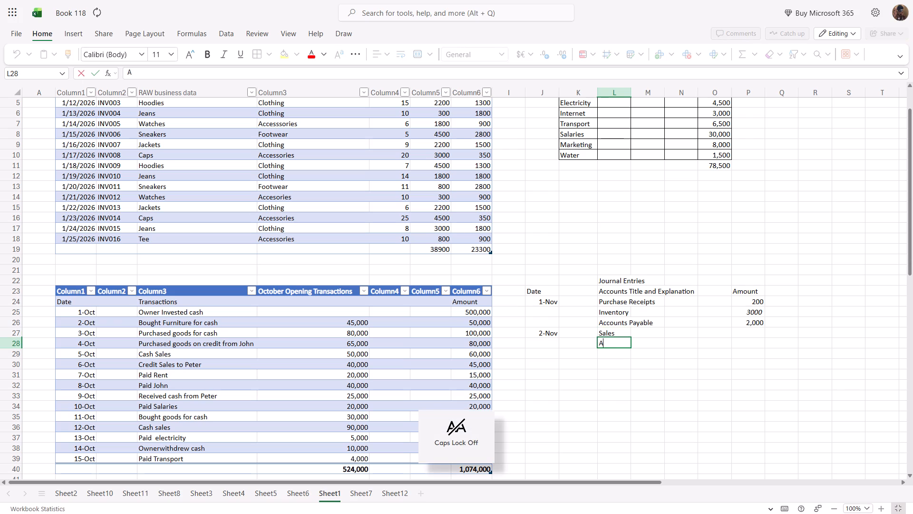
type("ccounts")
key("space")
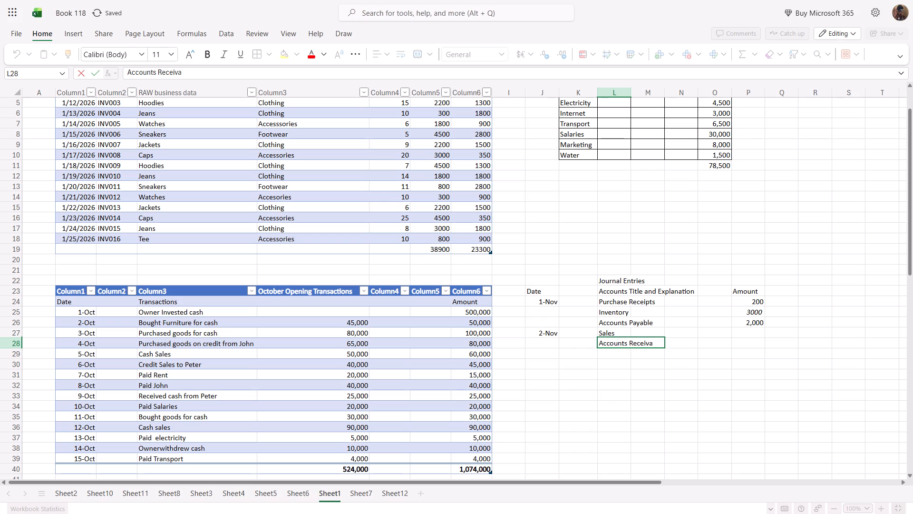
type("ble")
left_click(711, 346)
left_click(754, 344)
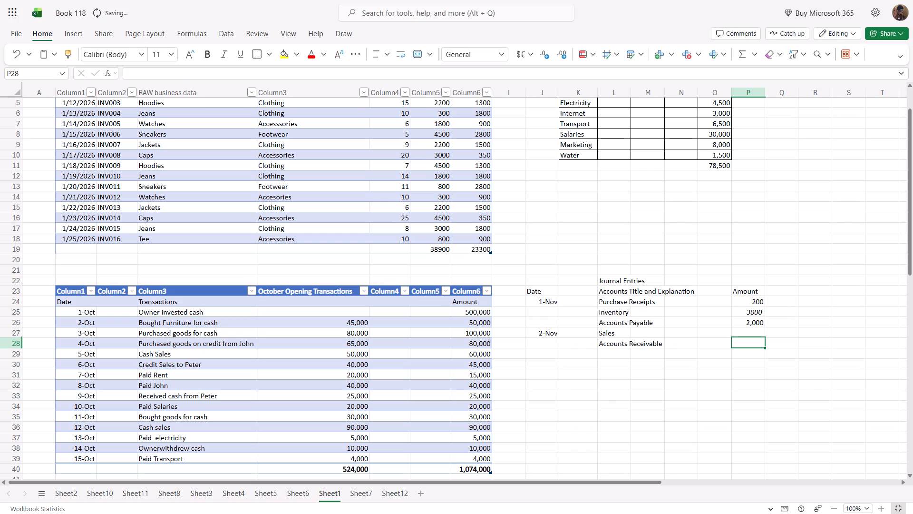
key("3")
type(",500")
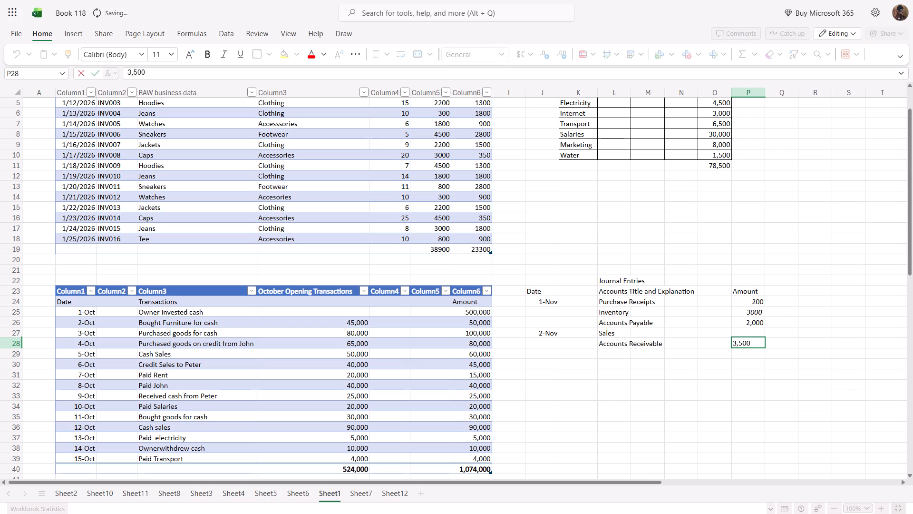
Add the account "Sales Revenue" in L29 with the amount 400 in P29.
left_click(615, 357)
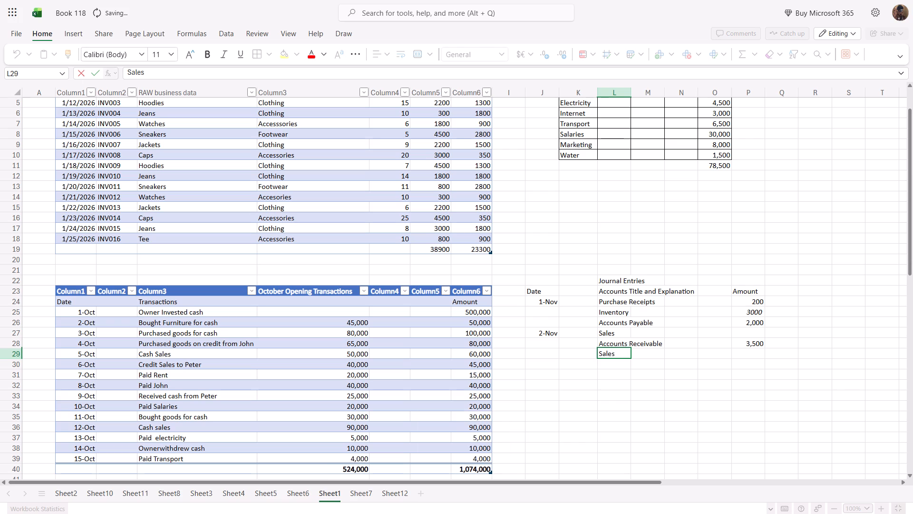
key("r")
type("evenue")
left_click(752, 349)
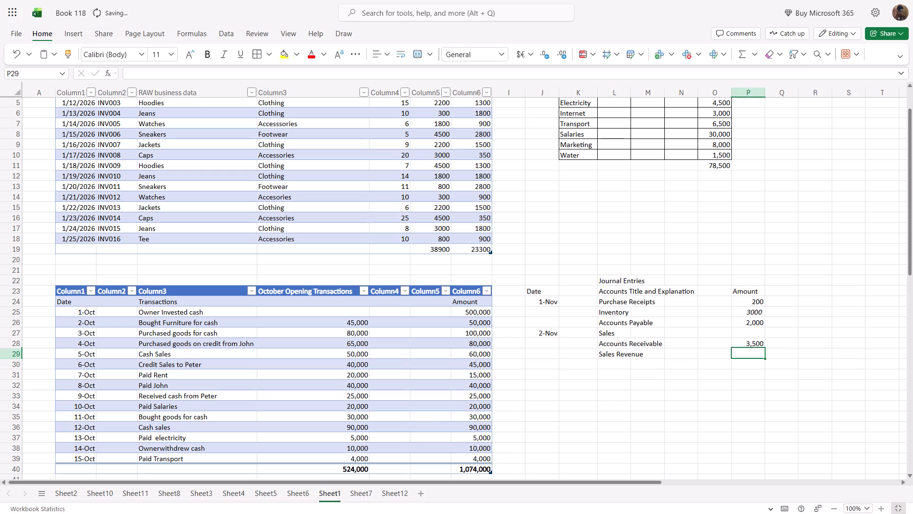
type("4000")
key("BackSpace")
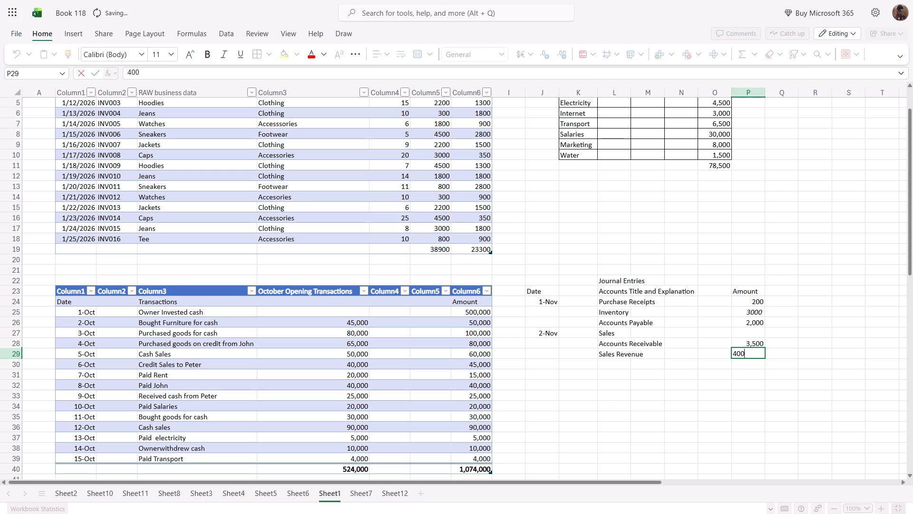
Add the third journal entry in row 30: date 3 nov in J30, title "AdJustments" in L30 and amount 1,400 in P30.
left_click(547, 365)
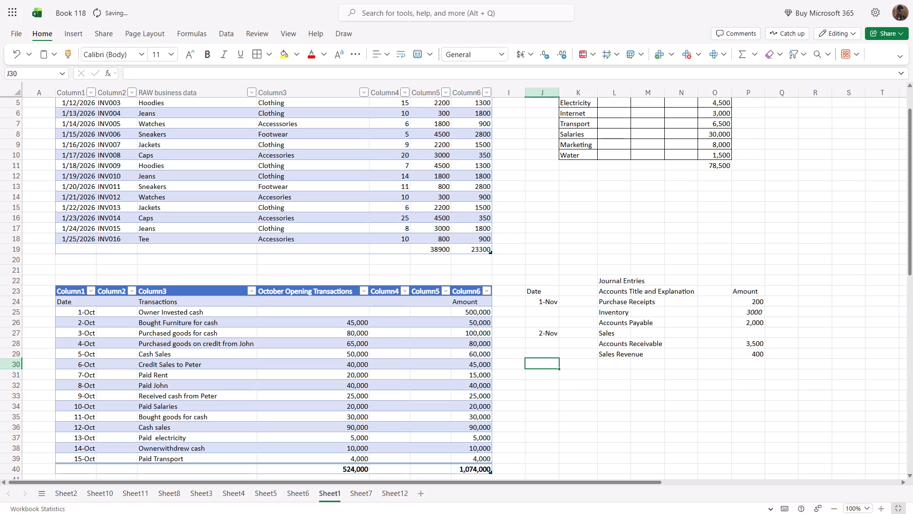
key("3")
key("space")
type("nov")
left_click(615, 365)
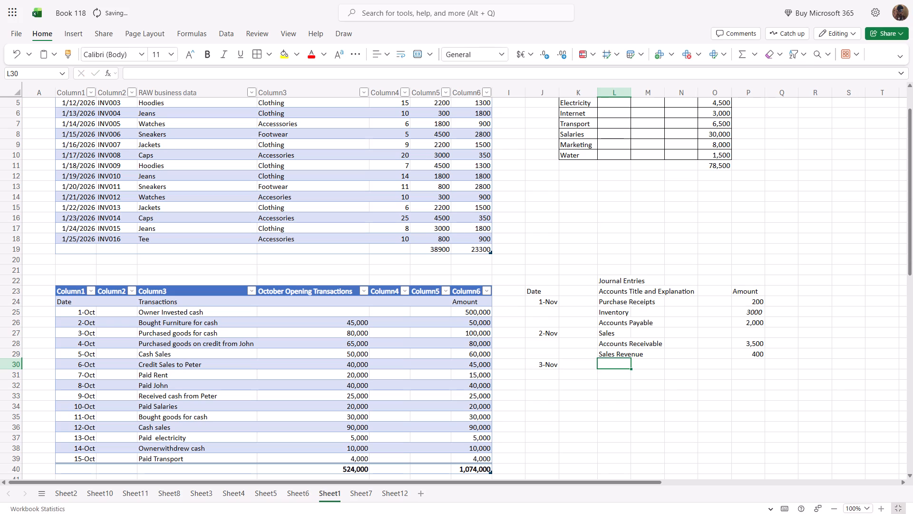
key("d")
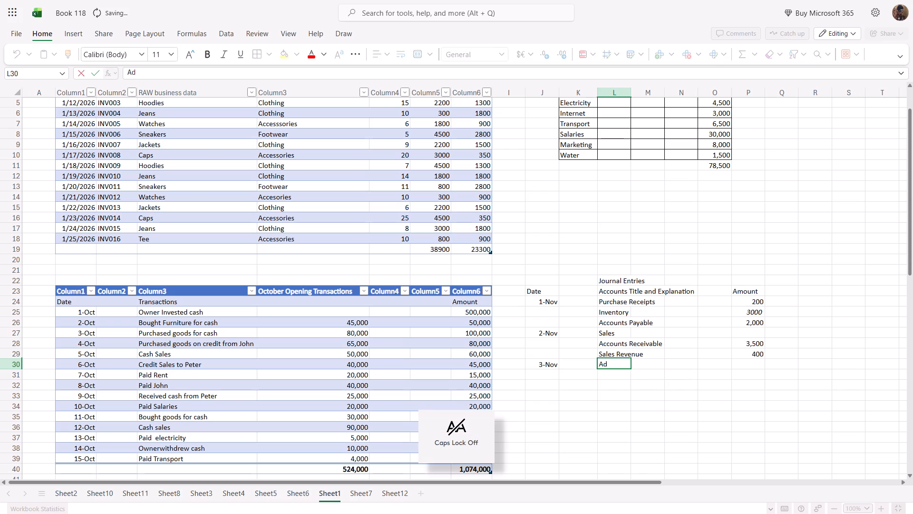
key("j")
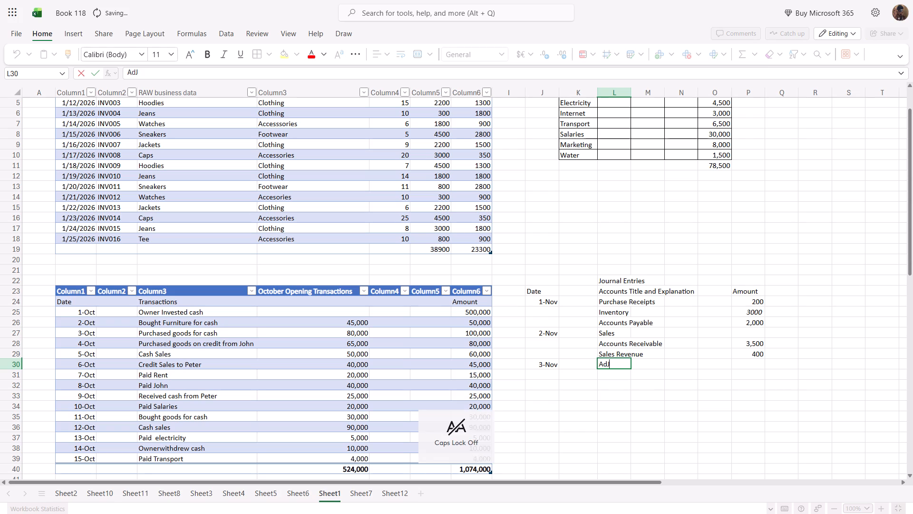
type("ustments")
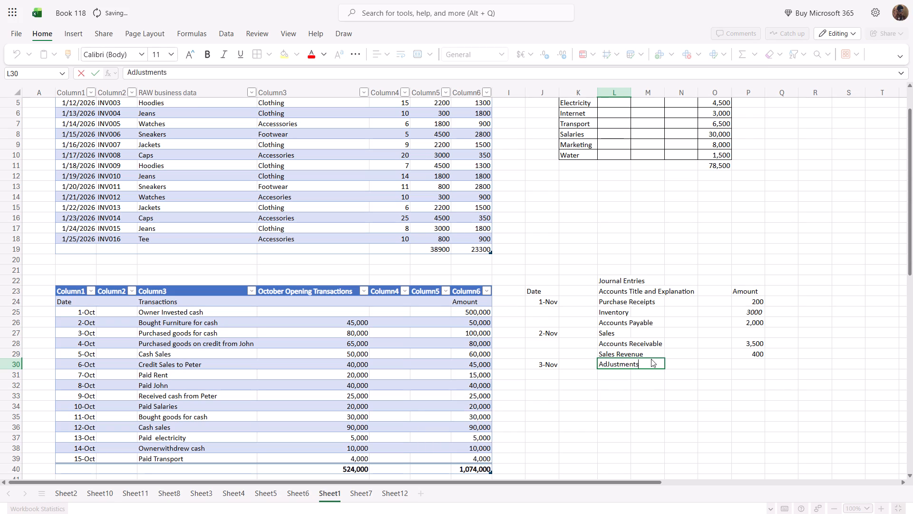
left_click(758, 361)
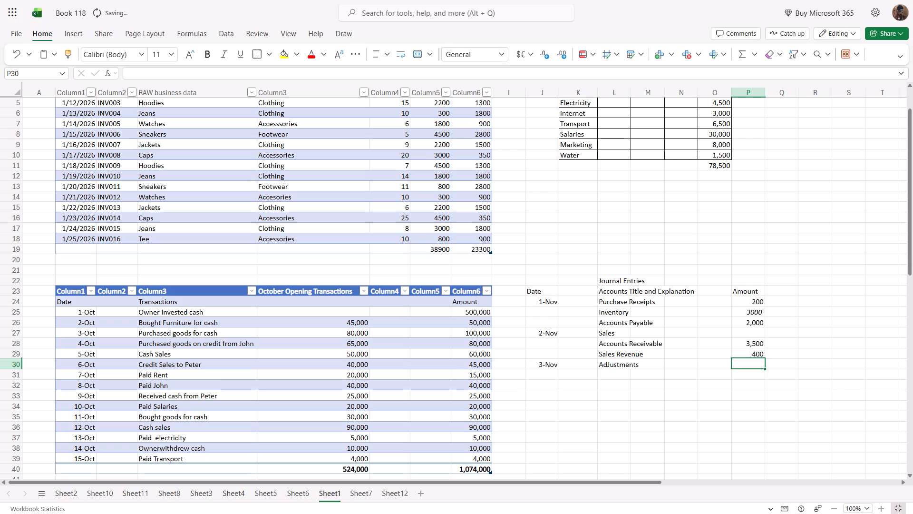
type("1,400")
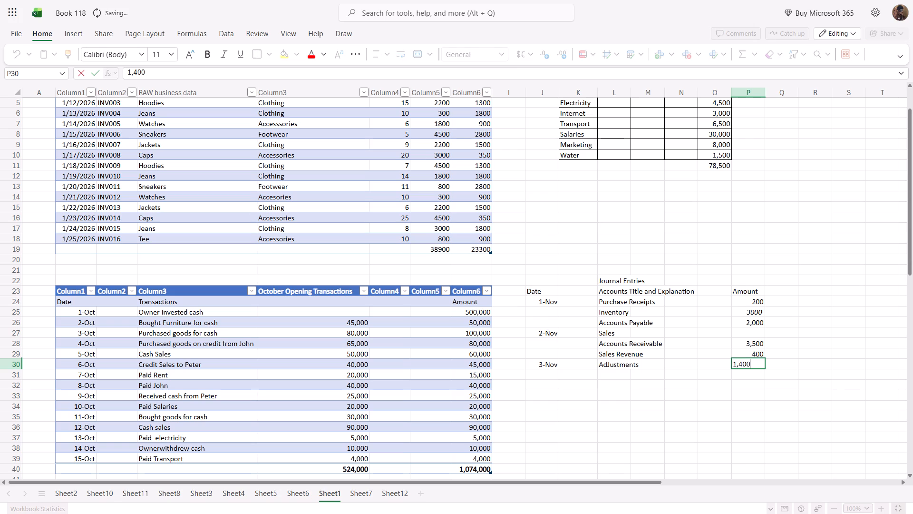
Add the account "Inventory" in L31 with the amount 1,400 in P31.
left_click(618, 376)
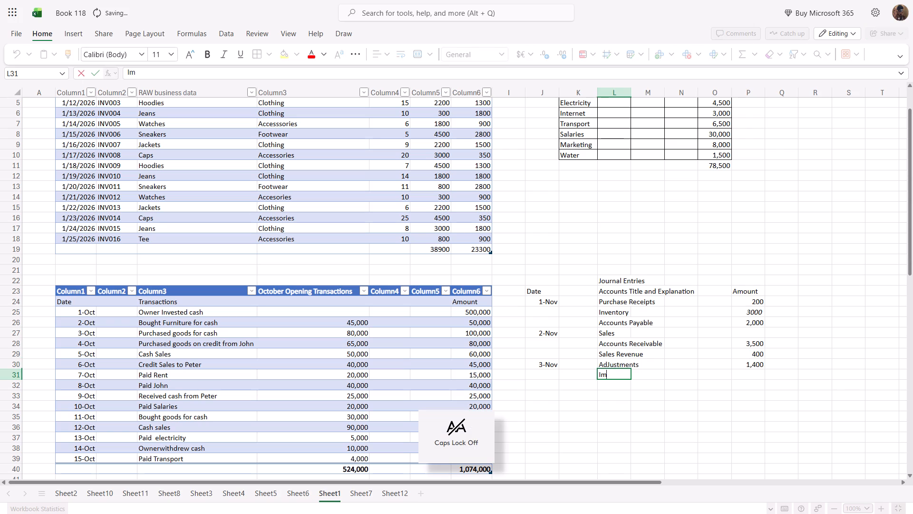
key("n")
type("ventory")
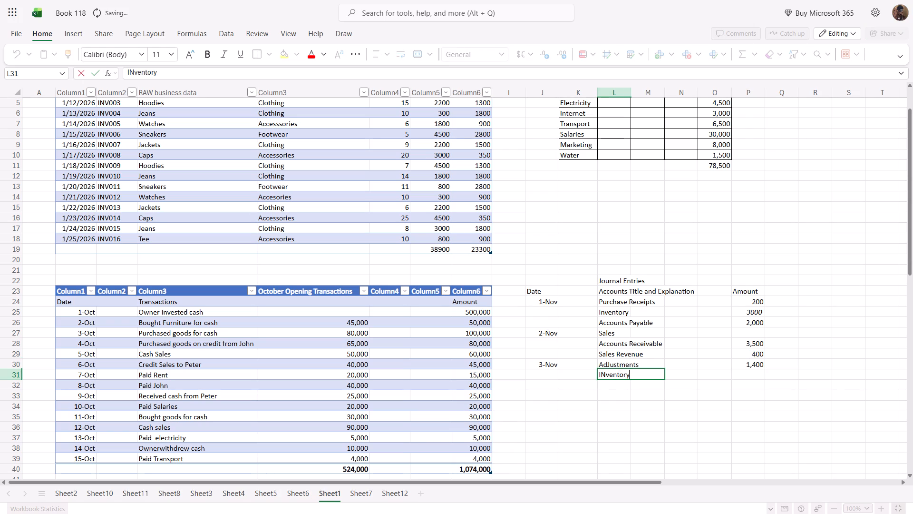
left_click(606, 376)
key("BackSpace")
key("n")
left_click(739, 374)
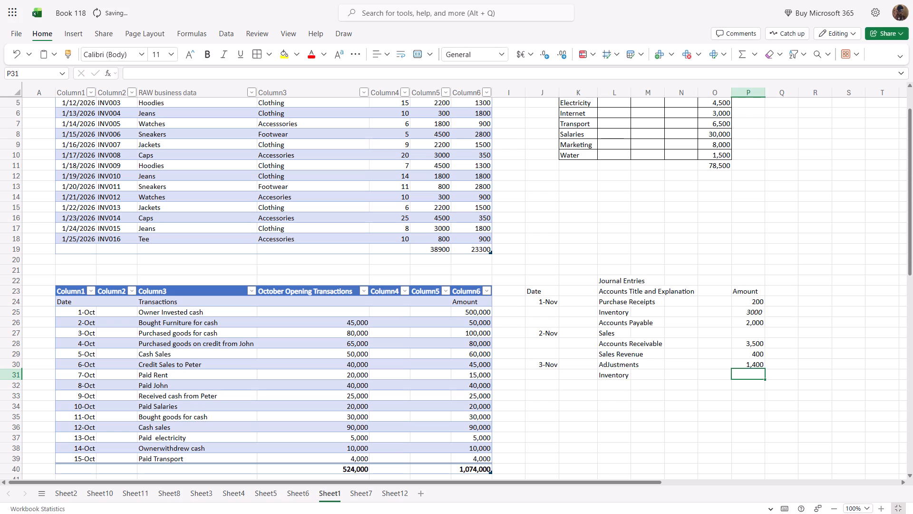
key("1")
key("comma")
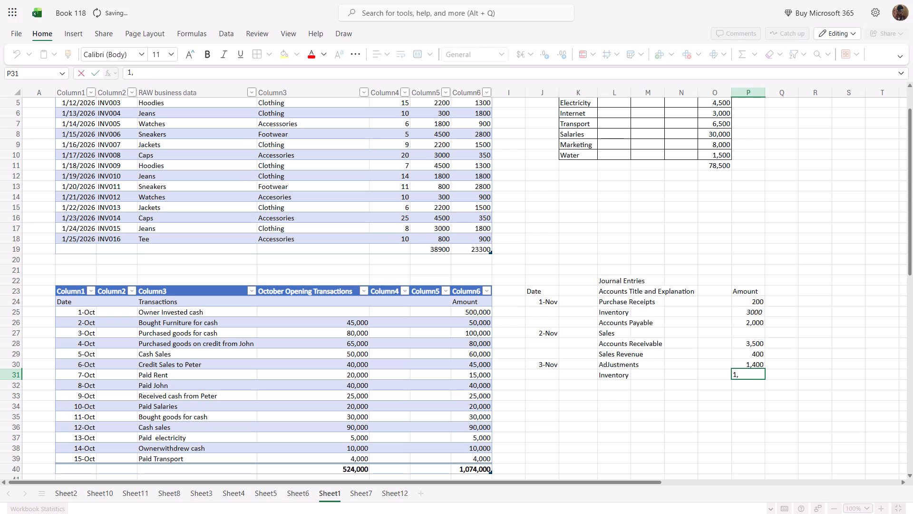
type("400")
left_click(800, 451)
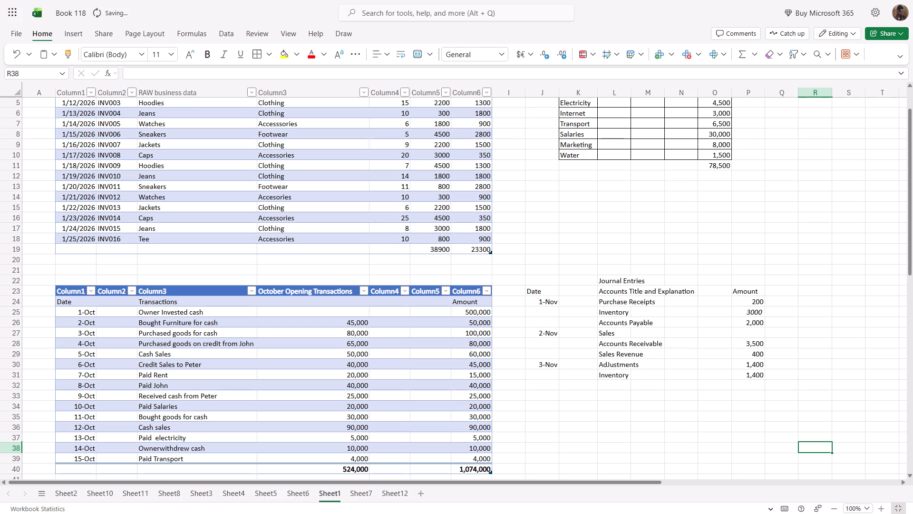
Apply all borders to the Journal Entries table in J22:P31.
left_click_drag(538, 277, 573, 281)
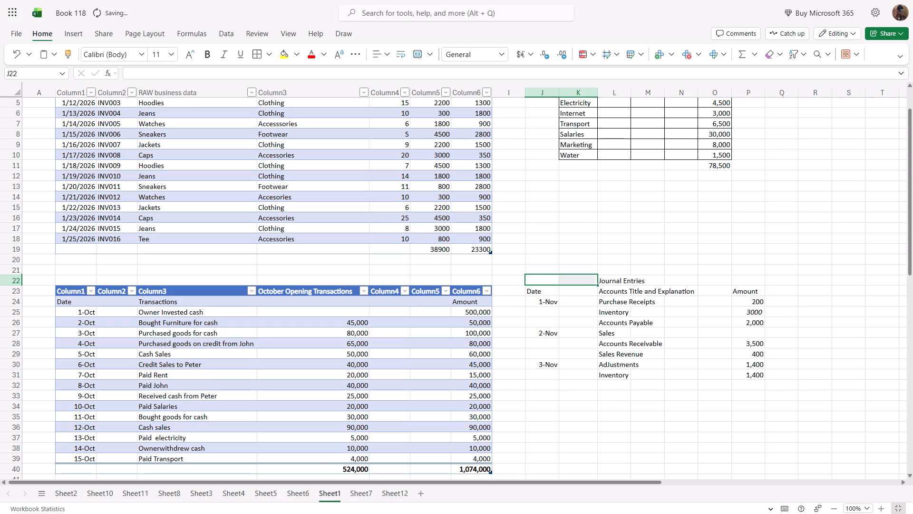
left_click_drag(573, 281, 748, 374)
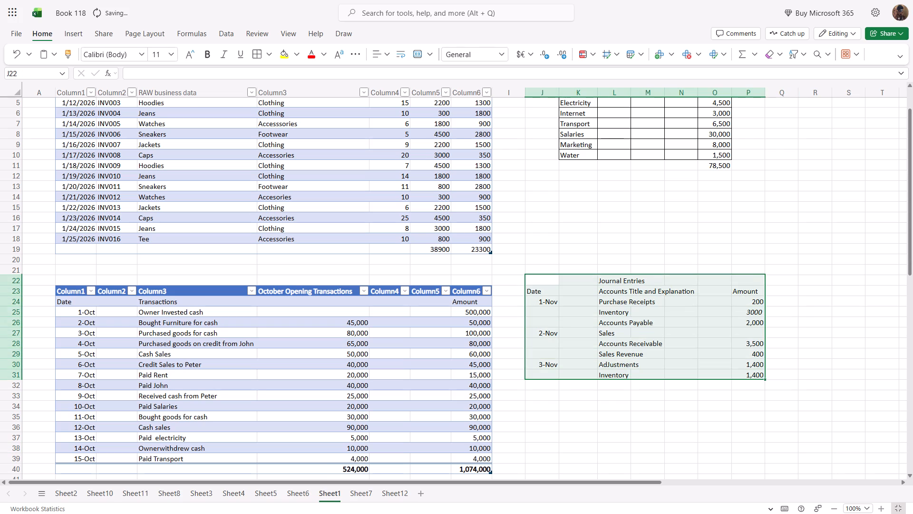
left_click(262, 51)
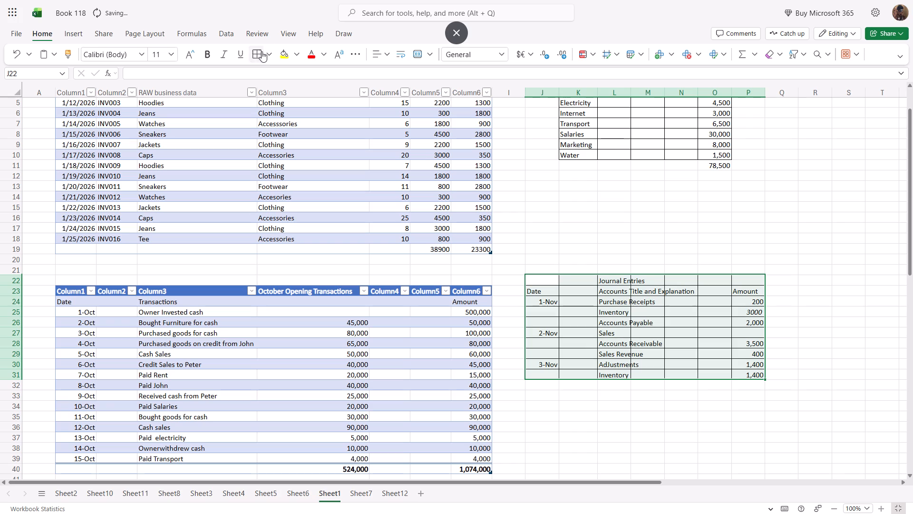
left_click(268, 57)
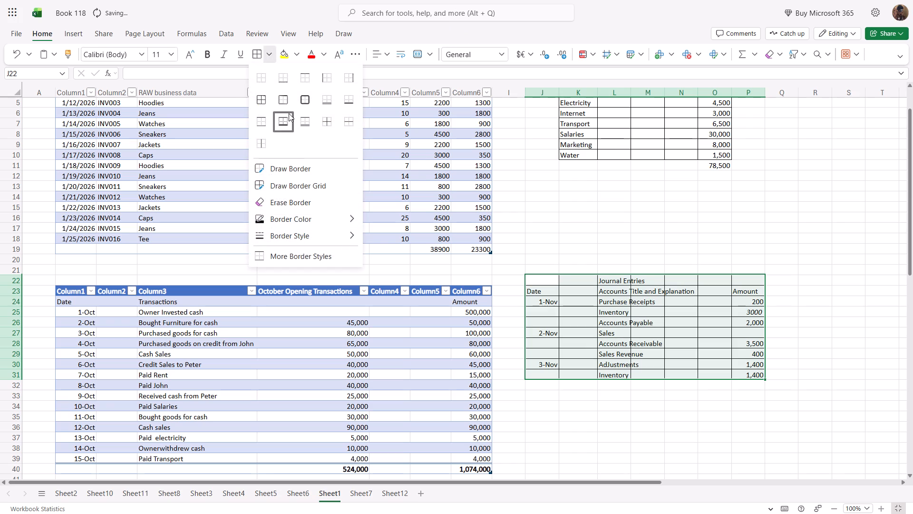
left_click(261, 97)
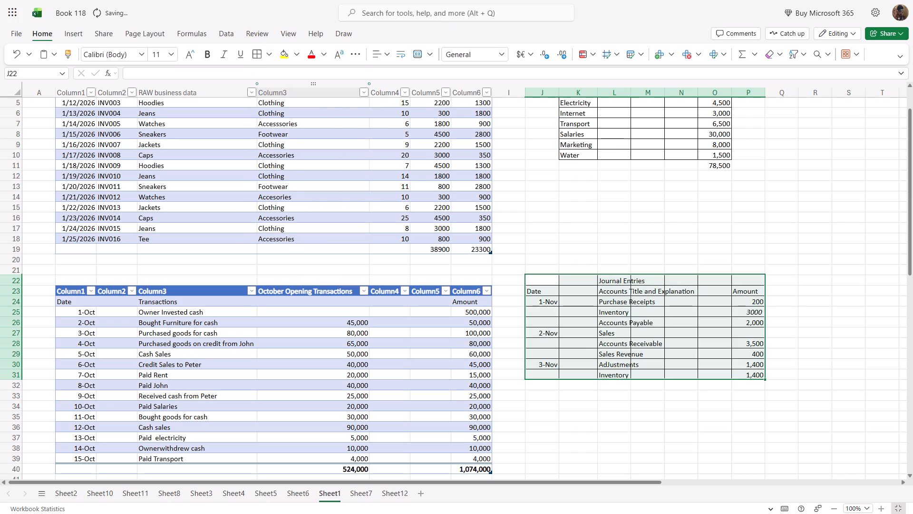
left_click(676, 230)
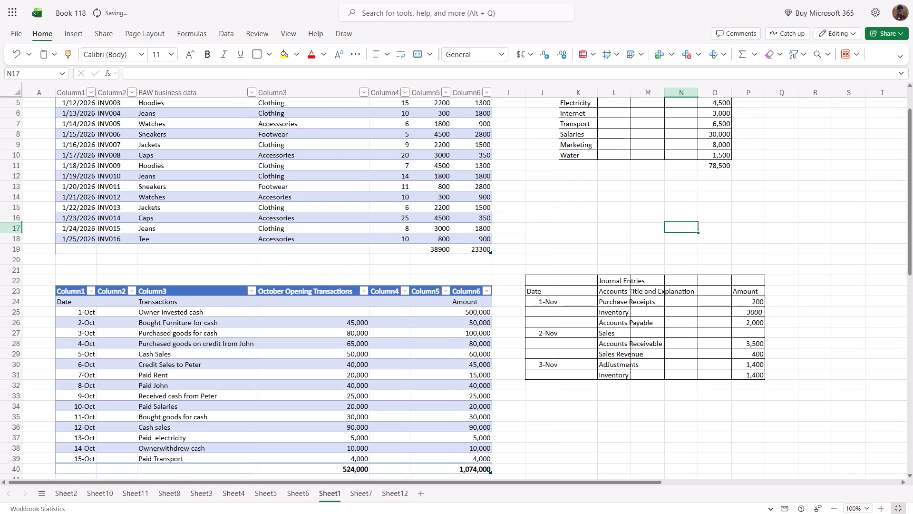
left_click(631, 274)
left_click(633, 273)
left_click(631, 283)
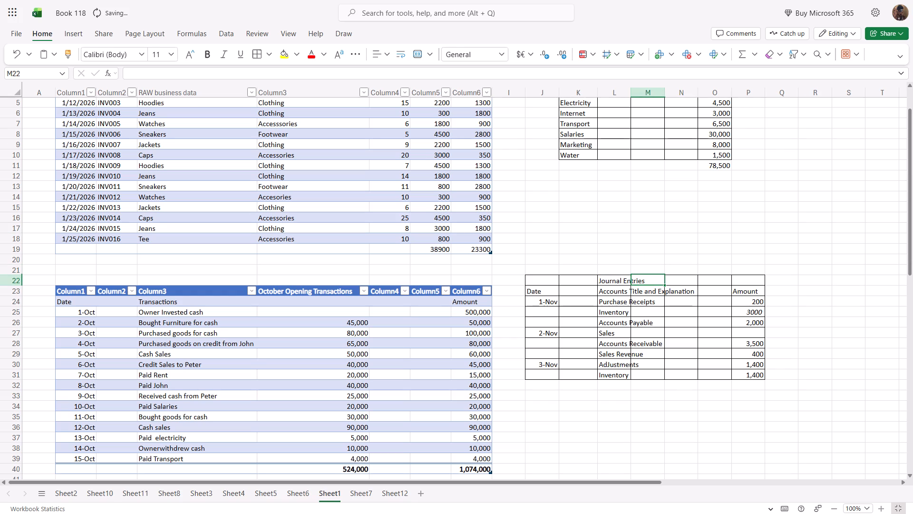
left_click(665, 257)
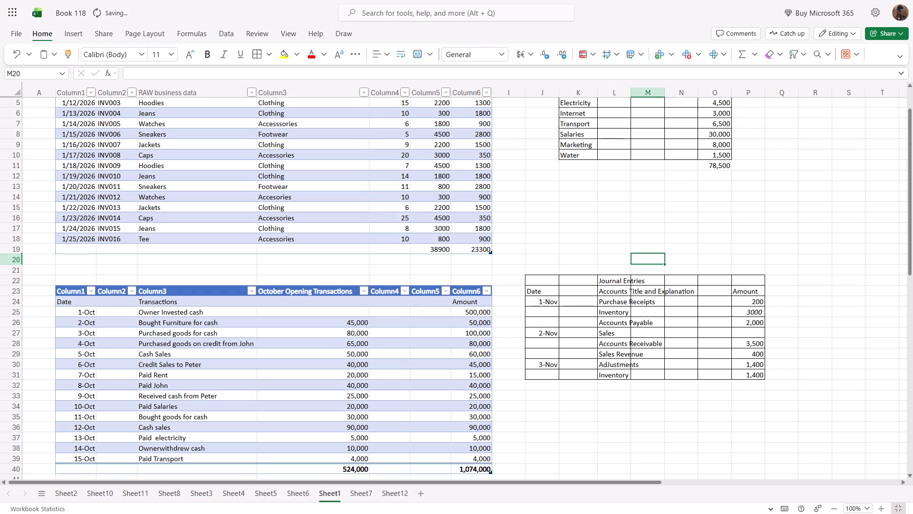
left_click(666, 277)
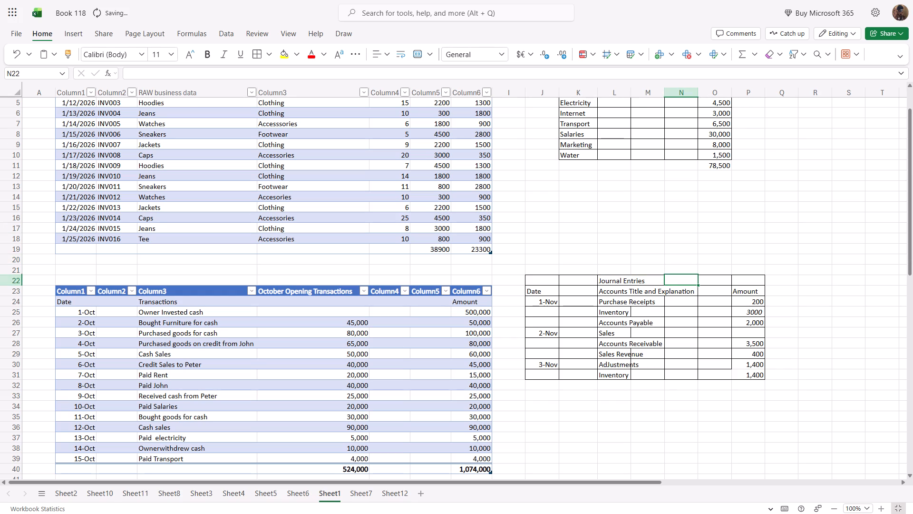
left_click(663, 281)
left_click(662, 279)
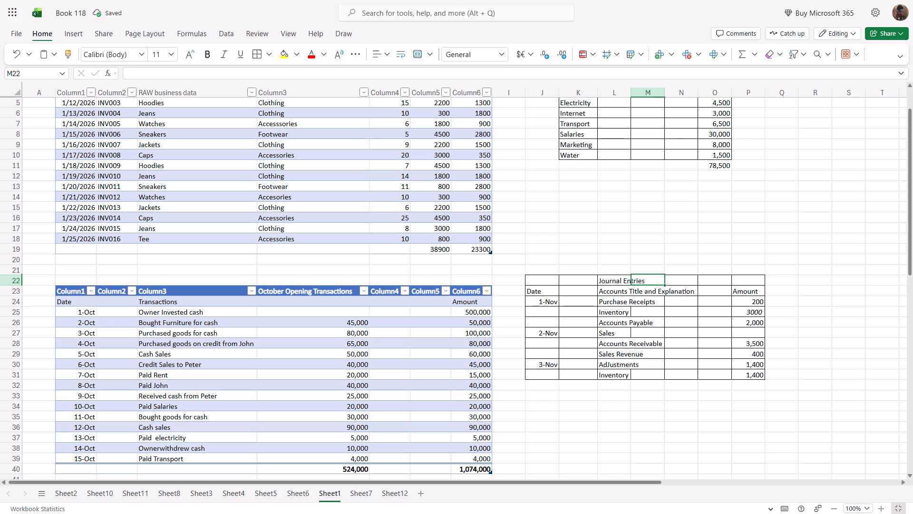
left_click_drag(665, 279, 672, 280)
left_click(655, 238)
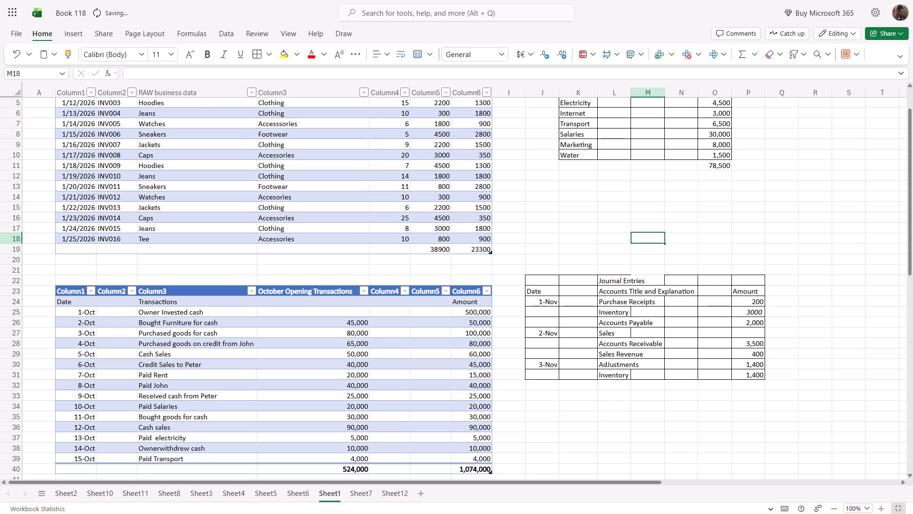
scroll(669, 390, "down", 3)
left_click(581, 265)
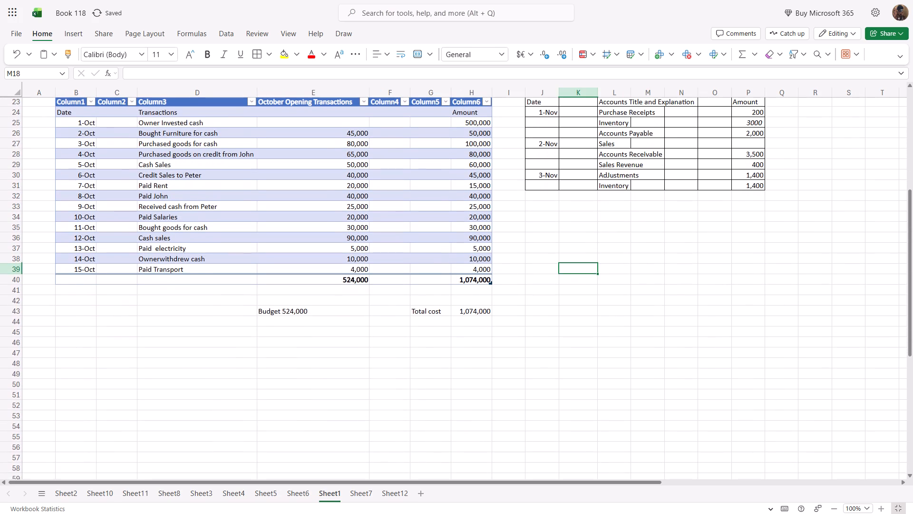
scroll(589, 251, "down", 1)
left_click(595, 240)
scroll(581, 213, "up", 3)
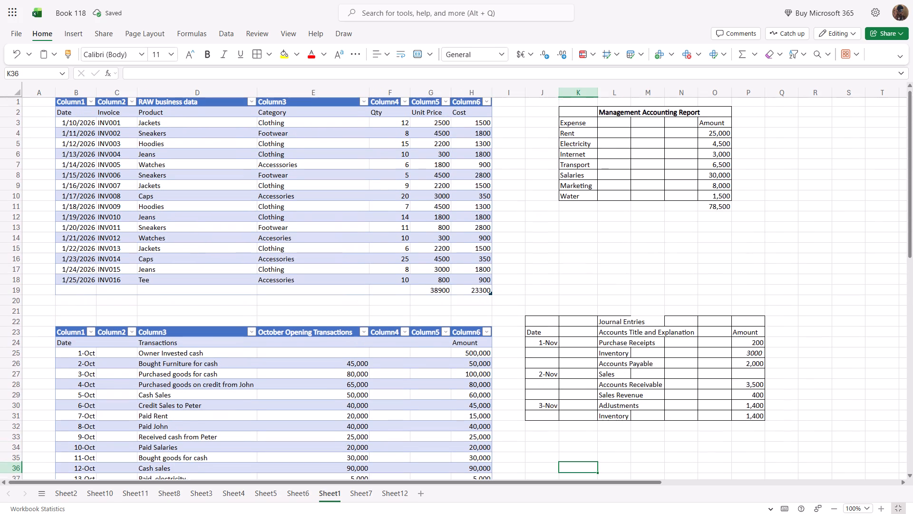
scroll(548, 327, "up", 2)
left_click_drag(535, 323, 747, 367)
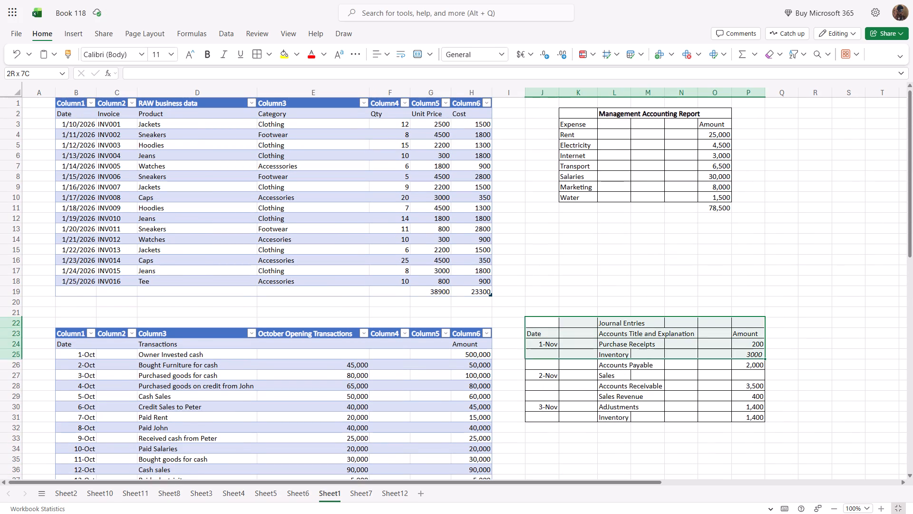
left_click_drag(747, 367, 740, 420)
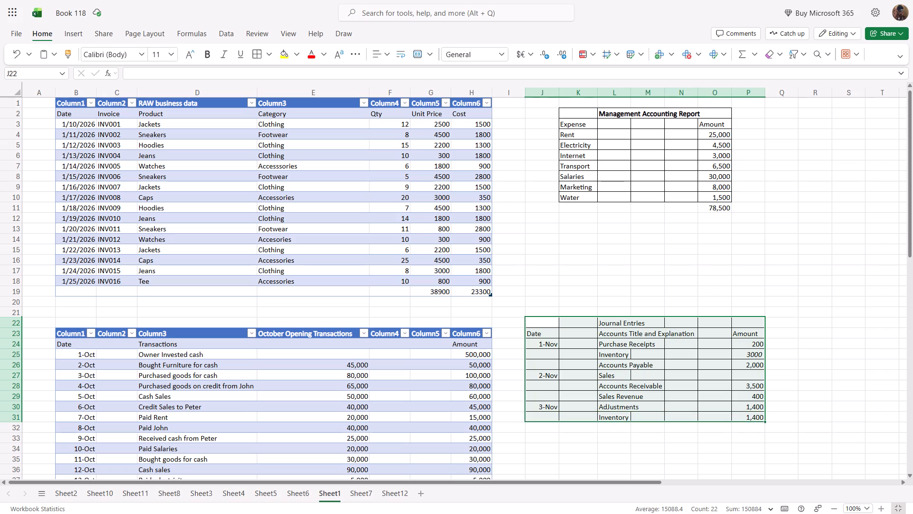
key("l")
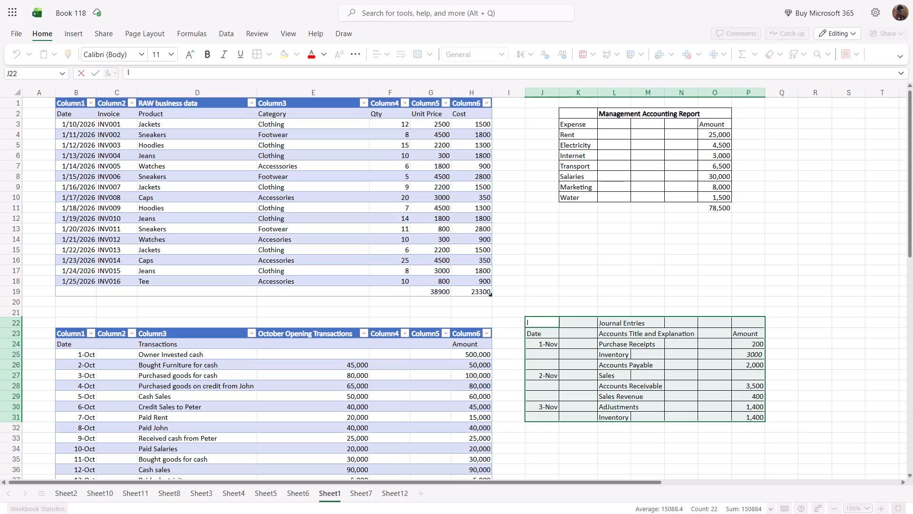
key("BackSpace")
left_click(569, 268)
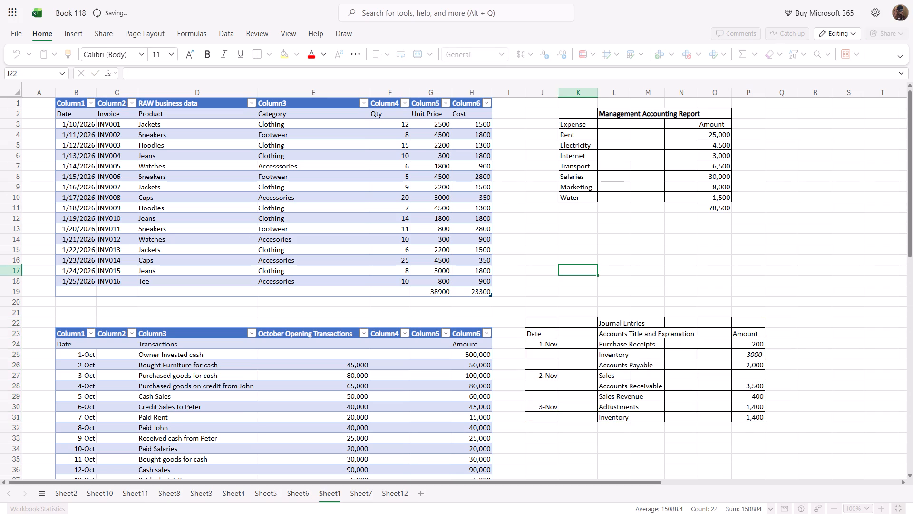
Select the Journal Entries table J22:P31 and enter "l" in its first cell, J22.
left_click_drag(533, 321, 734, 395)
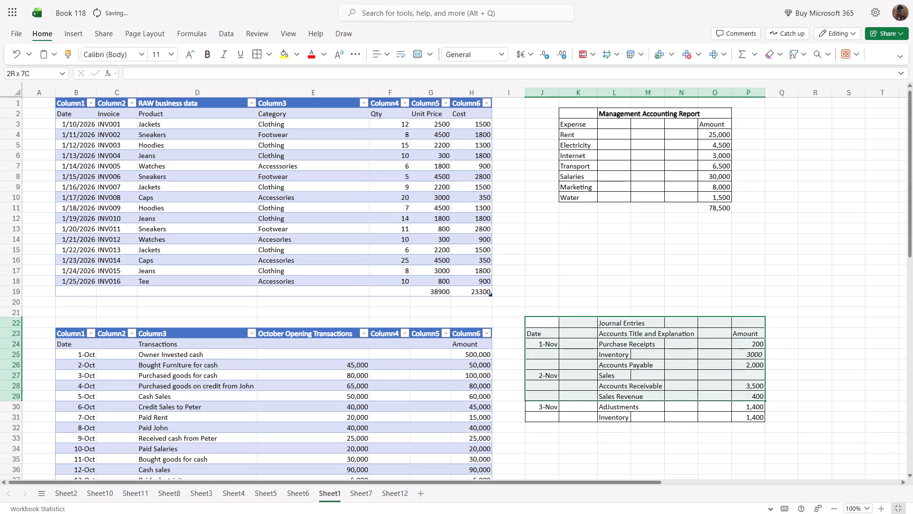
left_click_drag(734, 395, 743, 418)
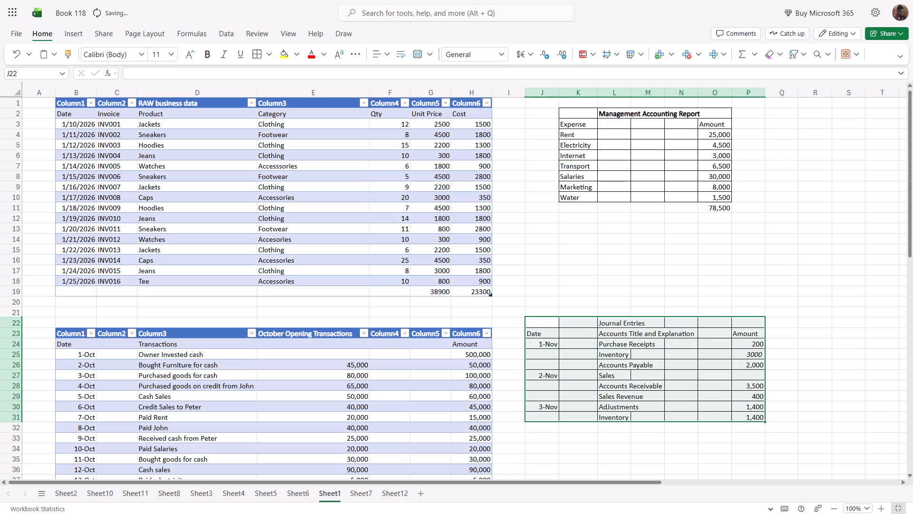
key("l")
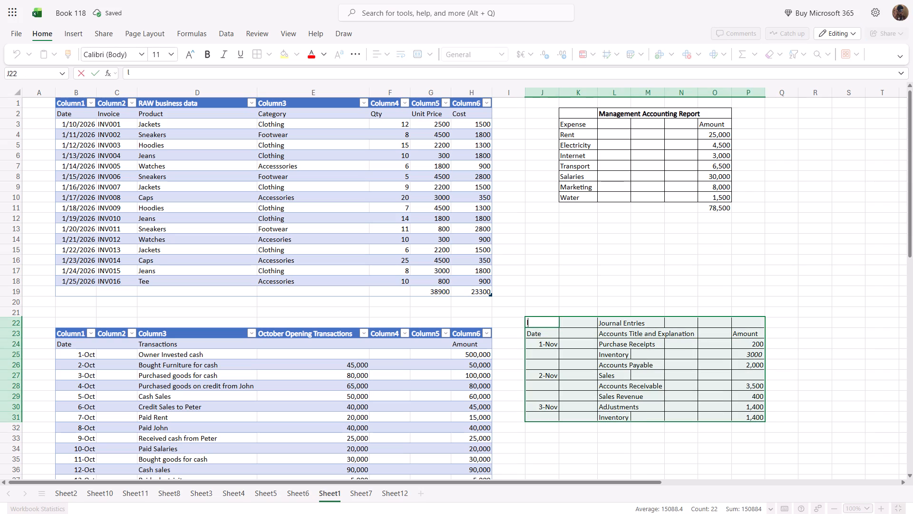
key("BackSpace")
key("l")
left_click(764, 401)
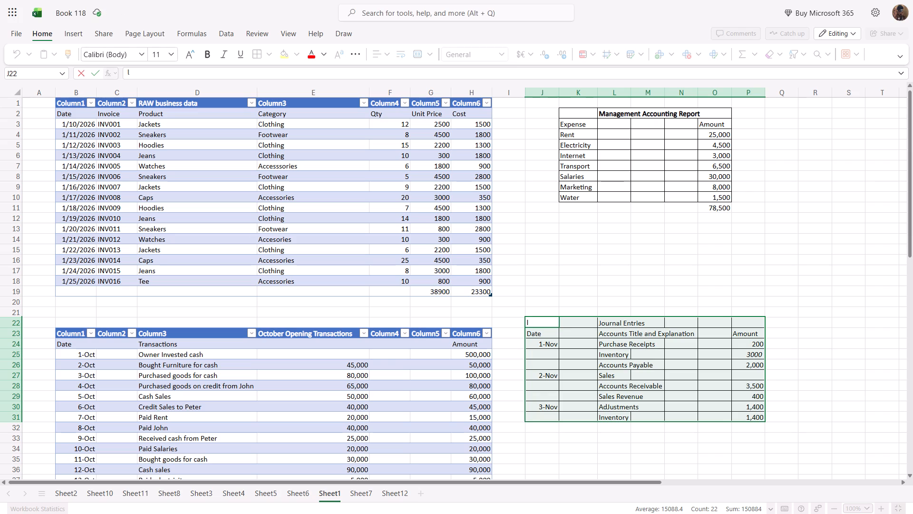
left_click(633, 306)
left_click(566, 311)
left_click(658, 306)
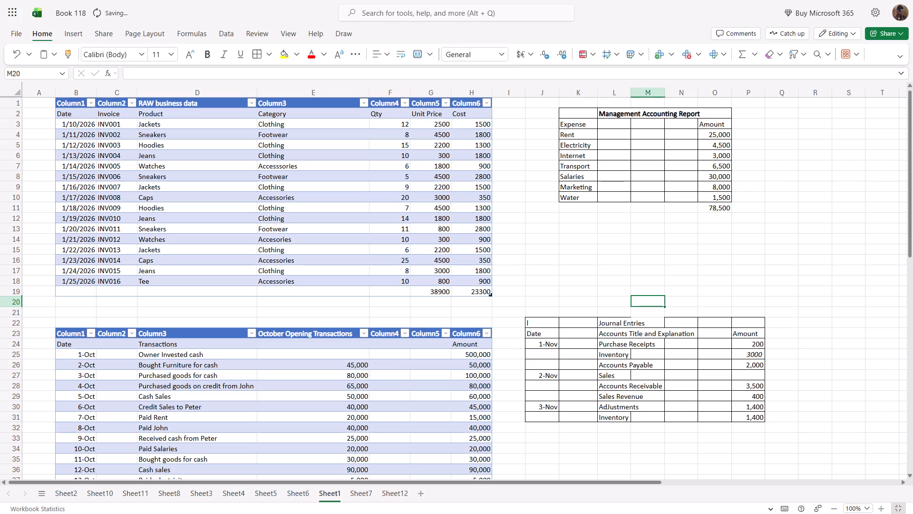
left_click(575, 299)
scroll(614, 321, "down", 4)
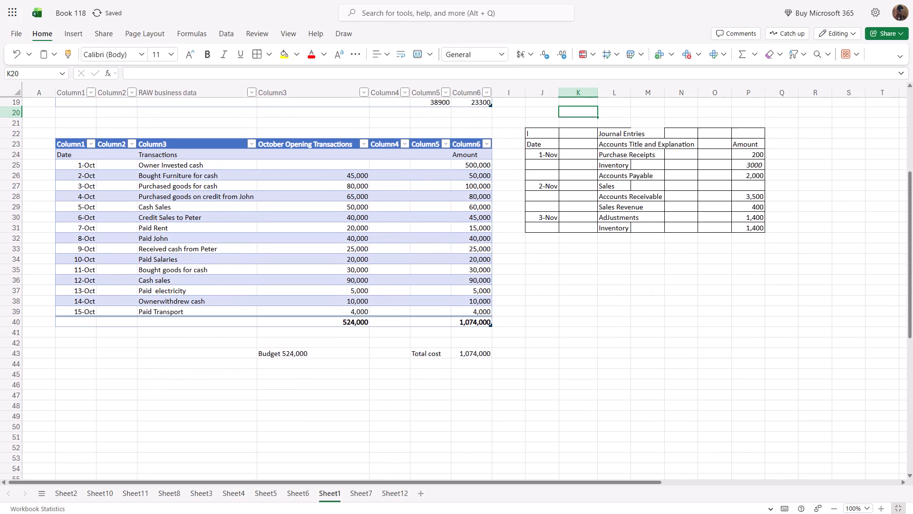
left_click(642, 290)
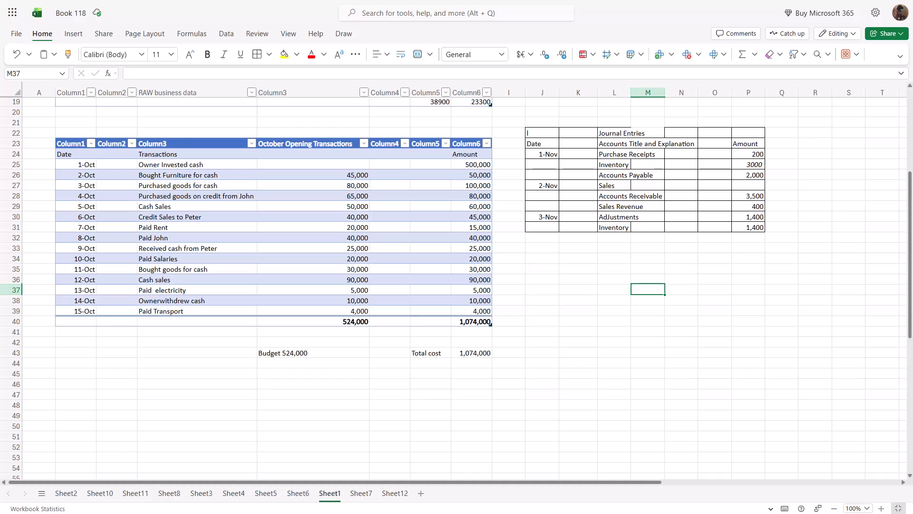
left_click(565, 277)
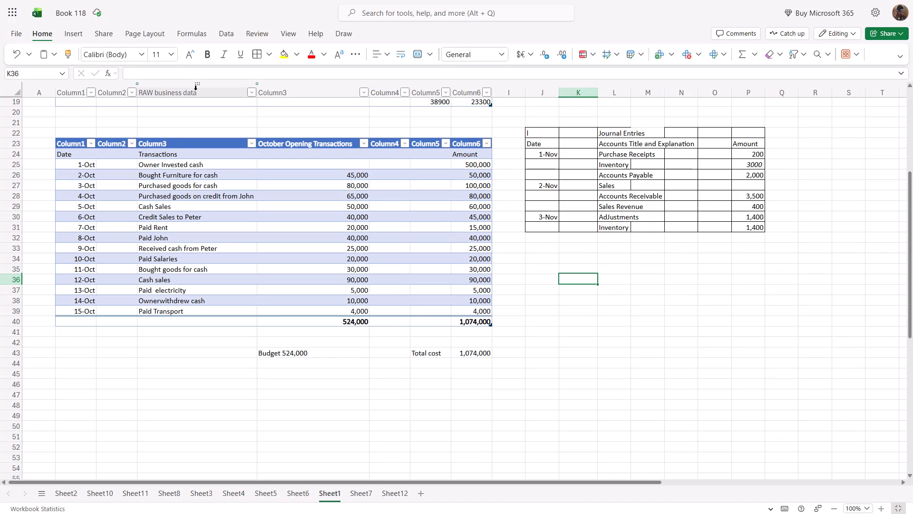
Enter the company heading "RETROHAUS TRADING LTD" in D47, below the October transactions table.
scroll(170, 107, "down", 1)
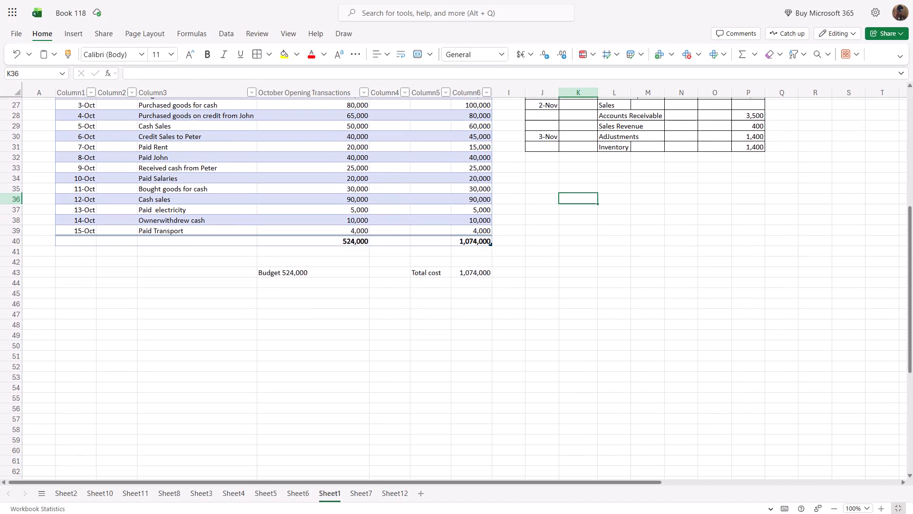
scroll(118, 128, "down", 1)
left_click(209, 302)
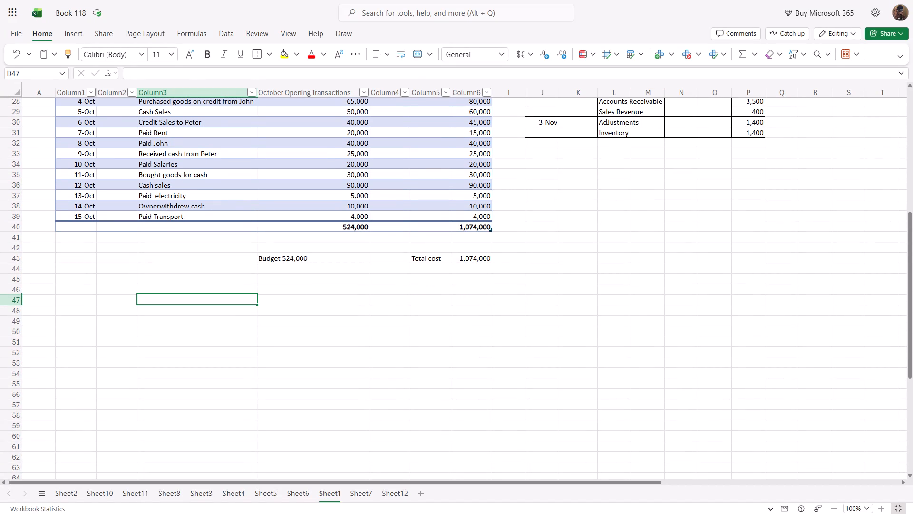
type("RETR")
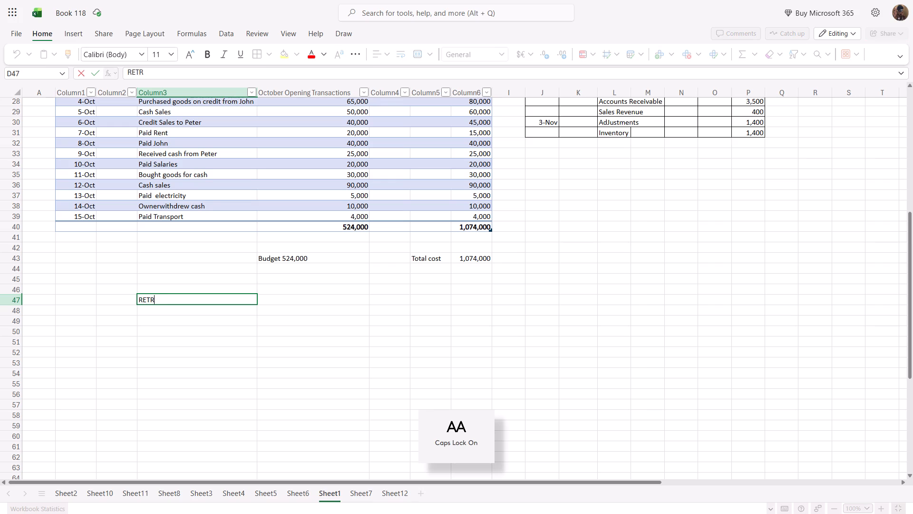
key("o")
type("HAUS")
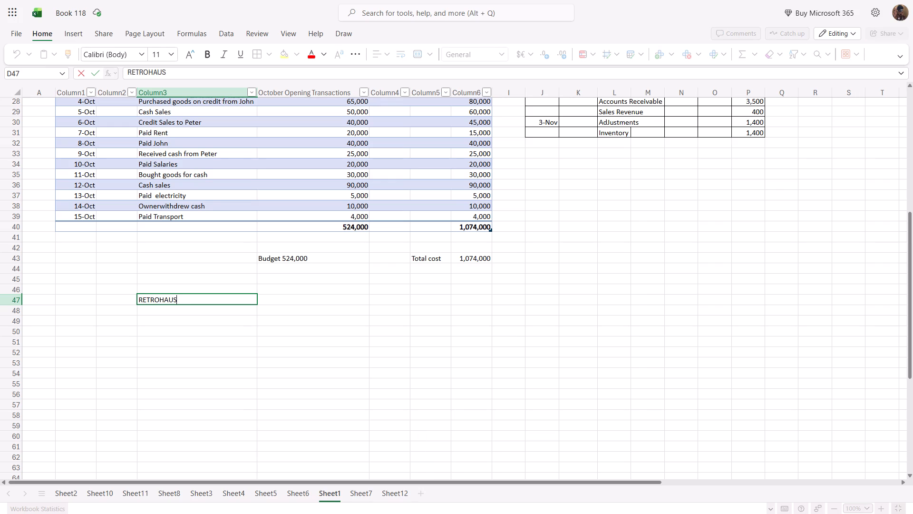
key("space")
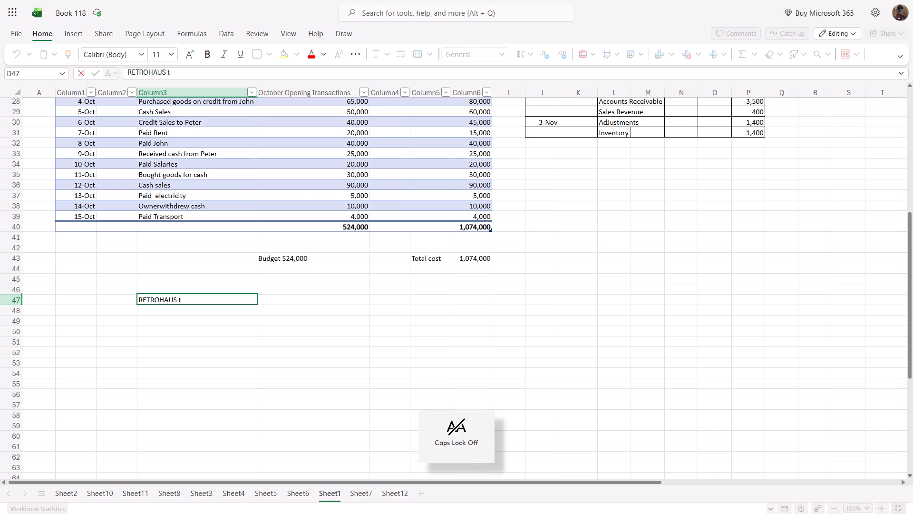
key("BackSpace")
type("RADING")
key("space")
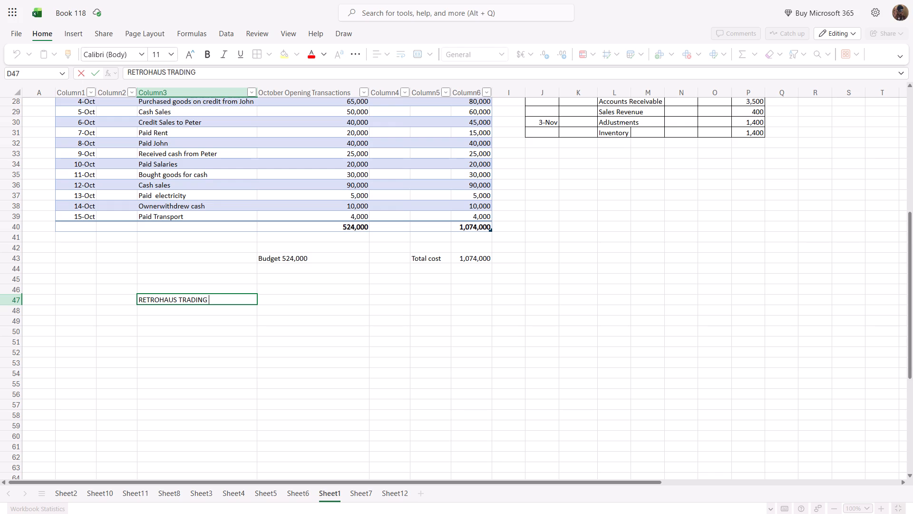
type("LTD")
left_click(150, 316)
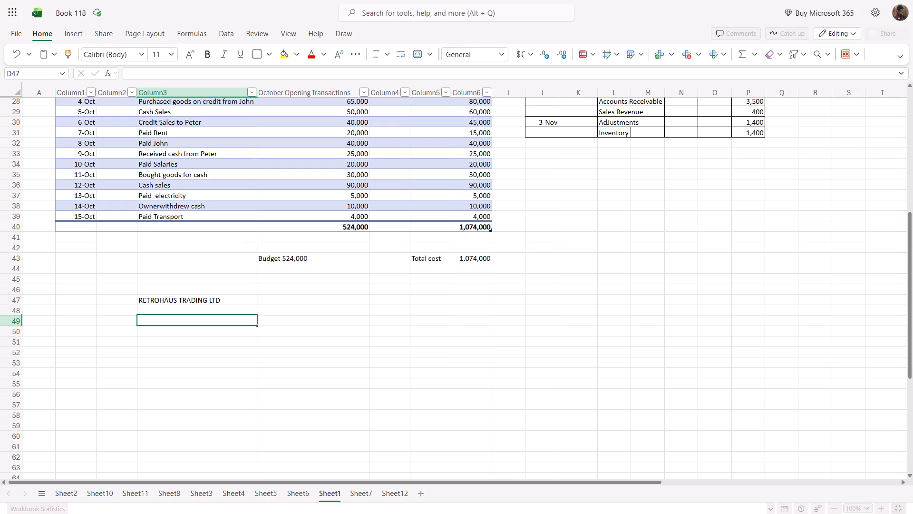
Enter the subtitle "Trial Balance as at 31 October 2026" in D48, below the company heading.
left_click(152, 314)
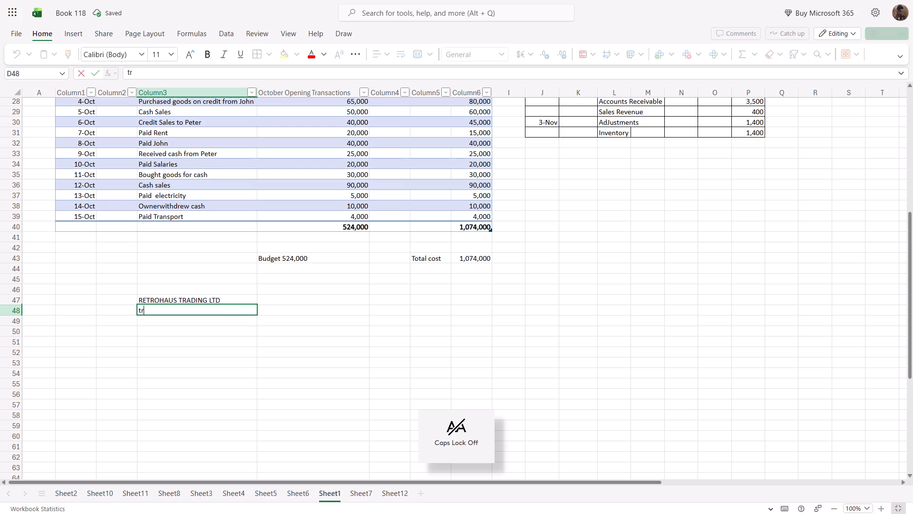
key("BackSpace")
key("BackSpace")
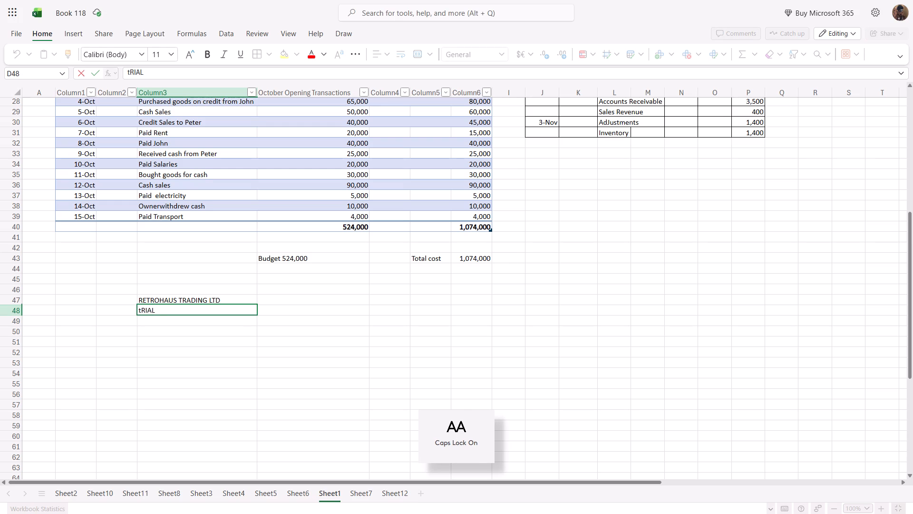
key("BackSpace")
key("BackSpace")
key("BackSpace")
key("BackSpace")
key("BackSpace")
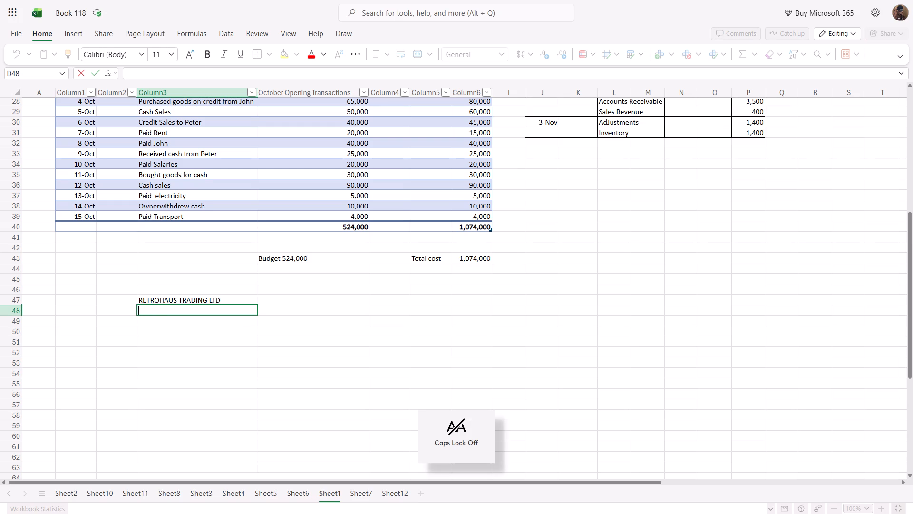
key("t")
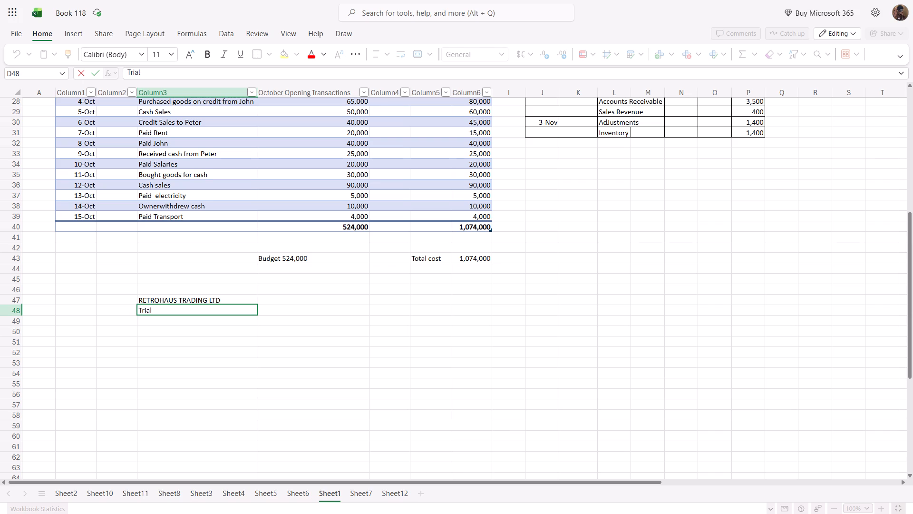
type("alance")
key("space")
type("as at")
key("space")
type("31")
key("space")
type("o")
key("BackSpace")
key("o")
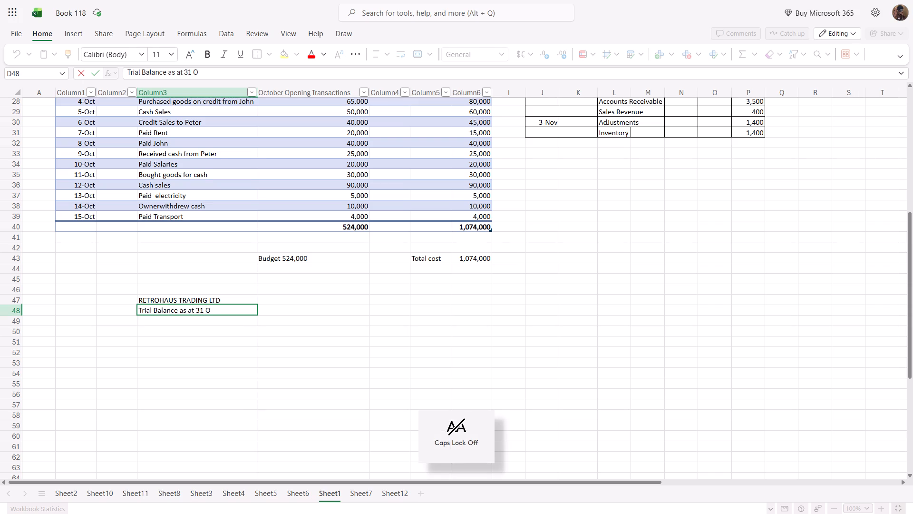
type("ctober")
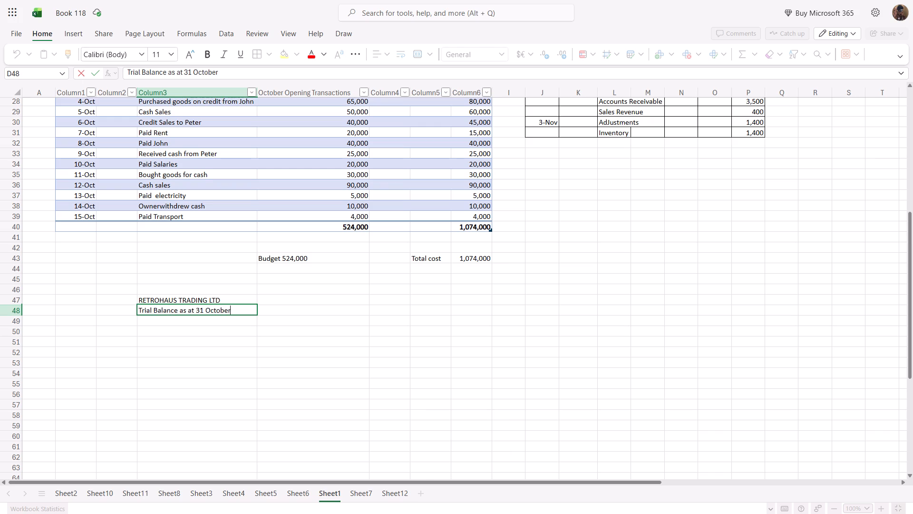
key("space")
type("2026")
Add the trial balance column headings "Account" in B49, "Debit" in E49 and "Credit" in F49.
scroll(171, 328, "down", 1)
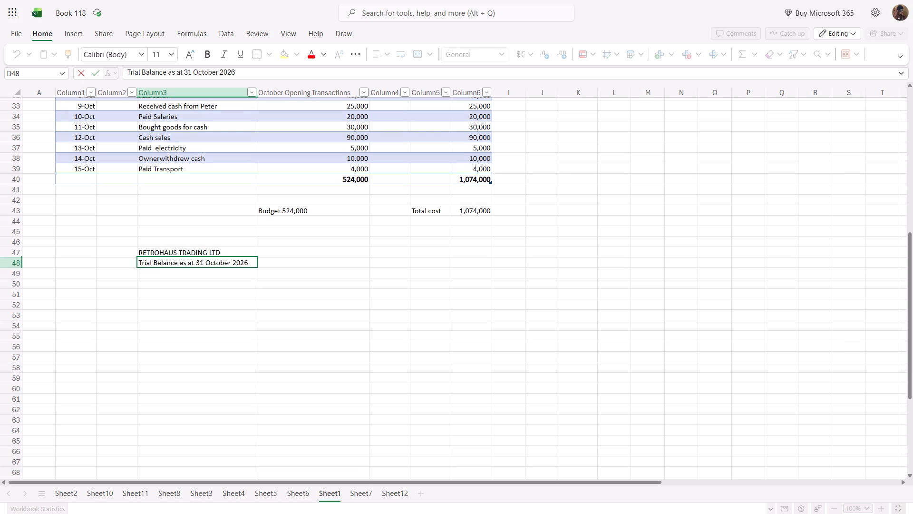
left_click(58, 275)
key("a")
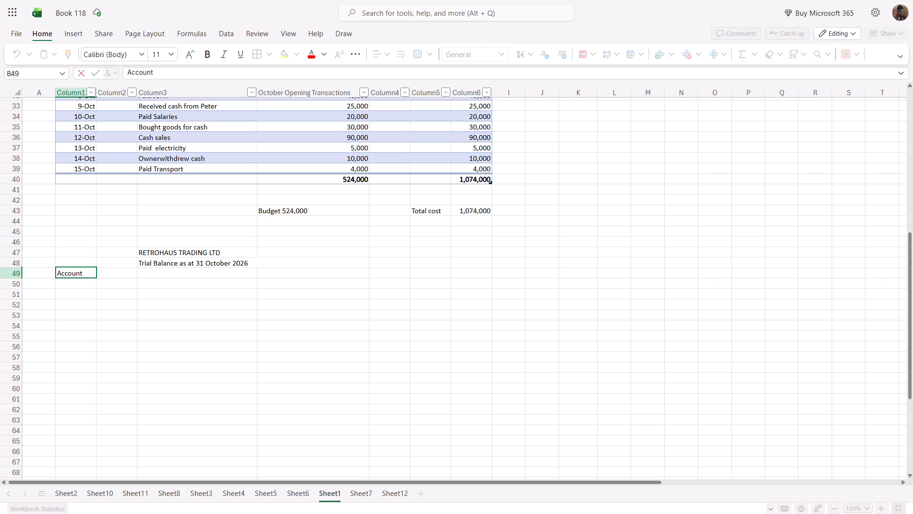
left_click(295, 275)
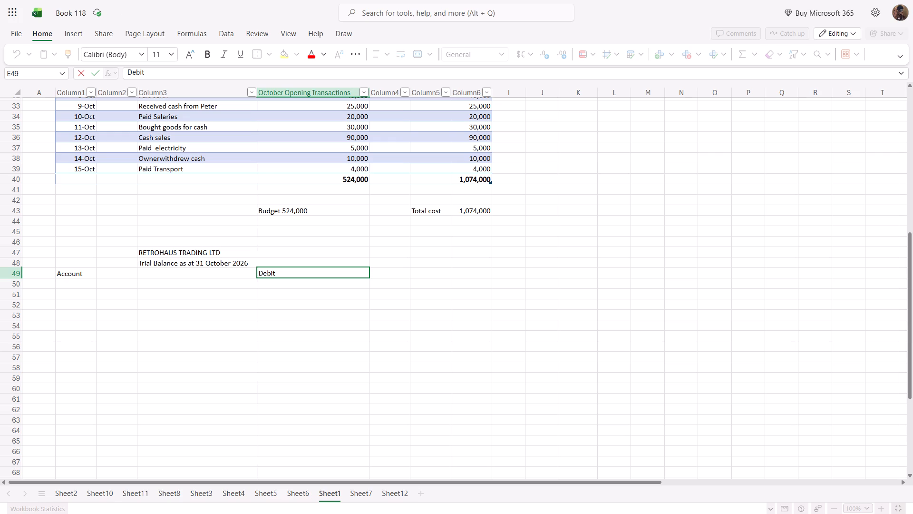
left_click(424, 273)
left_click(393, 272)
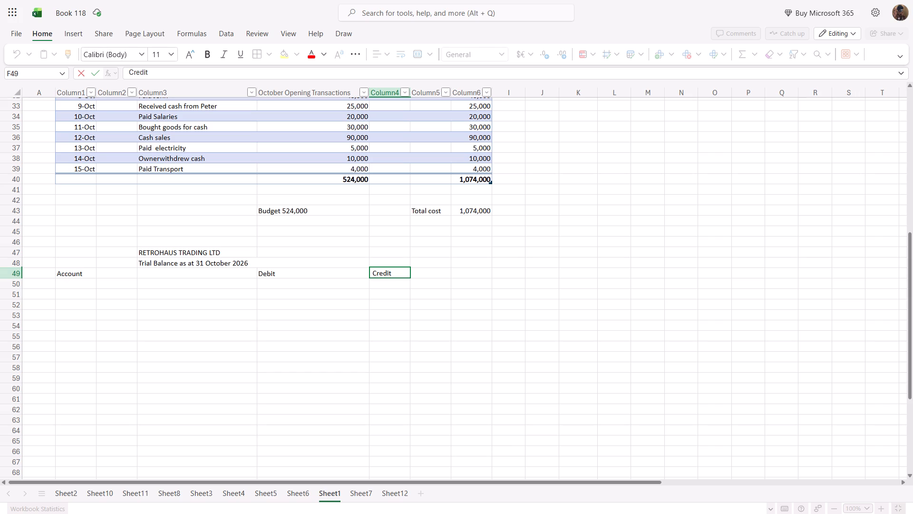
Add the account "Cash" in B50, under the Account heading.
left_click(71, 286)
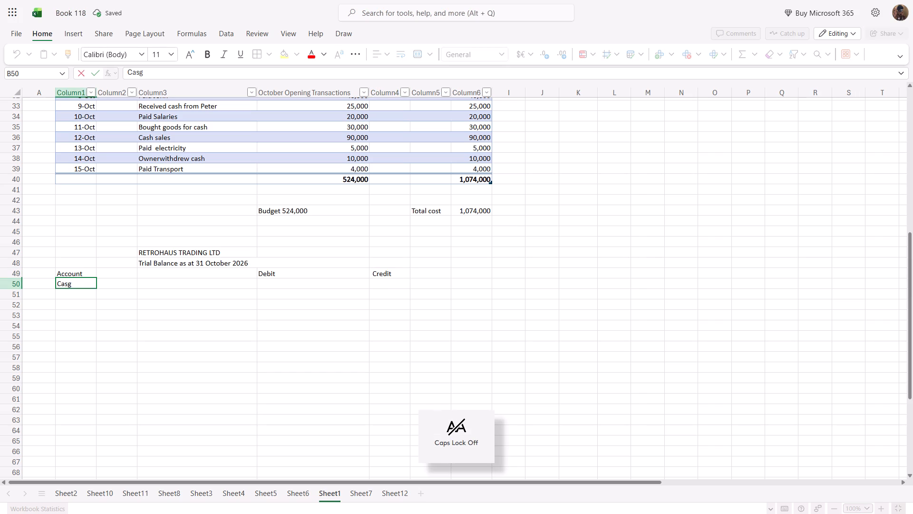
key("BackSpace")
type("h")
key("space")
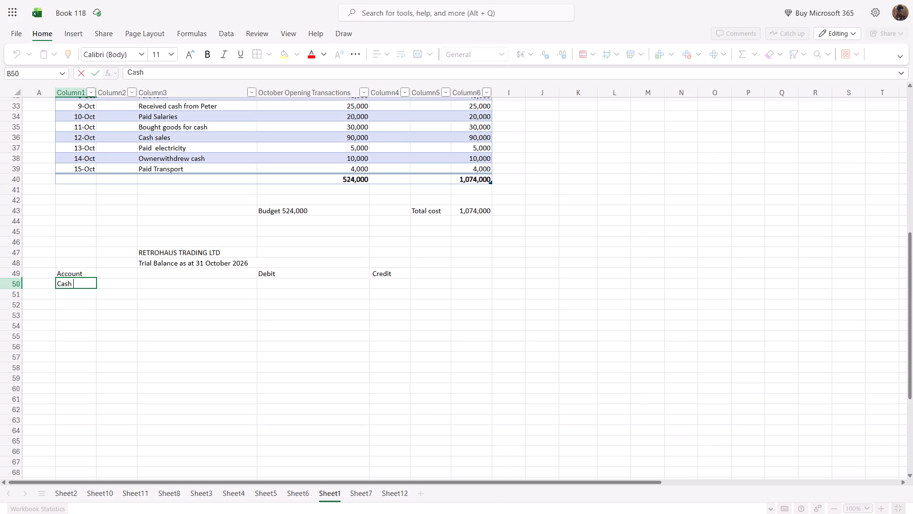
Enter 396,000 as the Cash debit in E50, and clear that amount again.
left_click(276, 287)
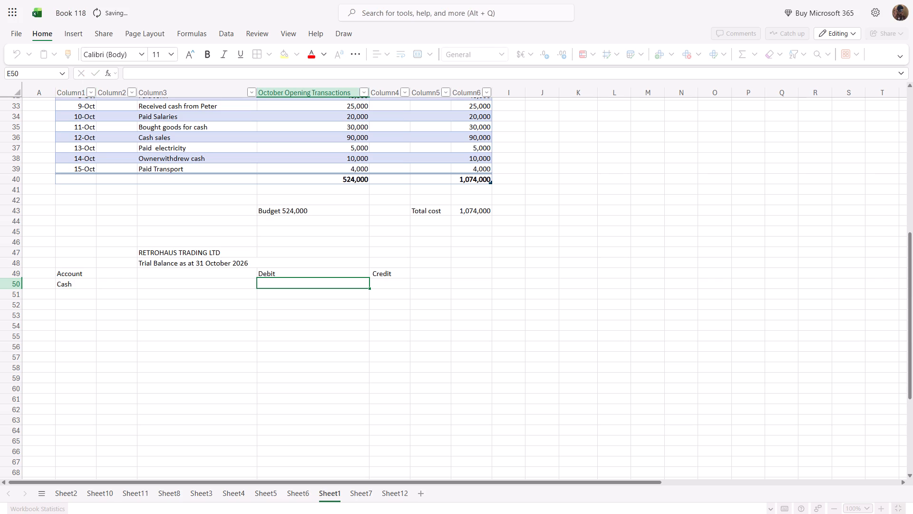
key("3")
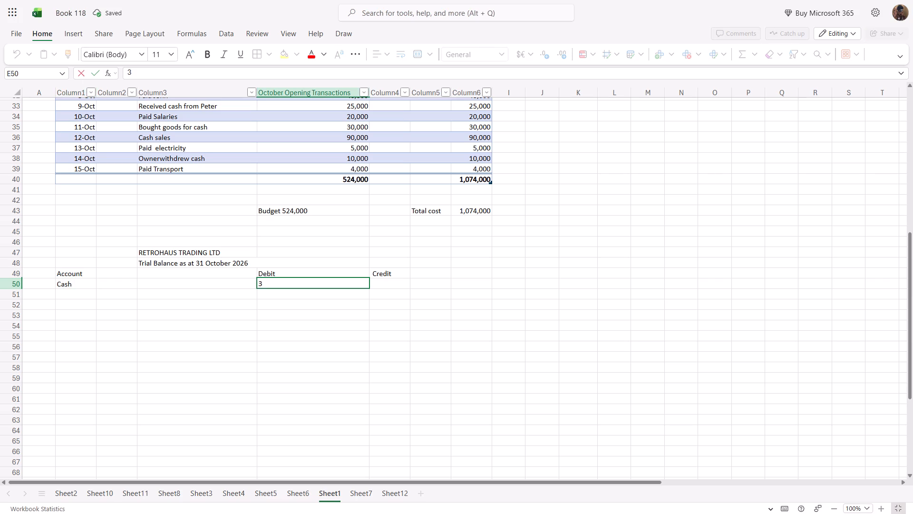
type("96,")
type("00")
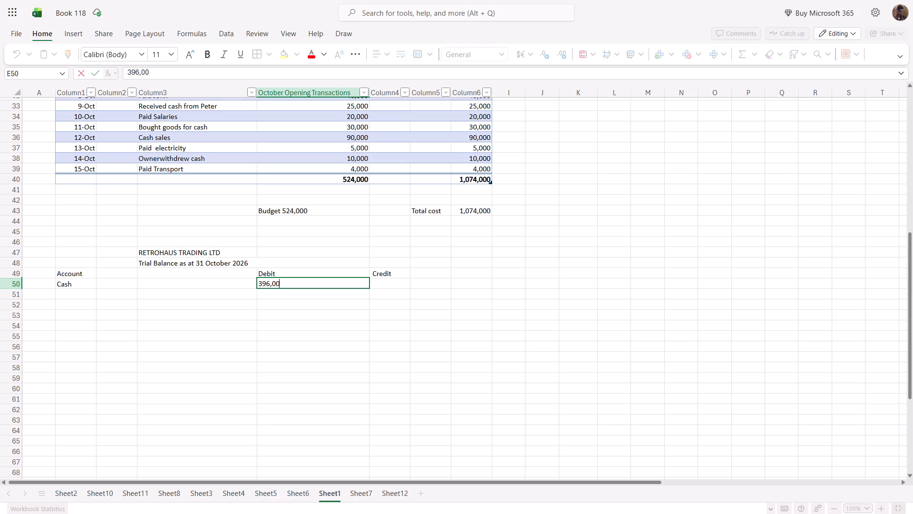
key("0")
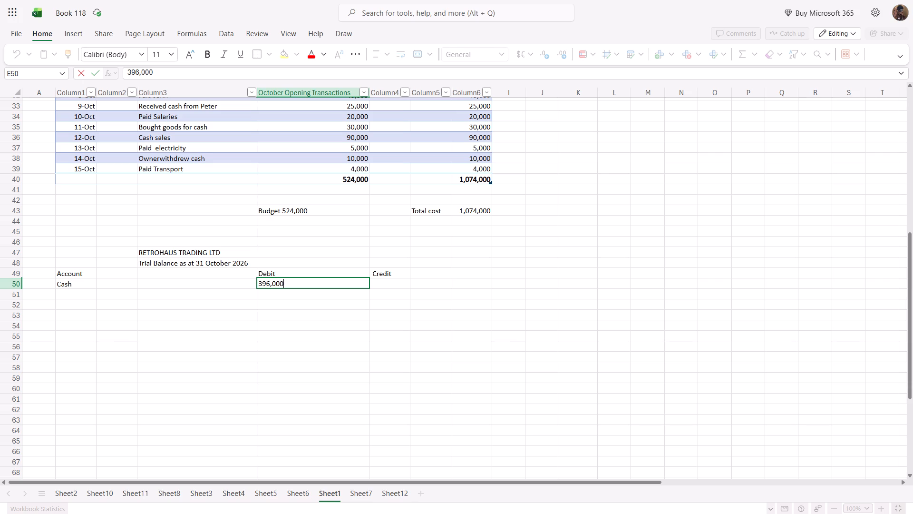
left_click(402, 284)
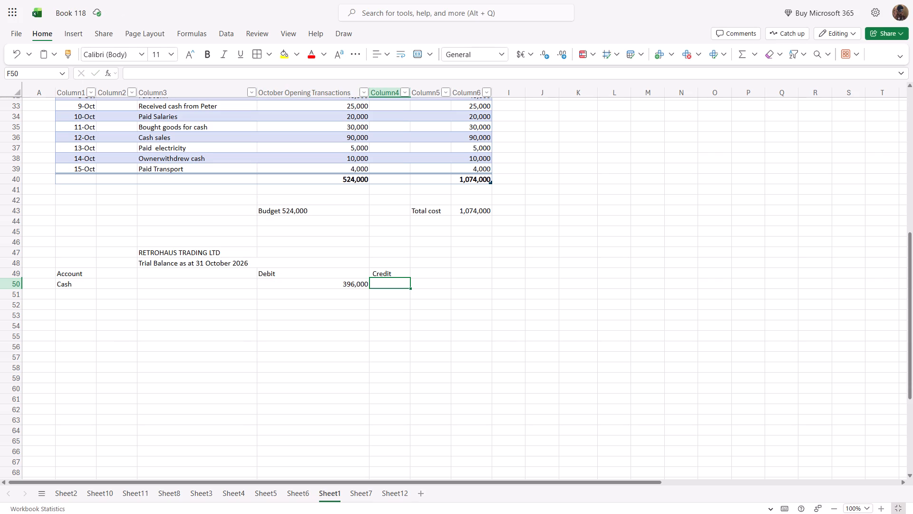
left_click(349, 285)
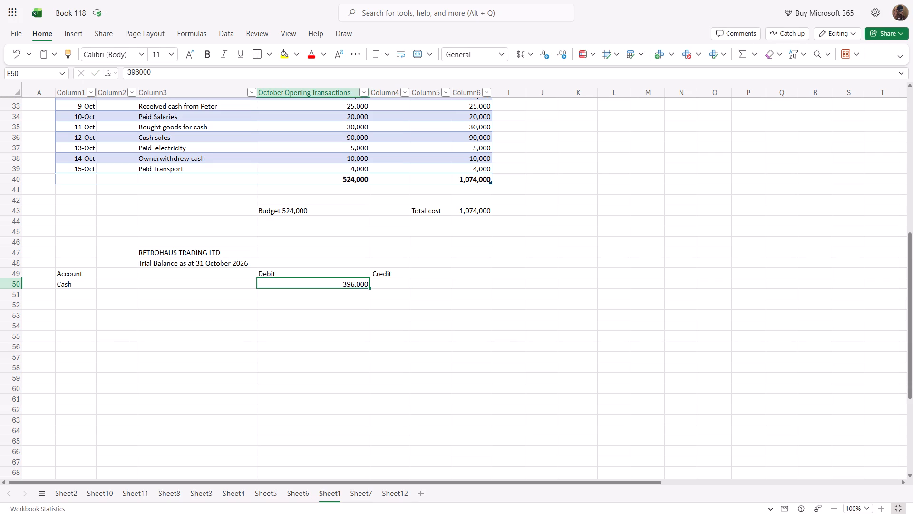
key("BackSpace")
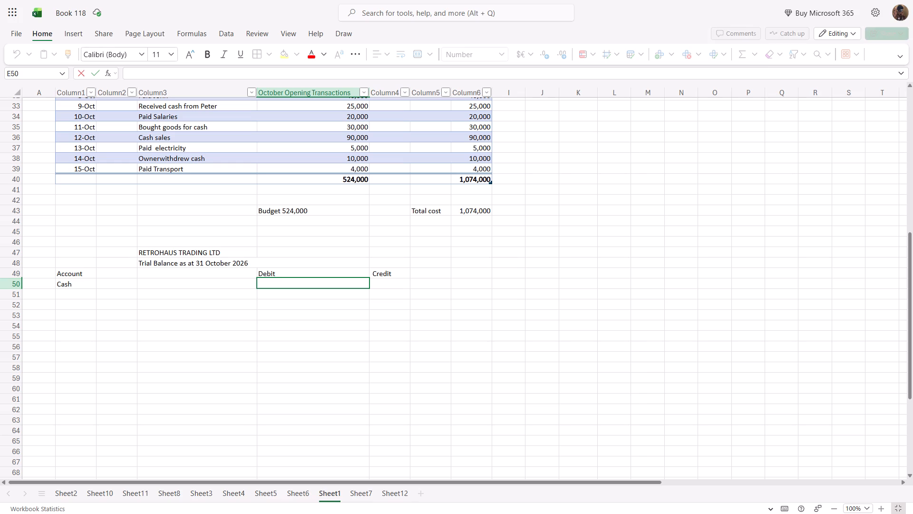
Shift the amount headings one column over: clear E49, enter "Debit" in F49 and "Credit" in G49.
left_click(304, 270)
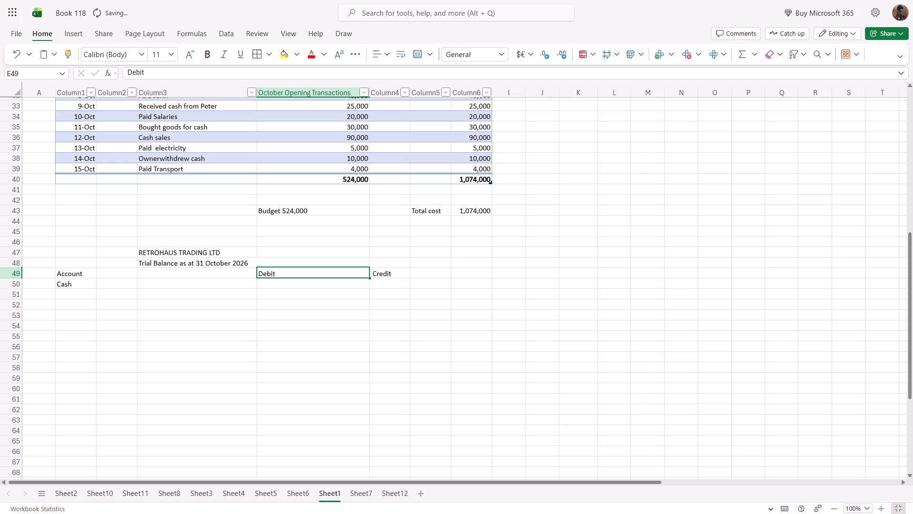
key("BackSpace")
left_click(380, 273)
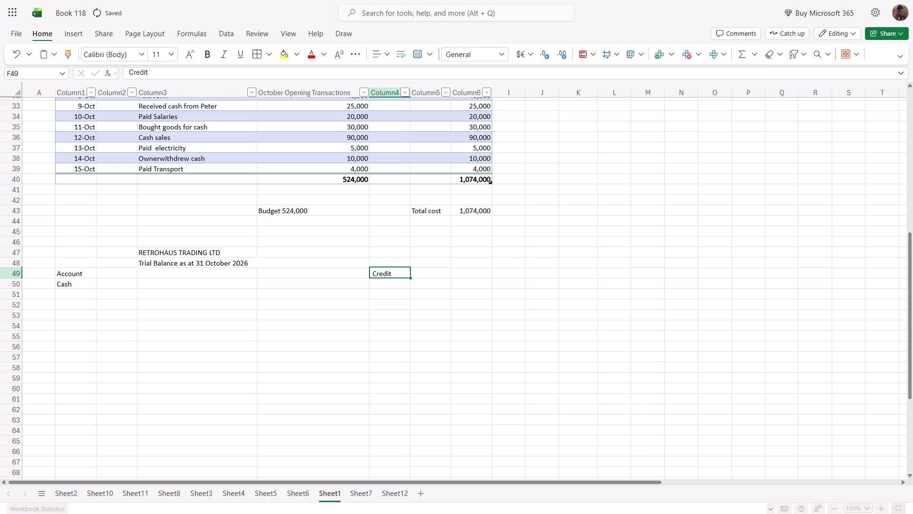
key("BackSpace")
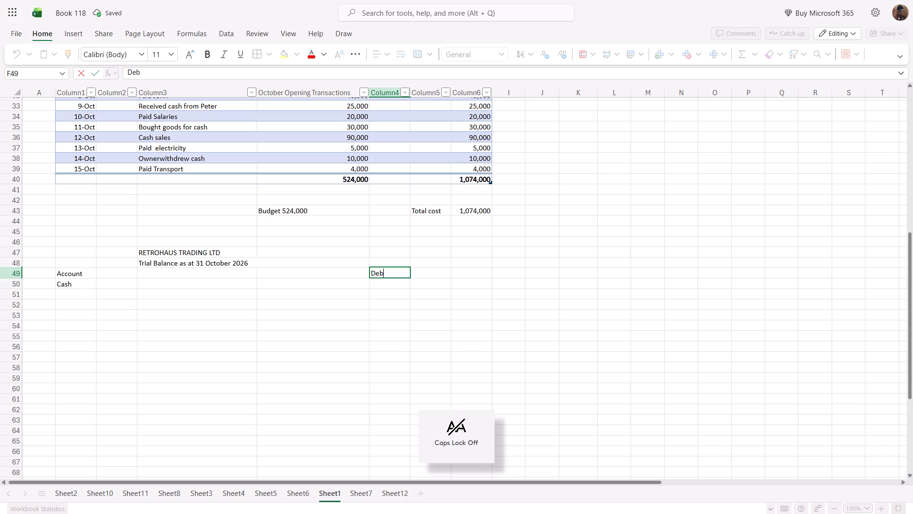
left_click(441, 272)
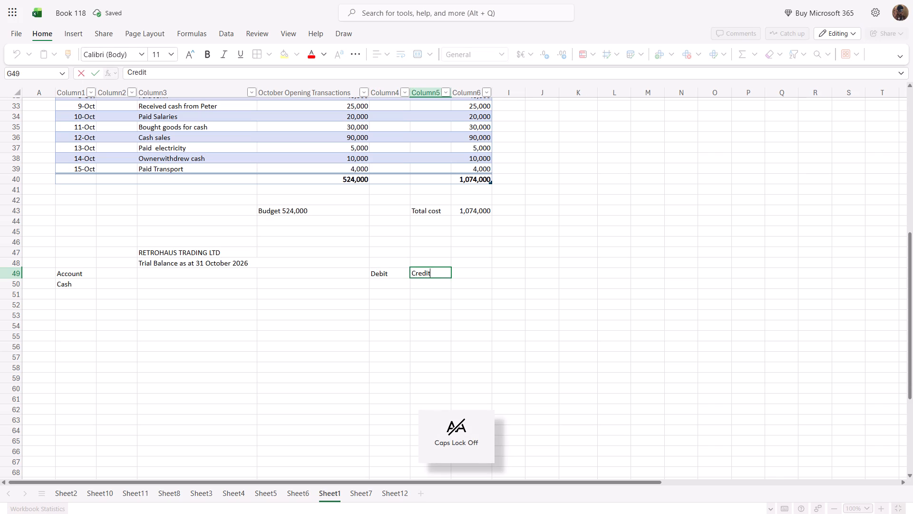
Enter the Cash debit amount of 396,000 in F50.
left_click(389, 287)
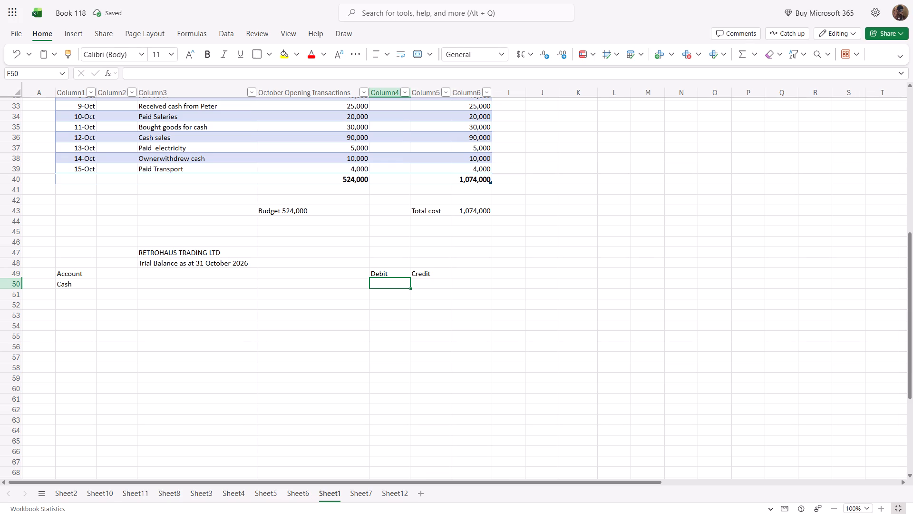
key("3")
type("96,000")
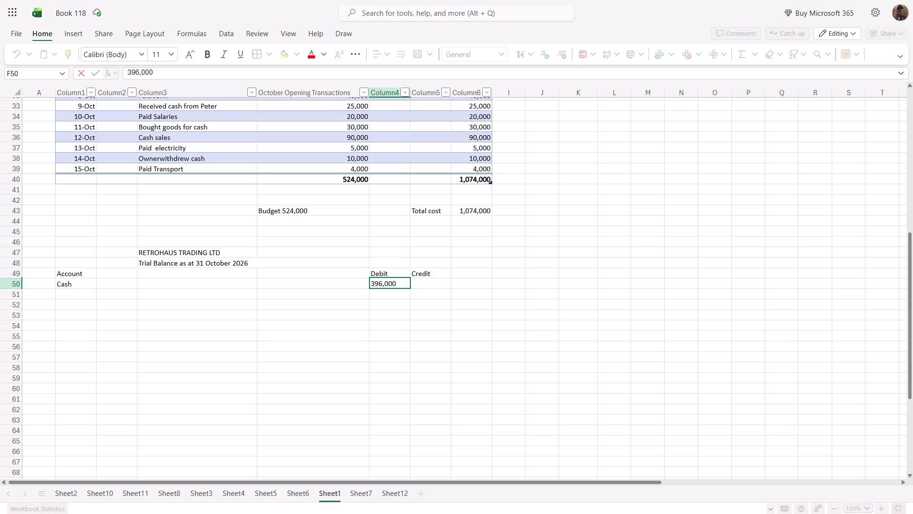
Add the account "Furniture" in B51 with a debit of 50,000 in F51.
left_click(73, 297)
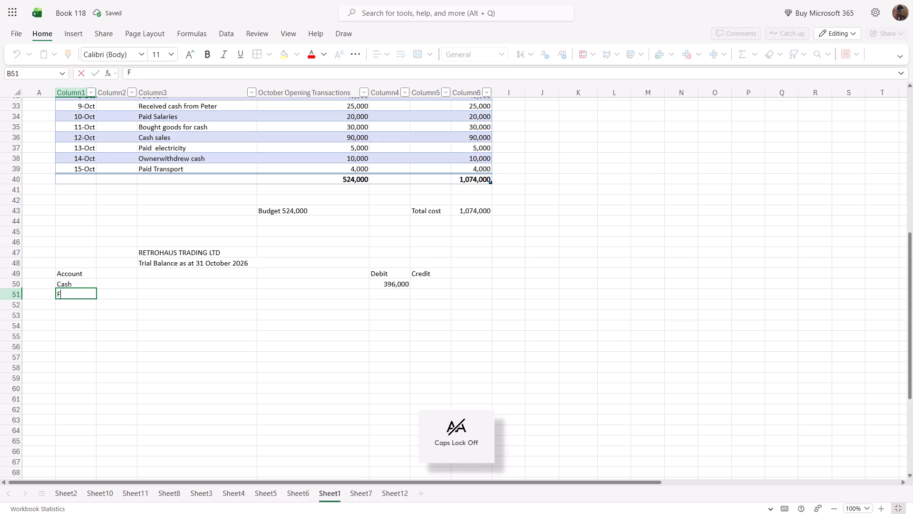
type("urniture")
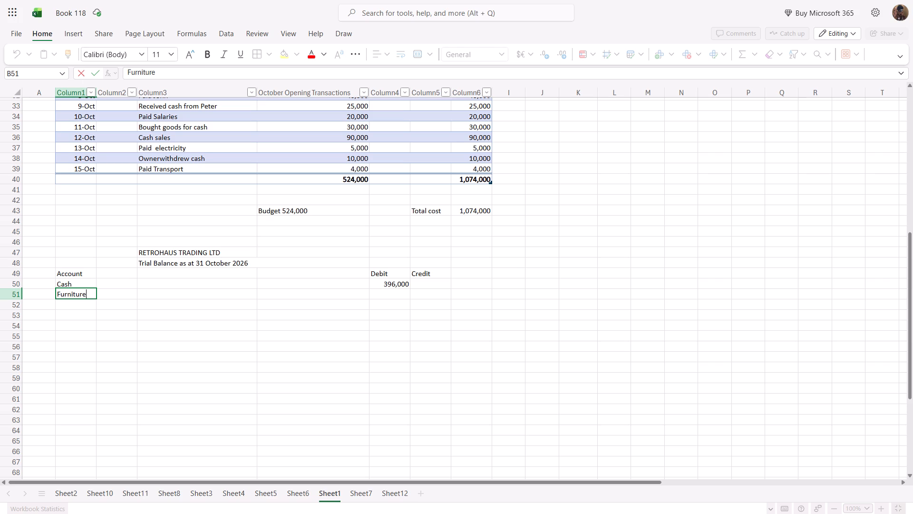
left_click(392, 294)
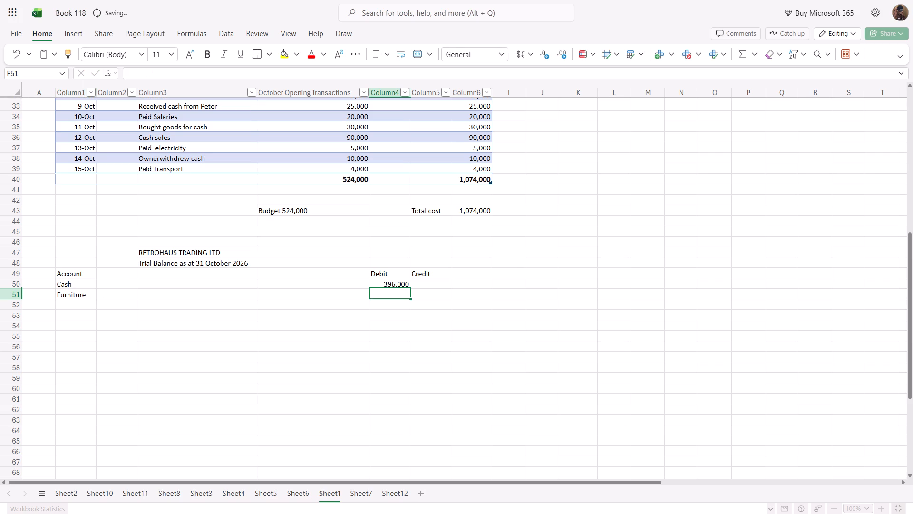
type("50,000")
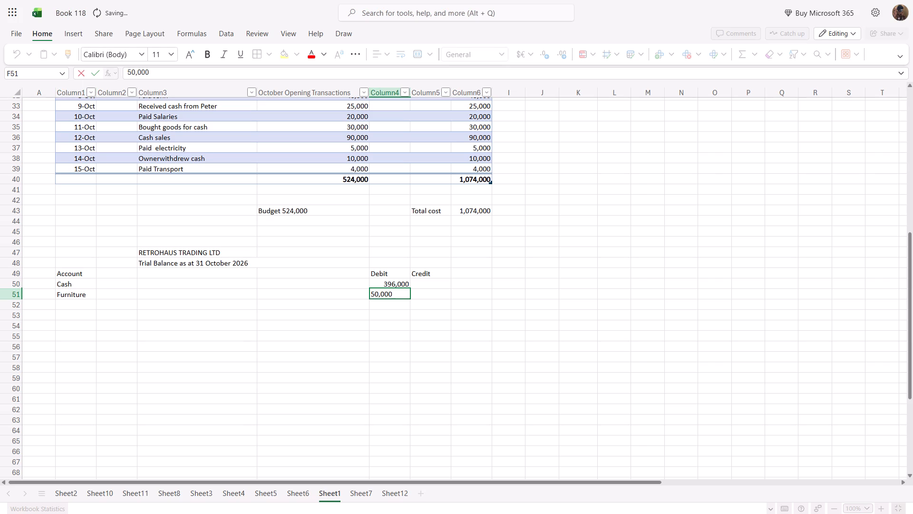
left_click(378, 304)
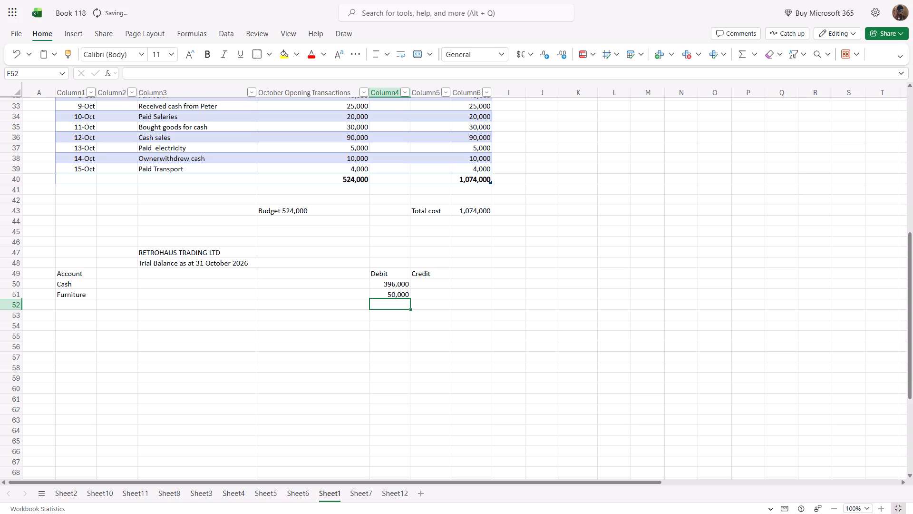
Add the account "Purchases" in B52 with a debit of 210,000 in F52.
left_click(70, 305)
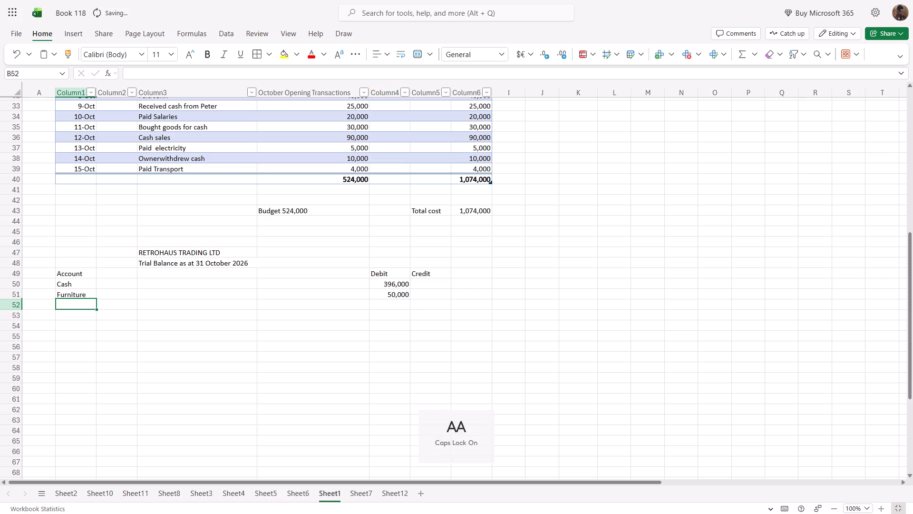
type("urchases")
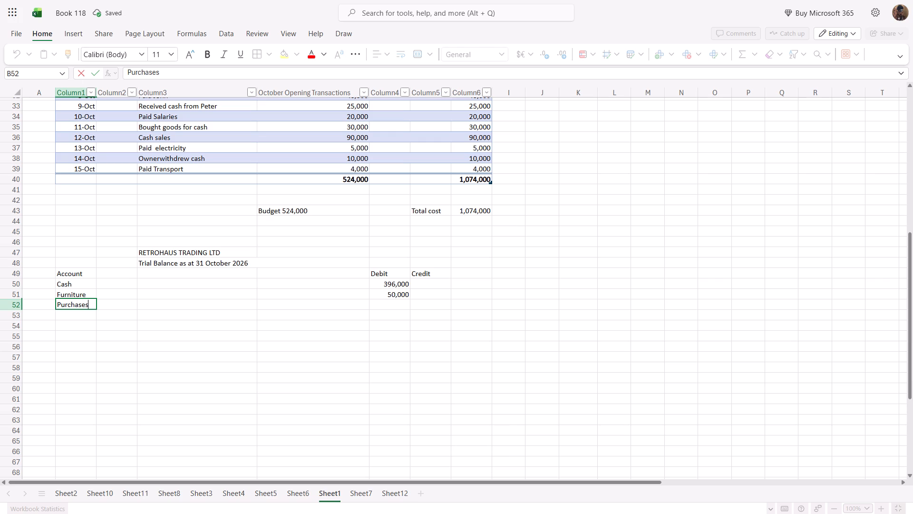
left_click(381, 309)
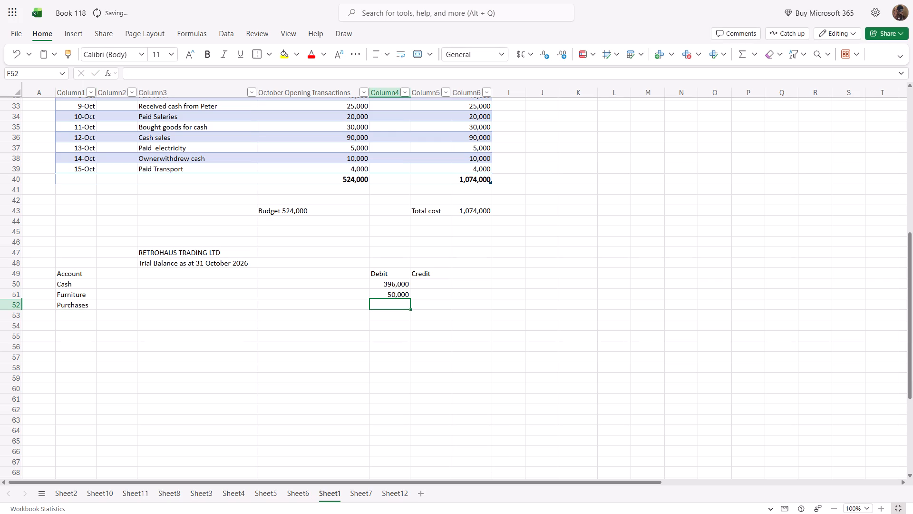
type("210,000")
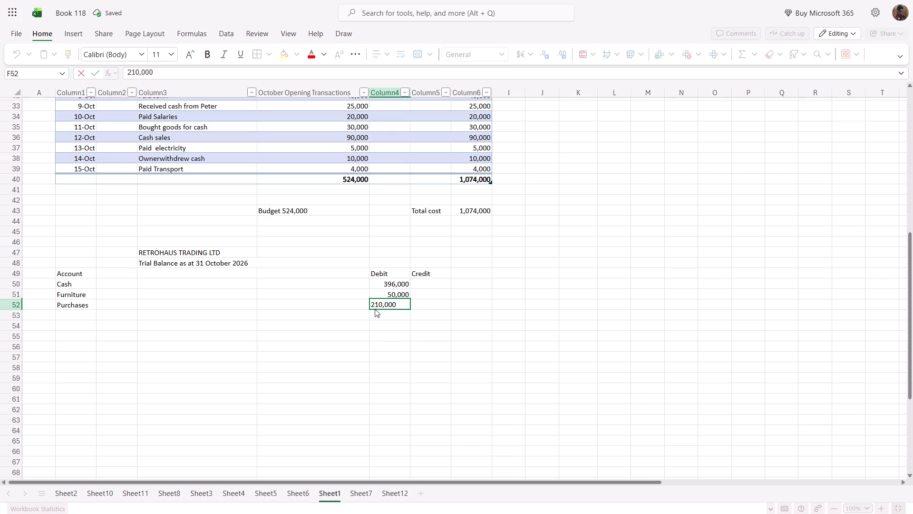
Add the account "Sales" in B53 with a credit of 195,000 in G53.
left_click(76, 317)
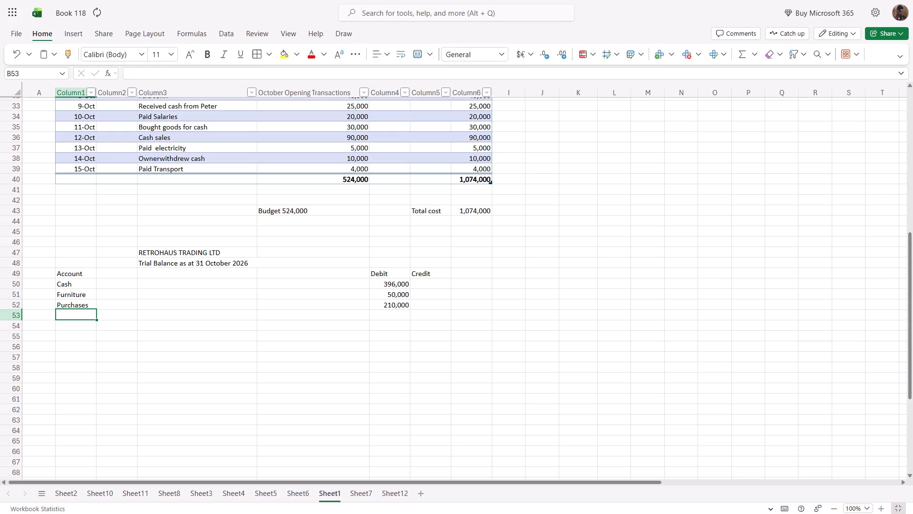
type("les")
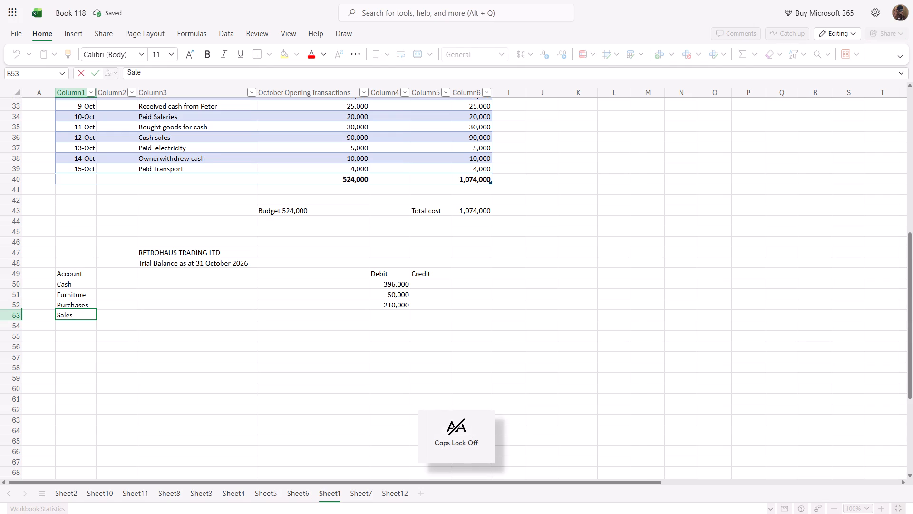
left_click(430, 316)
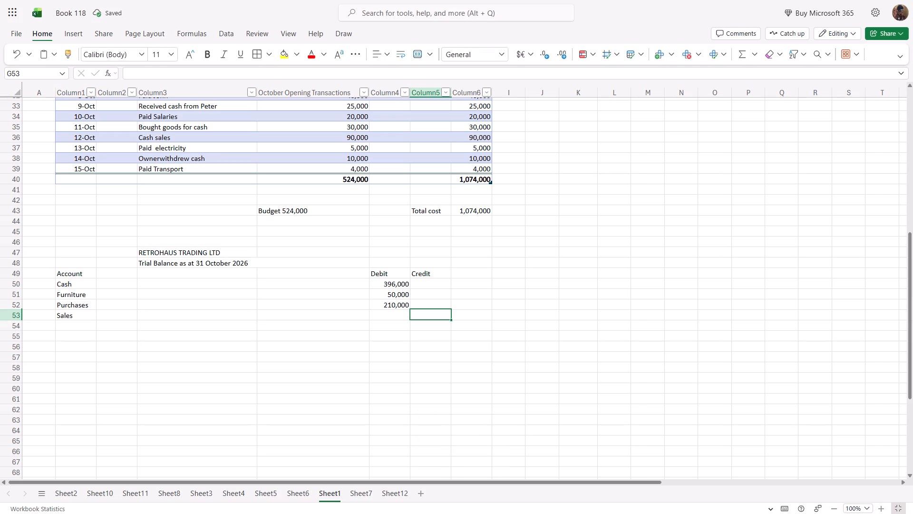
type("195,000")
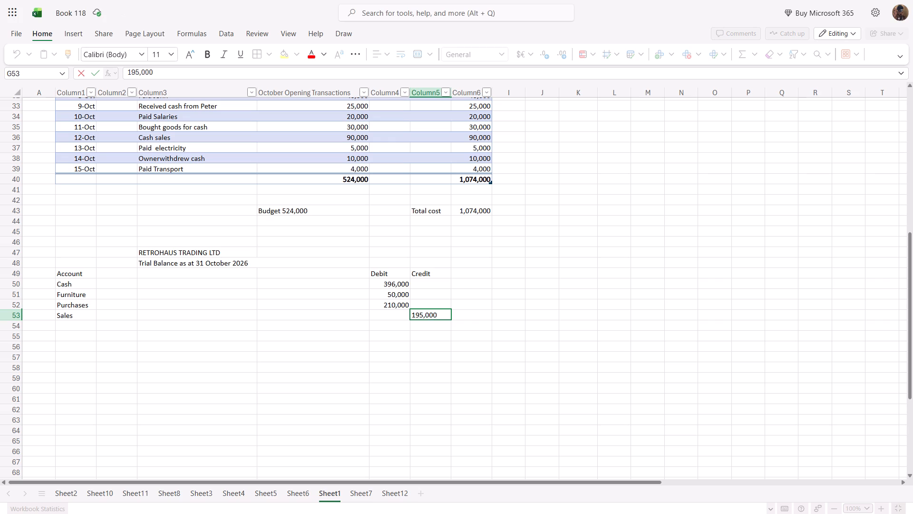
Add the account "Capital" in B54 with a credit of 500,000 in G54.
left_click(69, 326)
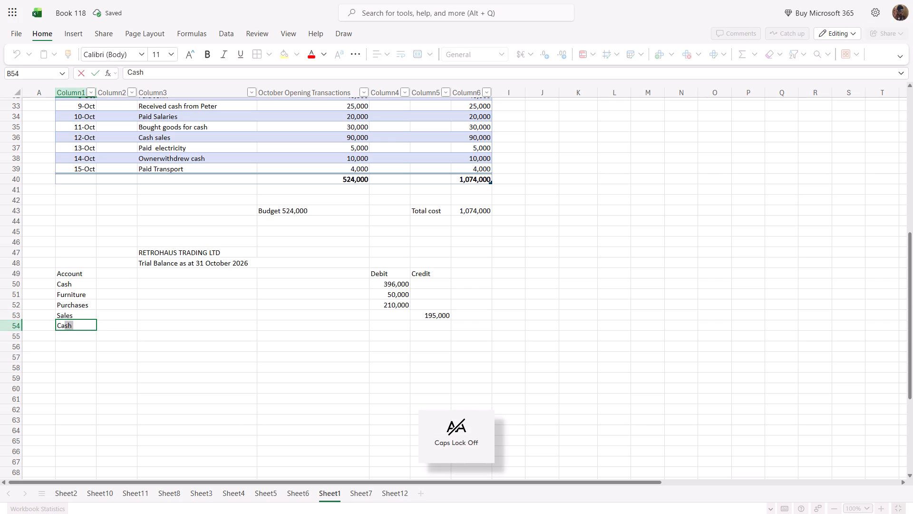
key("t")
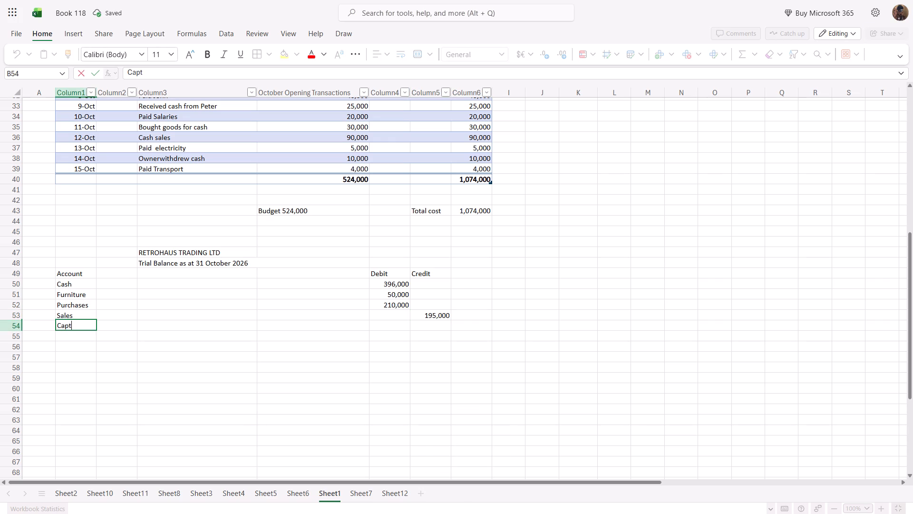
key("BackSpace")
type("ital")
left_click(429, 326)
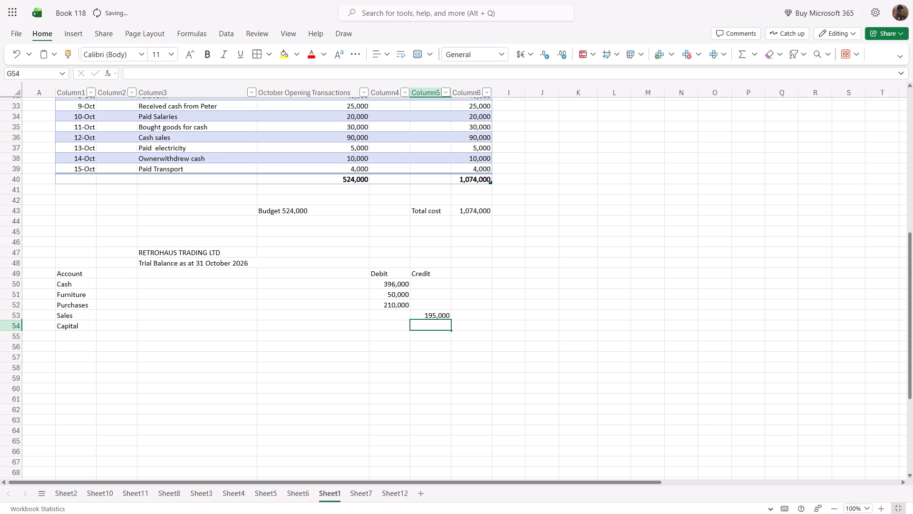
type("500,000")
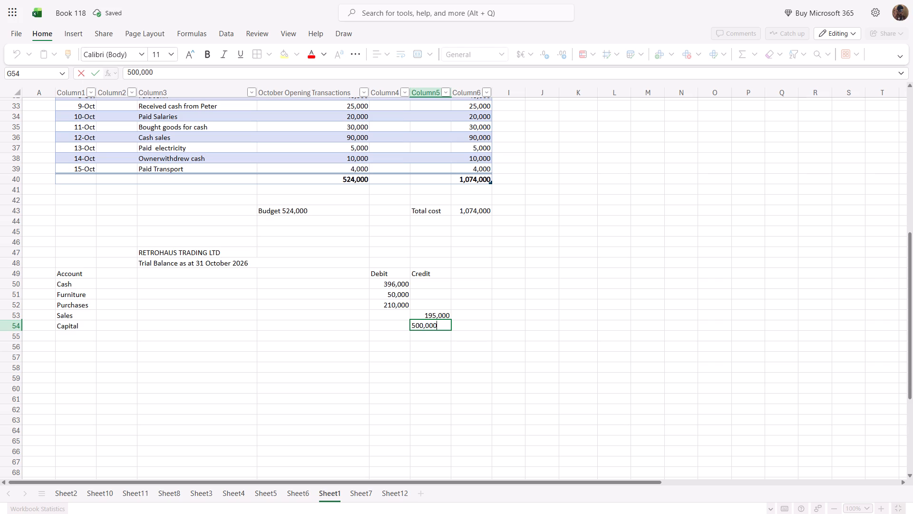
Add the account "John(Creditor)" in B55 with a credit of 40,000 in G55.
left_click(78, 331)
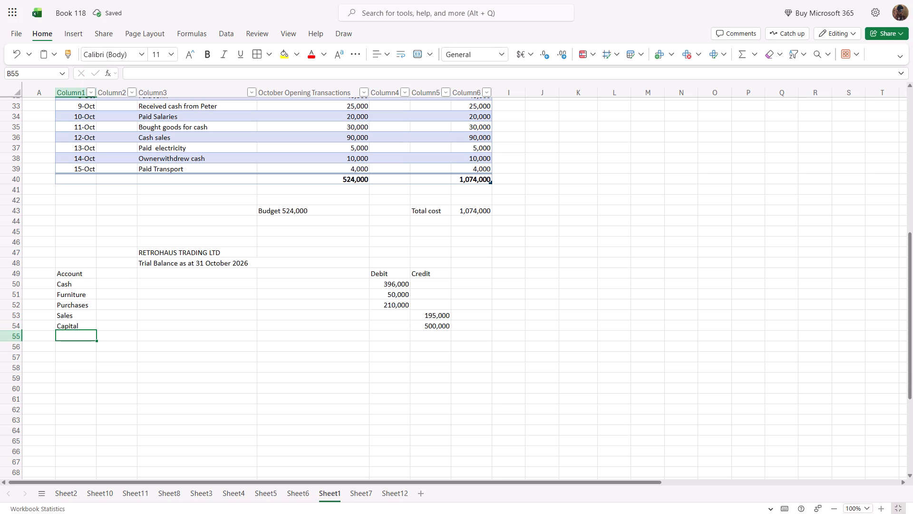
type("ohn")
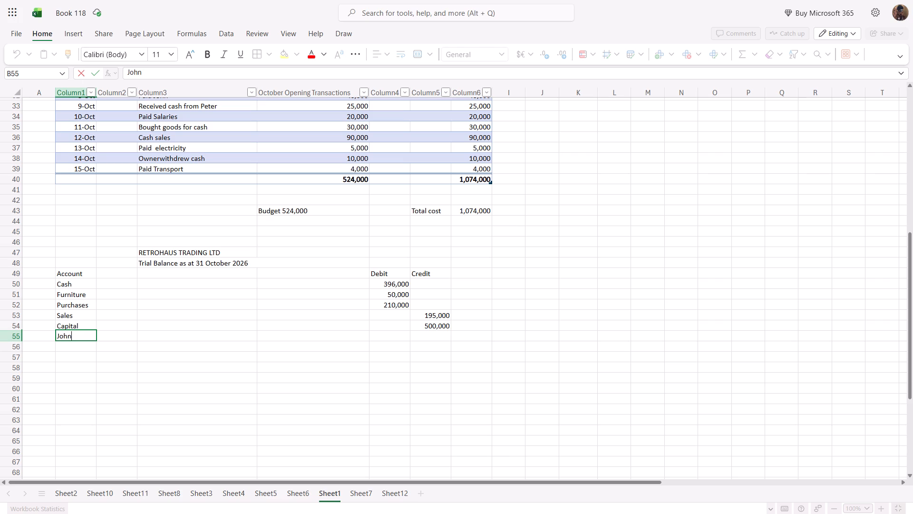
key("shift+parenleft")
type("reditor")
key("shift+parenright")
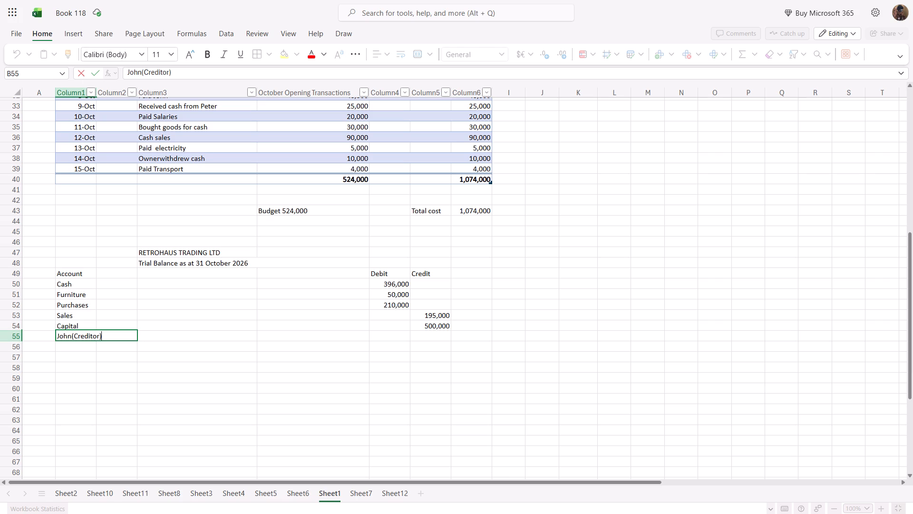
left_click(421, 336)
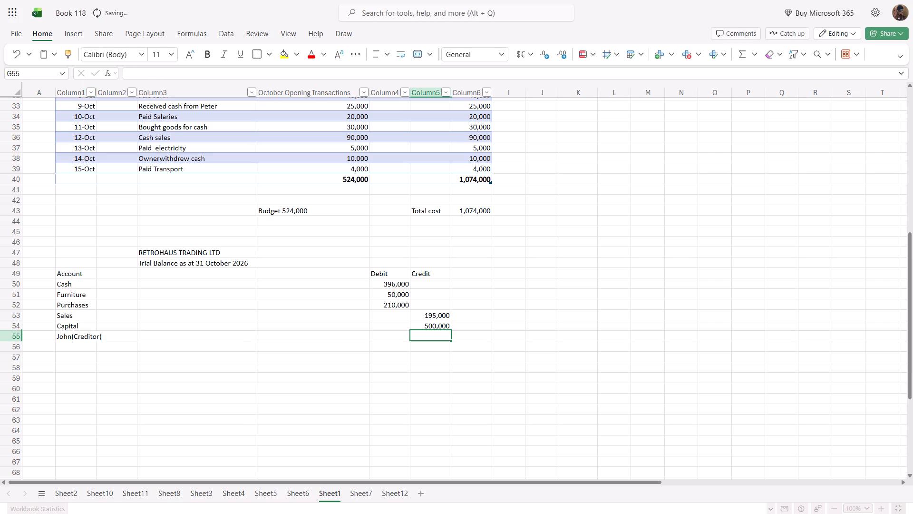
type("40,000")
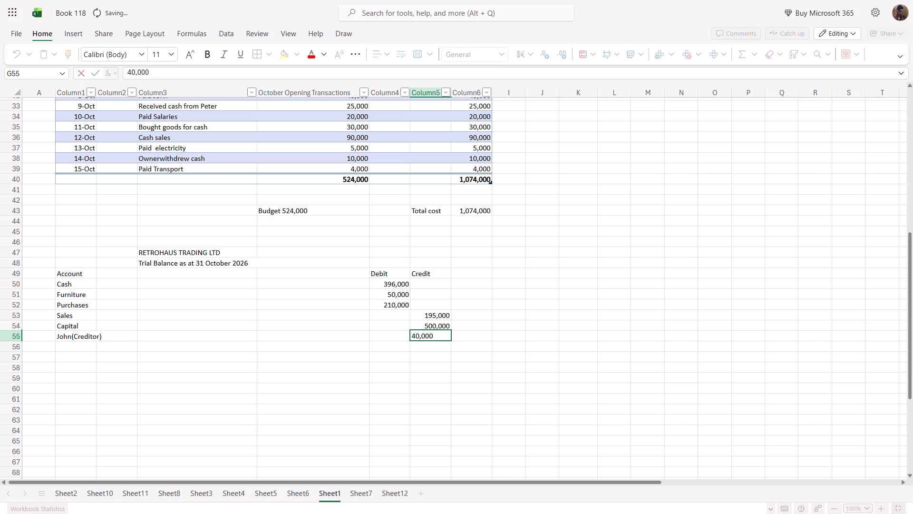
Add the account "Peter(Debtor)" in B56 with a debit of 20,000 in F56.
left_click(74, 345)
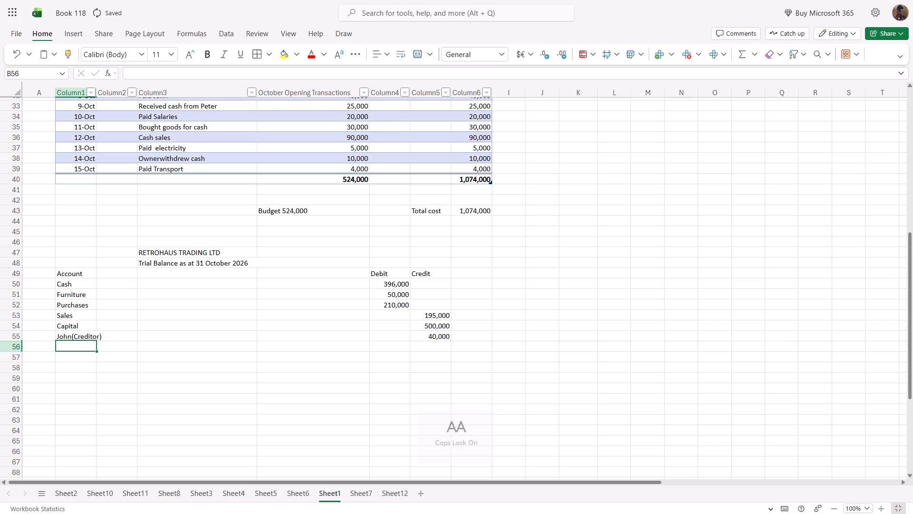
type("eter")
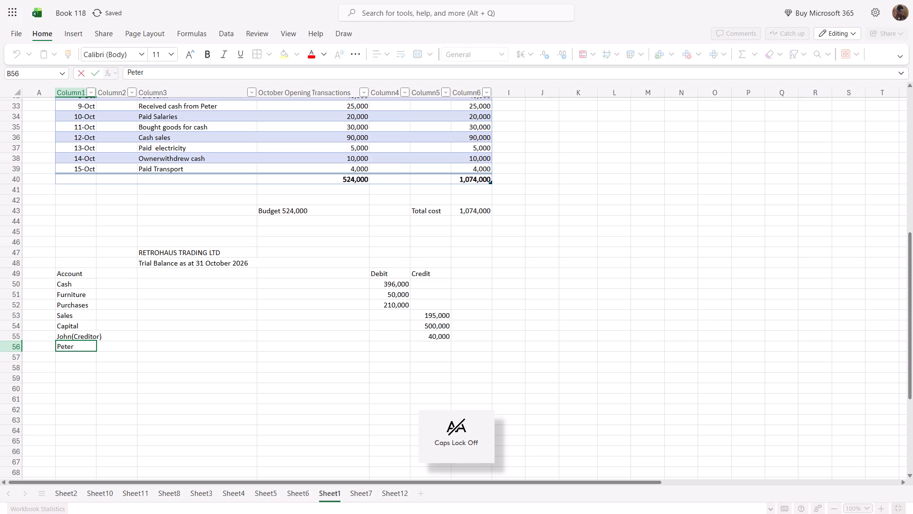
key("shift+parenleft")
key("d")
type("ebtor")
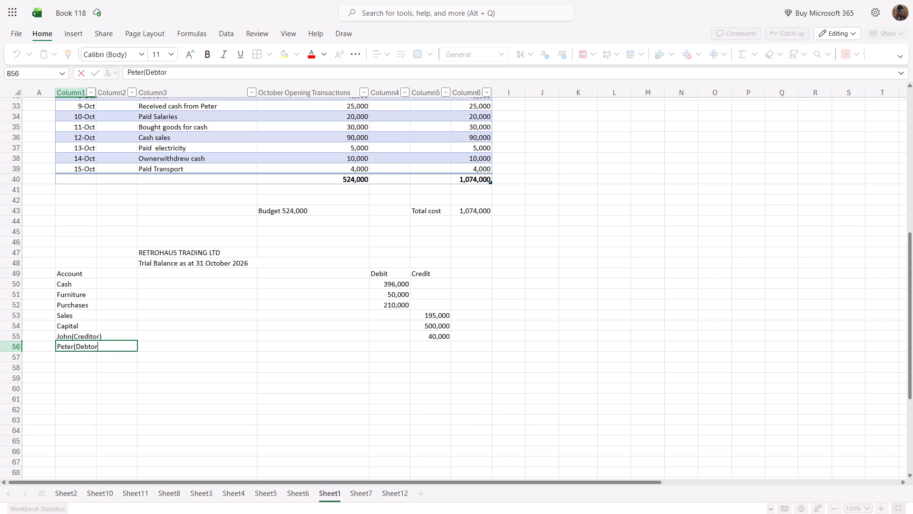
key("shift+parenright")
left_click(379, 346)
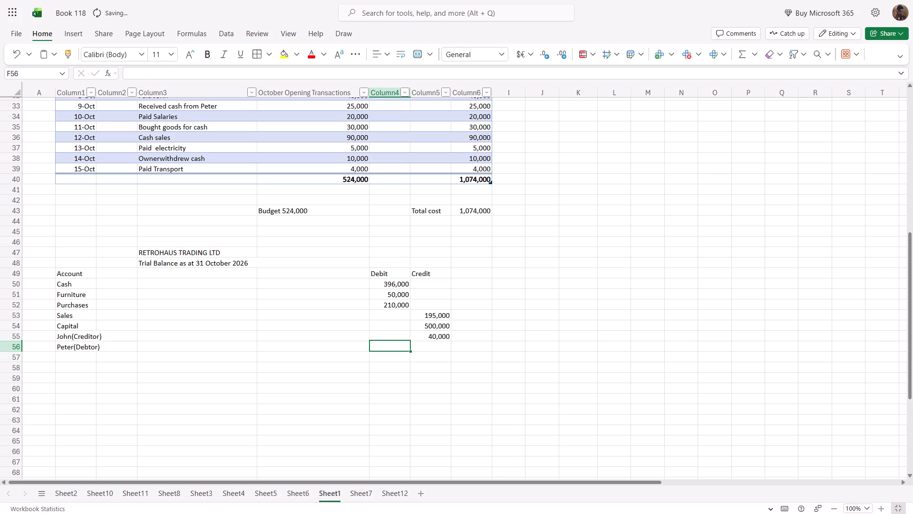
type("20,000")
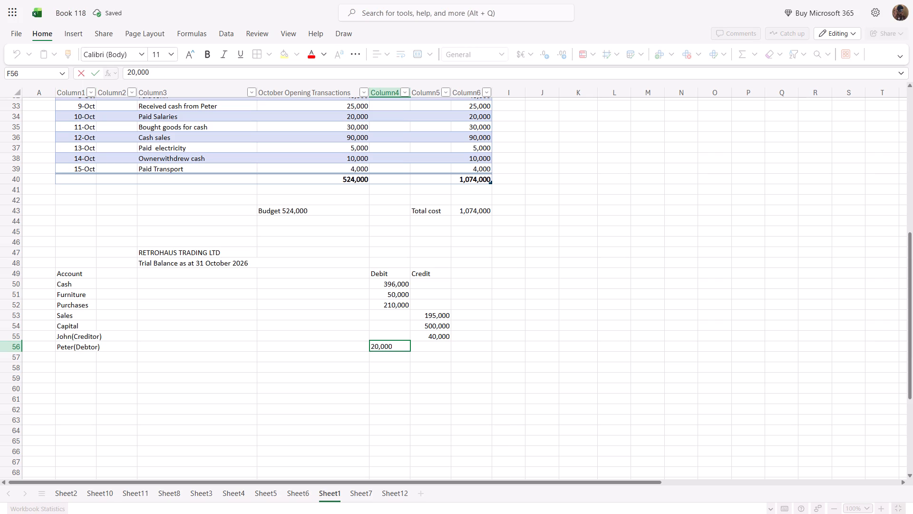
Add the account "Rent" in B57 with a debit of 15,000 in F57.
left_click(85, 362)
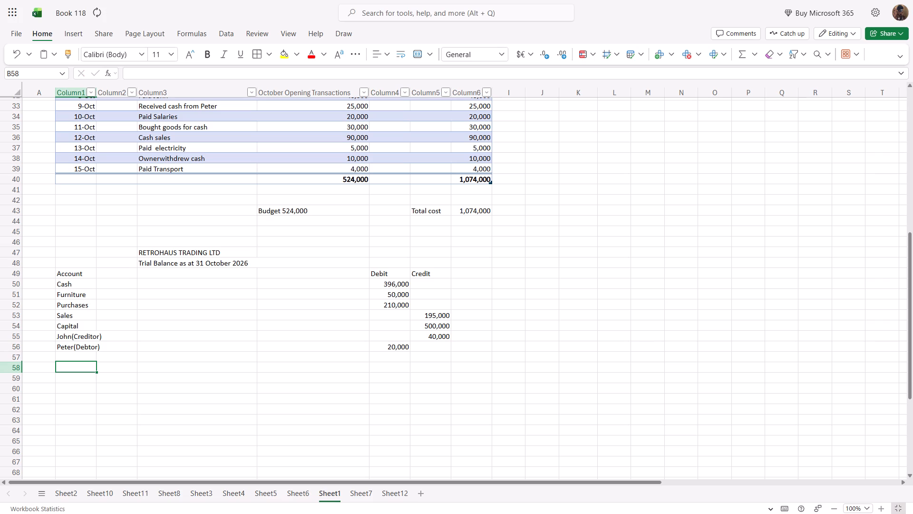
left_click(72, 355)
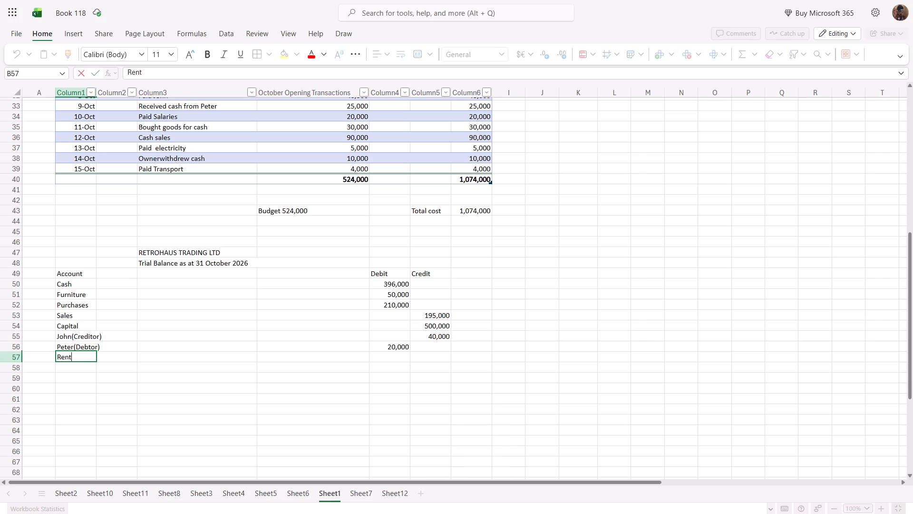
left_click(390, 358)
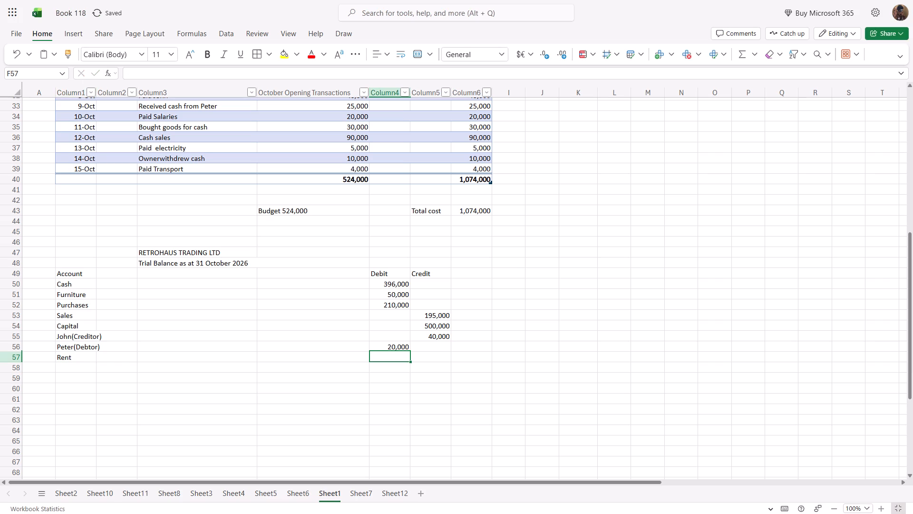
type("15,000")
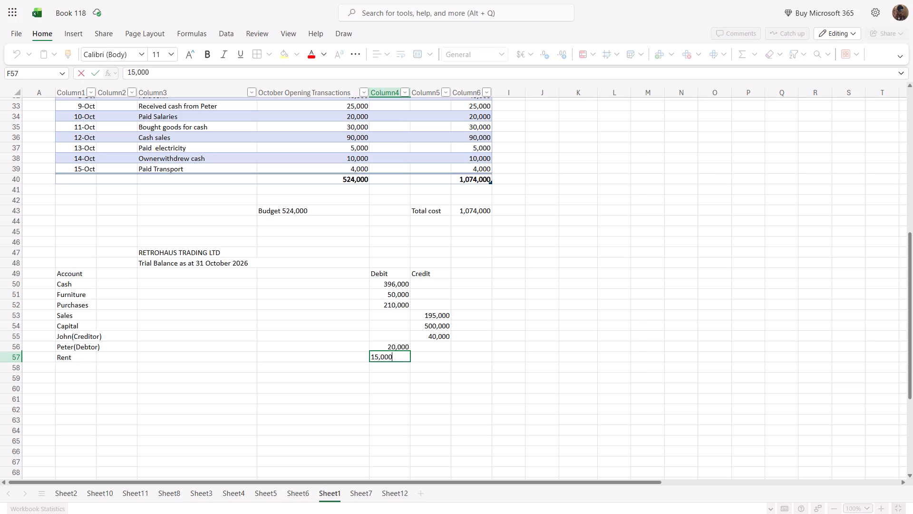
Add the account "Salaries" in B58 with a debit of 20,000 in F58.
left_click(86, 373)
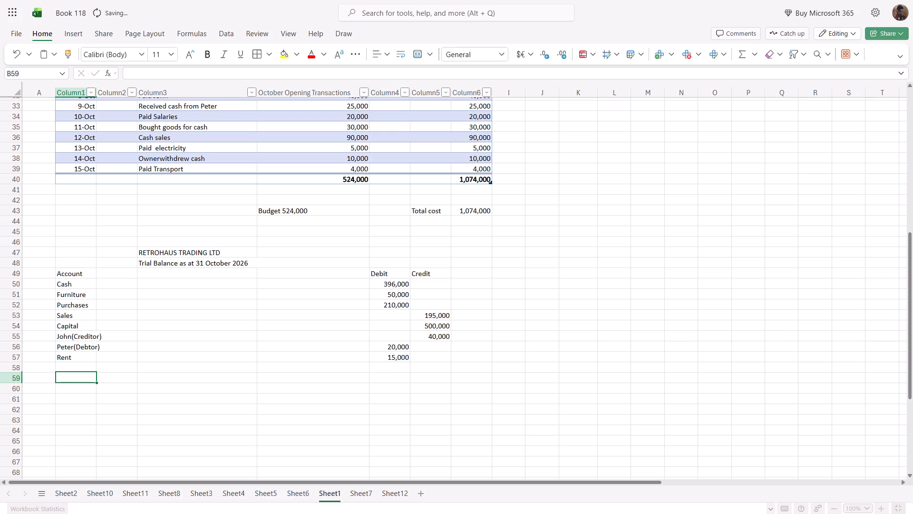
left_click(81, 369)
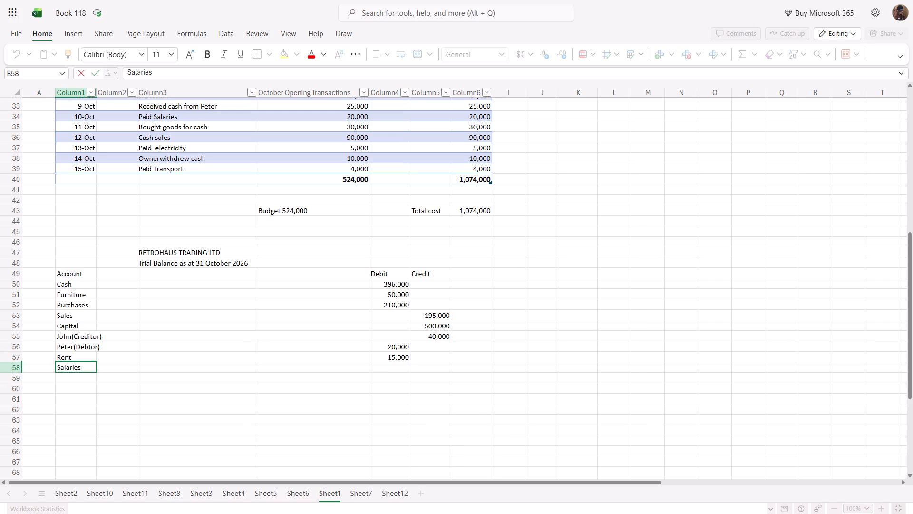
left_click(381, 369)
type("20,000")
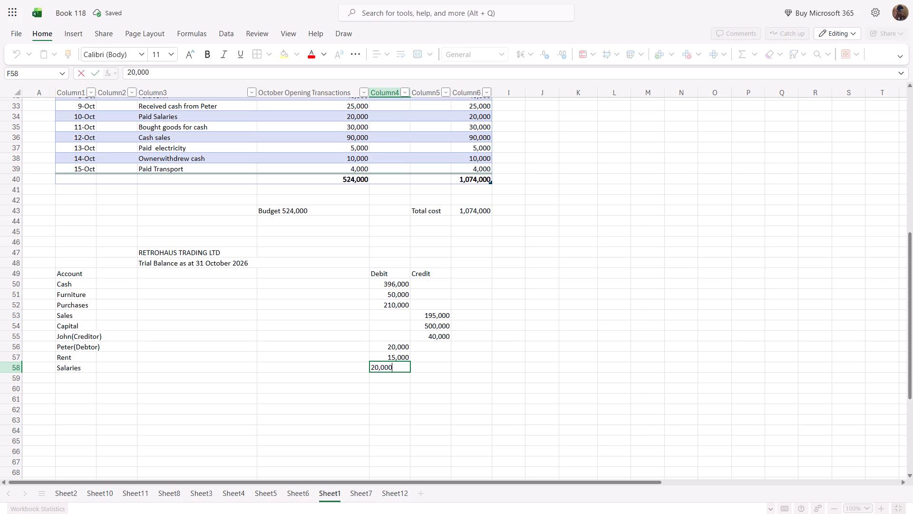
Add the account "Electricity" in B59 with a debit of 5,000 in F59.
left_click(85, 378)
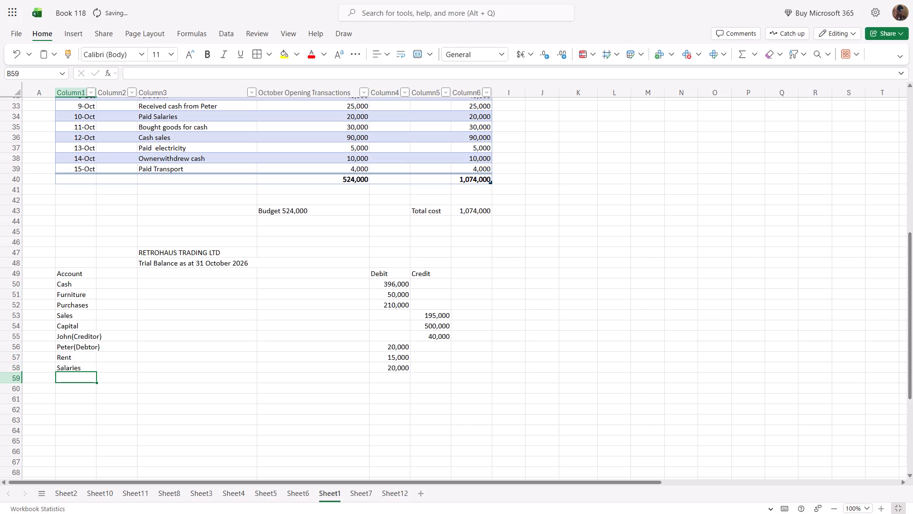
type("lectric")
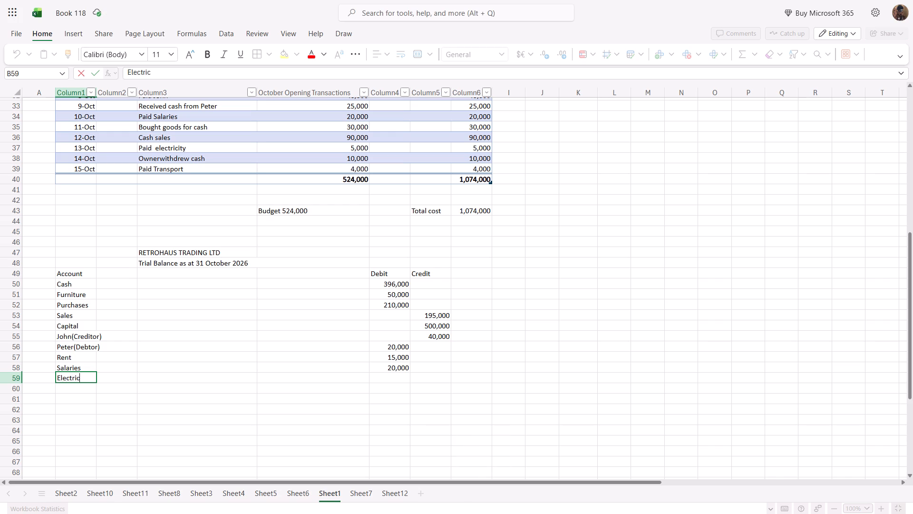
type("ity")
left_click(399, 379)
type("5,000")
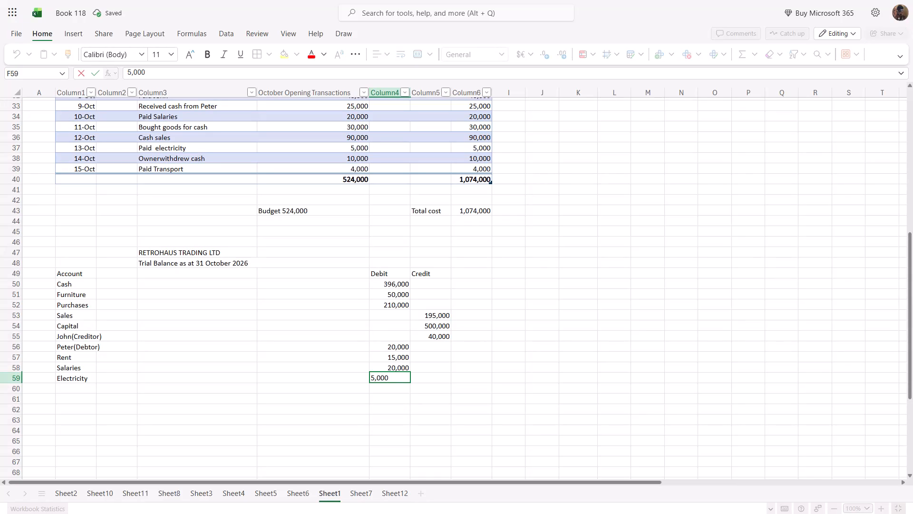
Add the account "Drawings" in B60 with a debit of 10,000 in F60.
left_click(87, 385)
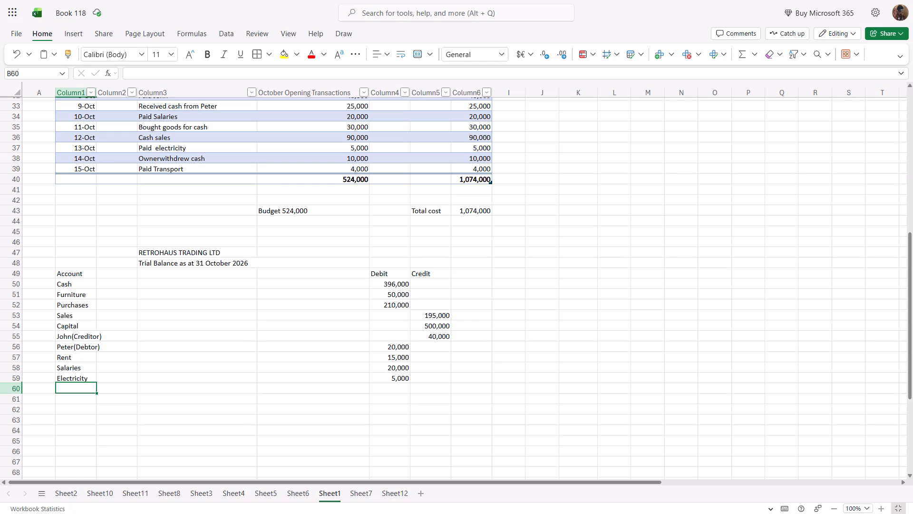
type("rawings")
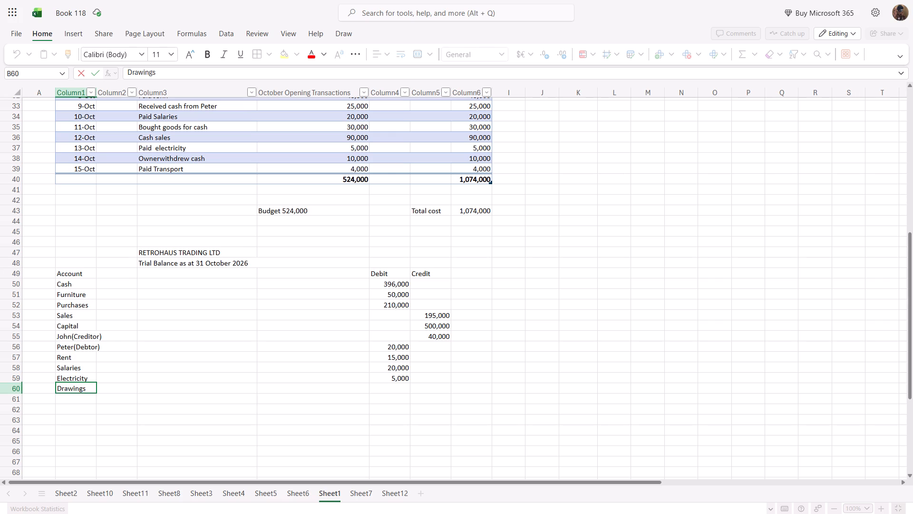
left_click(401, 389)
type("10,000")
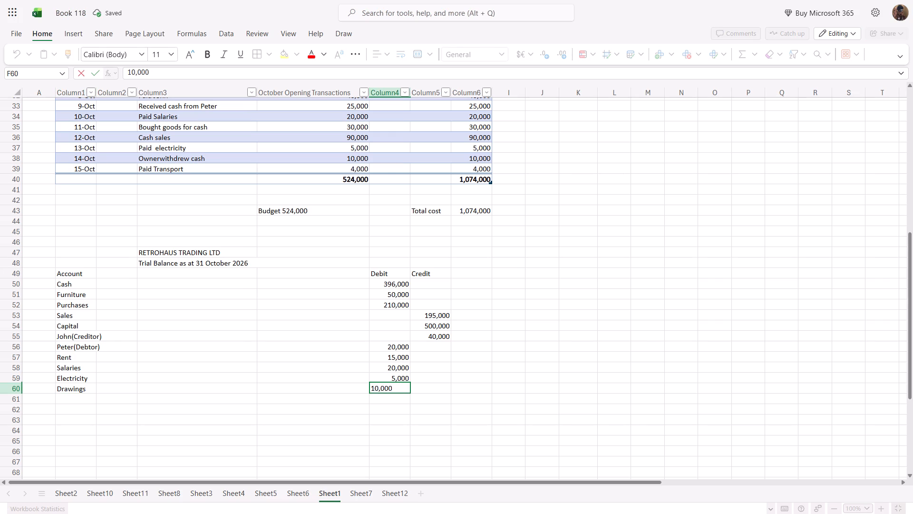
Add the account "Transport" in B61 with a debit of 4,000 in F61.
left_click(72, 400)
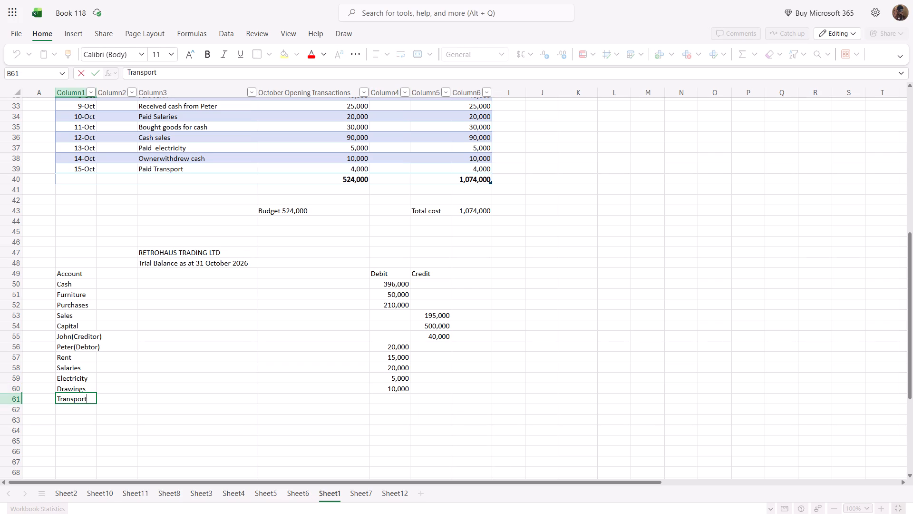
left_click(385, 399)
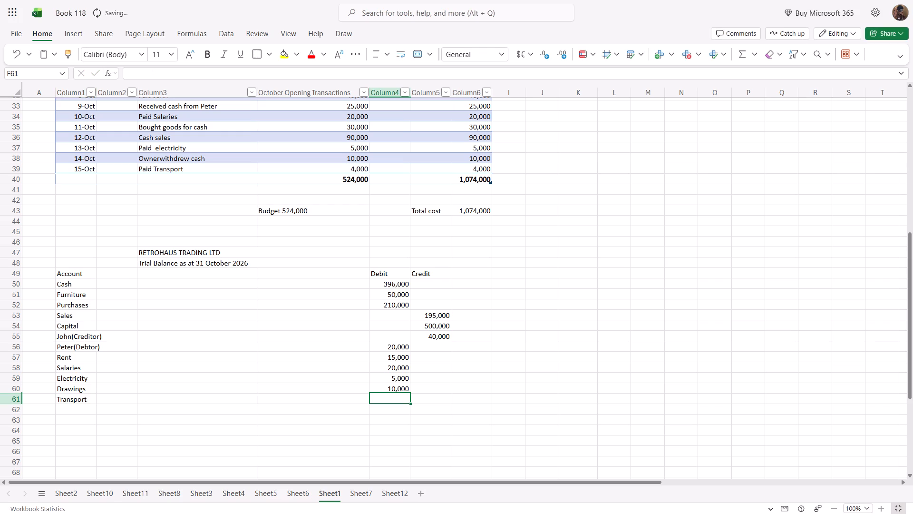
type("4,000")
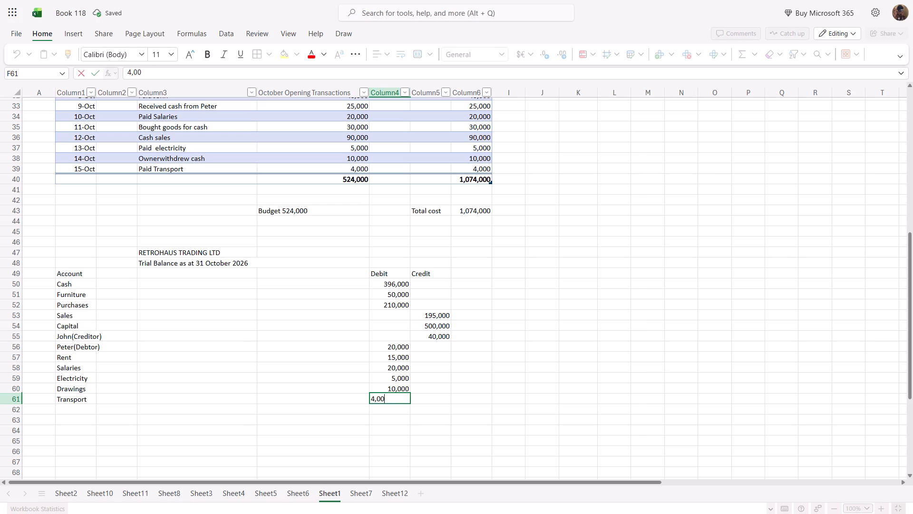
left_click(529, 408)
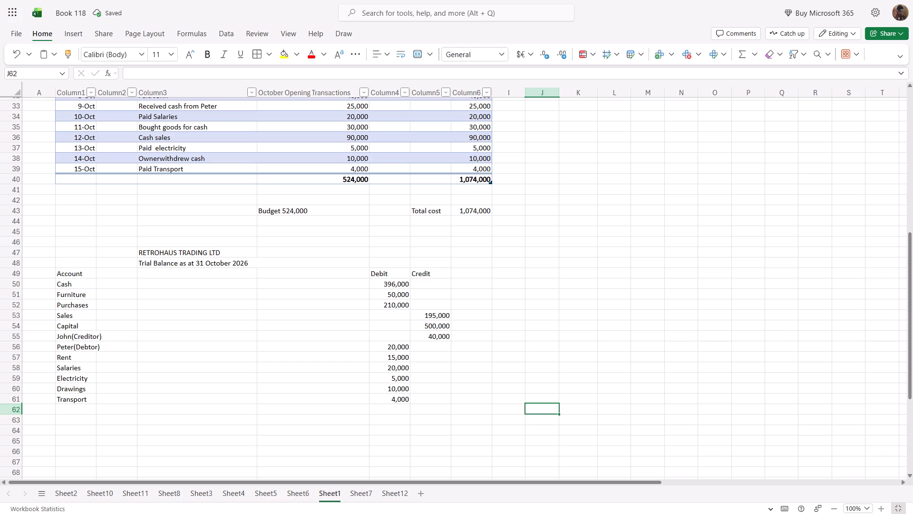
Enter the row label "TOTAL" in B63 below the trial balance accounts.
left_click(87, 423)
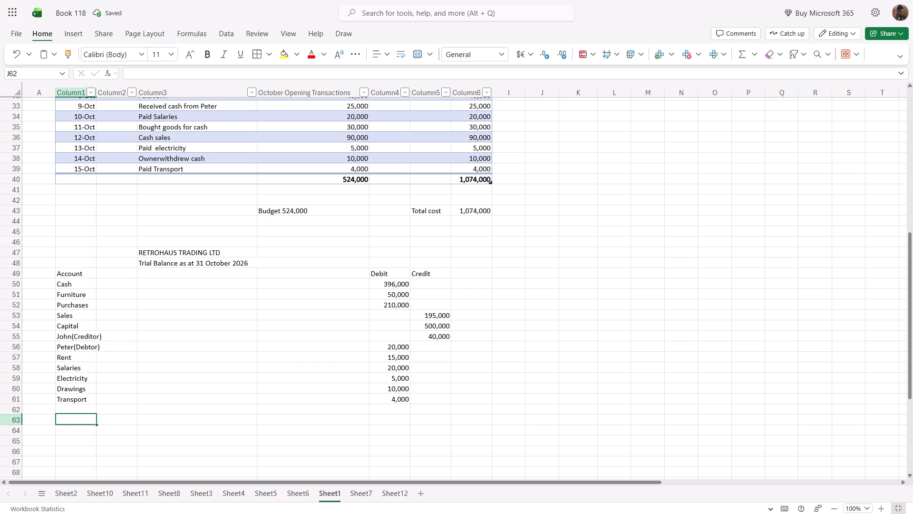
type("TOTAL")
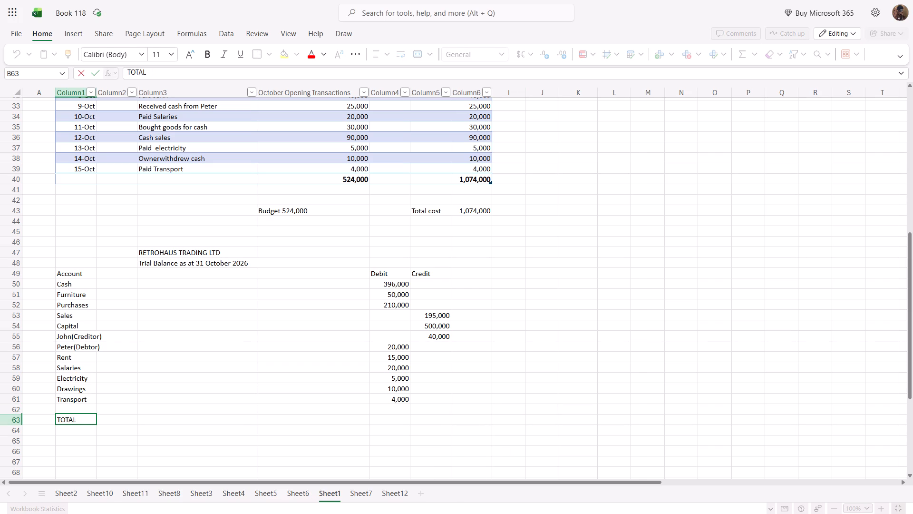
Total the trial balance's Debit column in F62 with the formula =SUM(F50:F61).
left_click(382, 412)
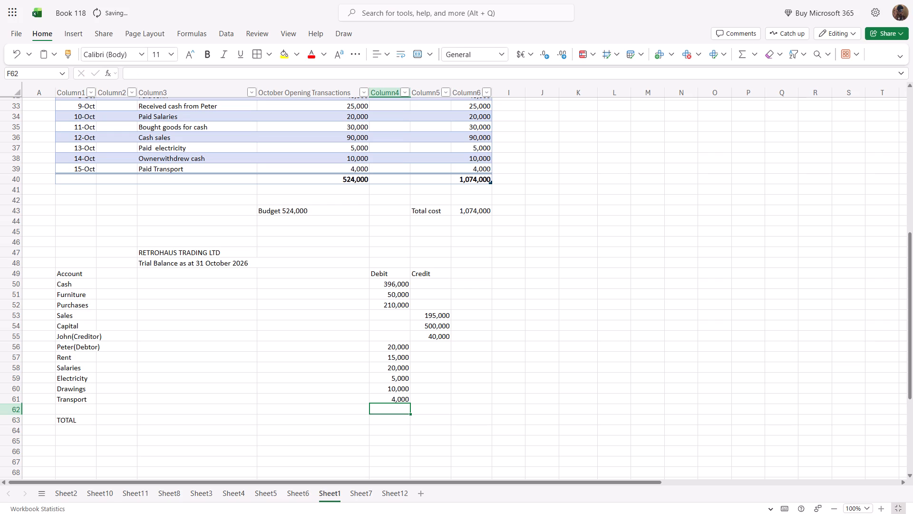
key("equal")
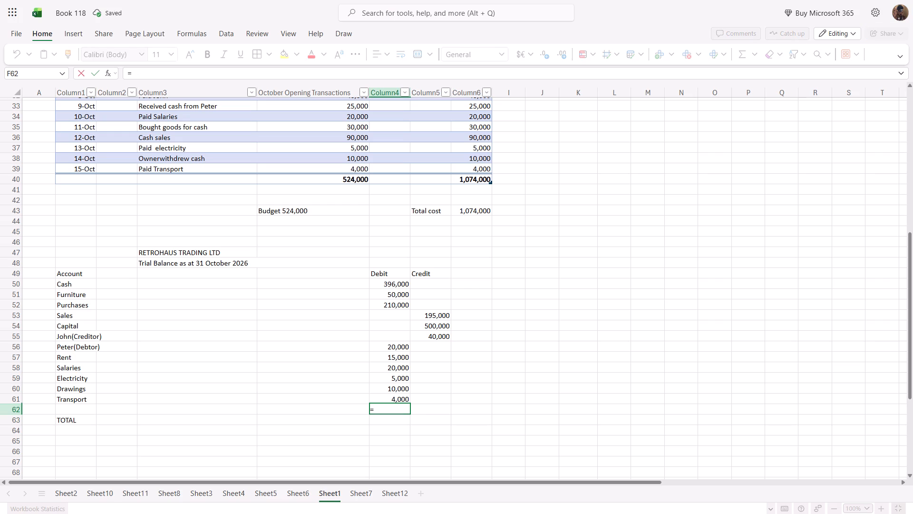
key("s")
type("UM")
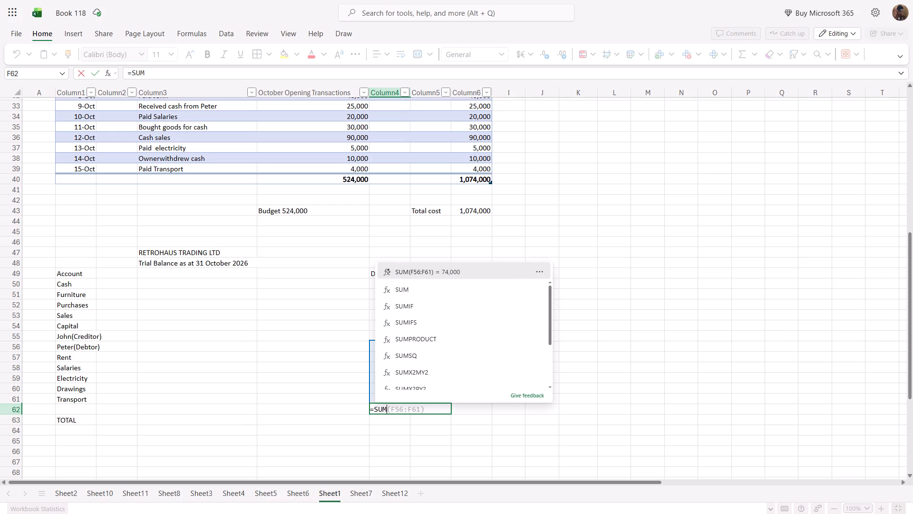
key("shift+parenleft")
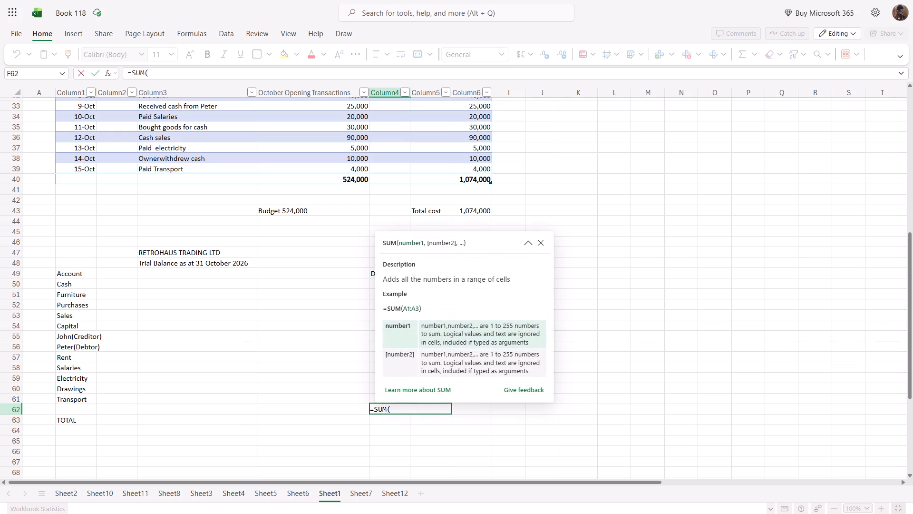
left_click(541, 247)
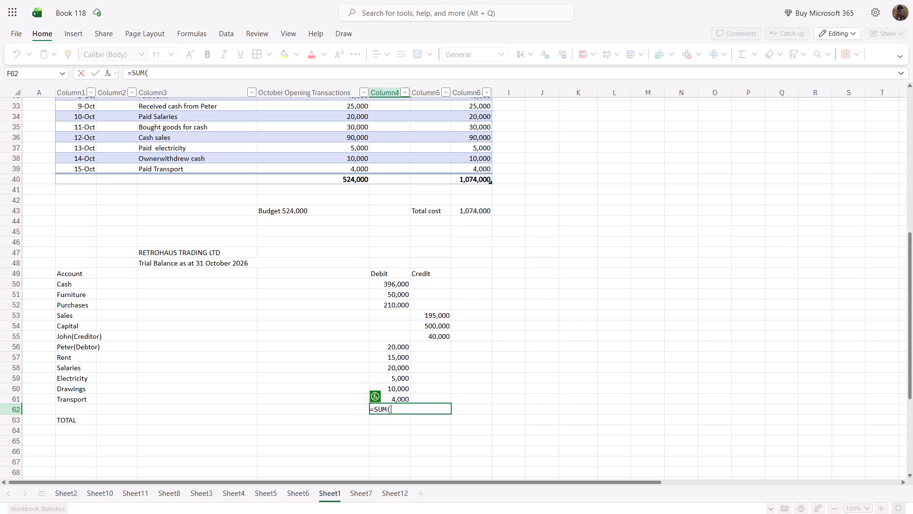
left_click_drag(386, 281, 403, 342)
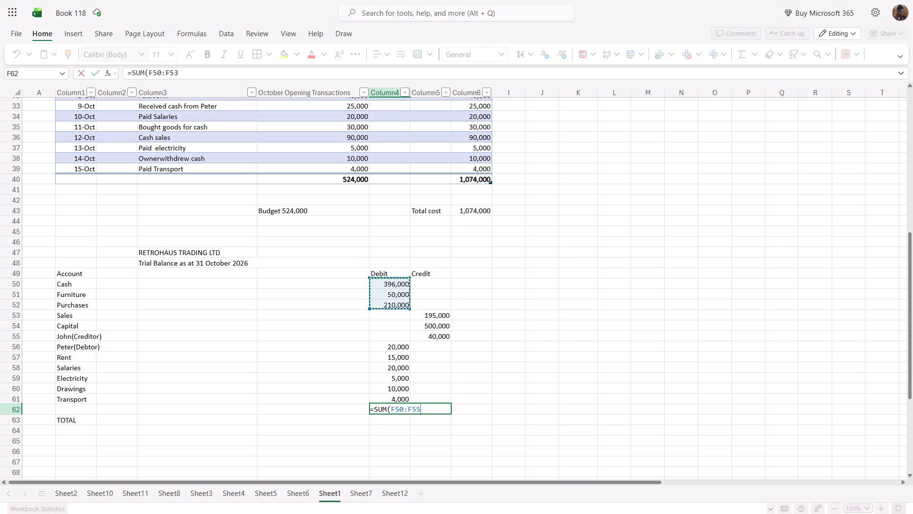
left_click_drag(403, 342, 398, 396)
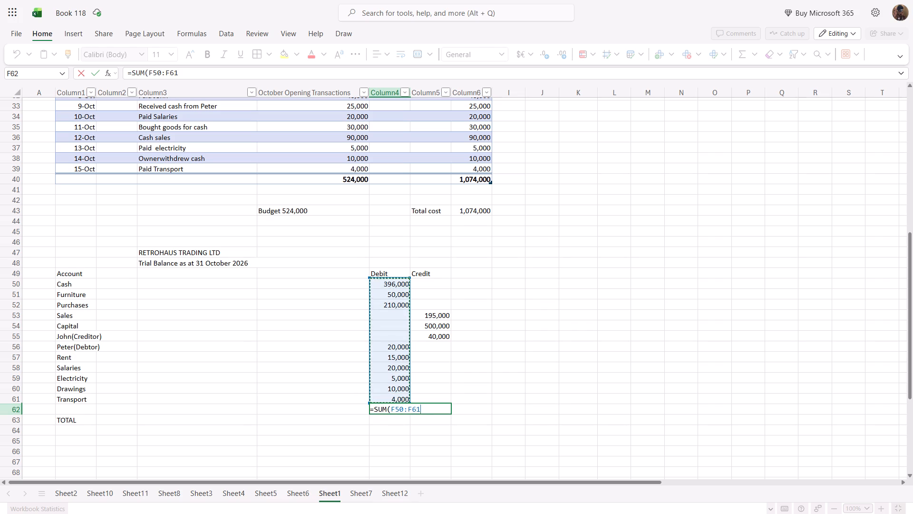
key("shift+parenright")
key("Return")
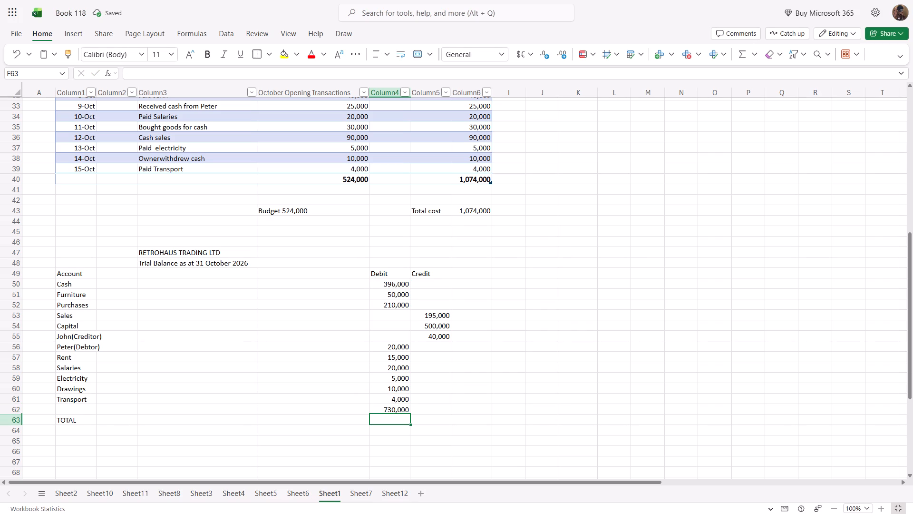
Total the trial balance's Credit column in G62 with the formula =SUM(G53:G55).
left_click(436, 413)
type("=S")
type("UM")
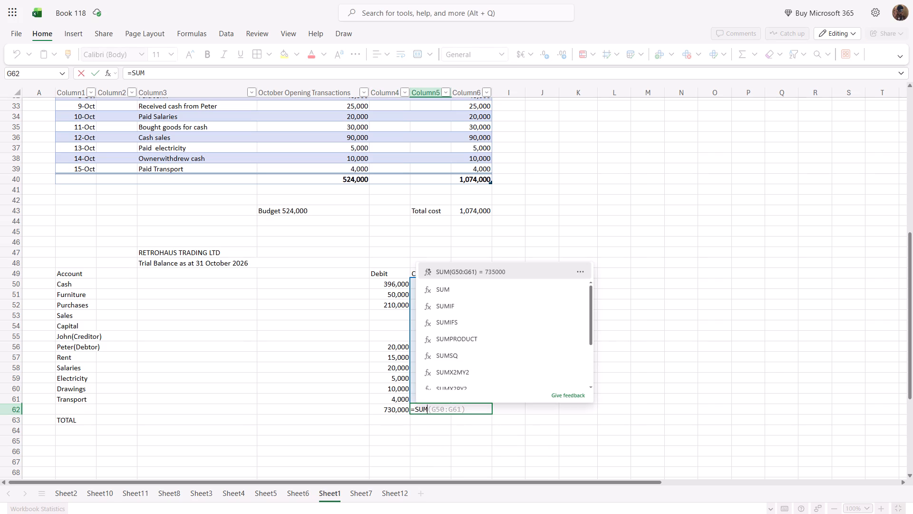
key("shift+parenleft")
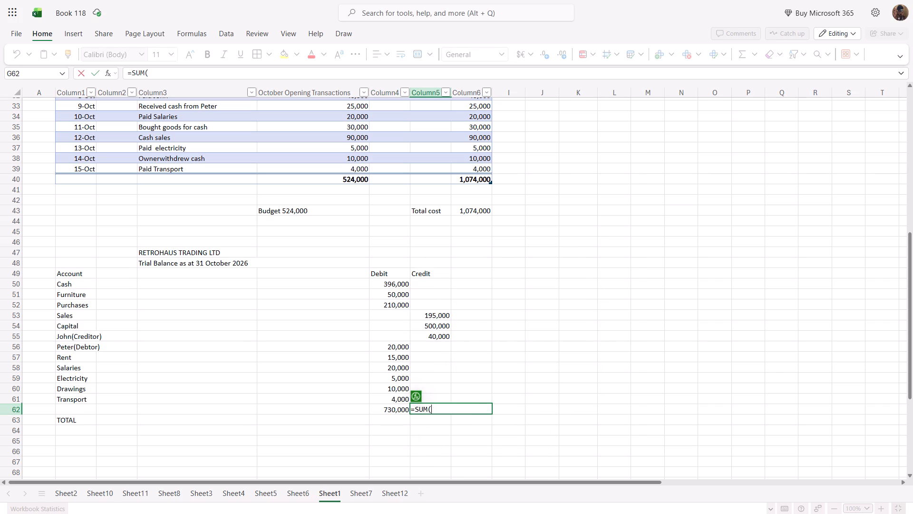
left_click_drag(420, 312, 439, 345)
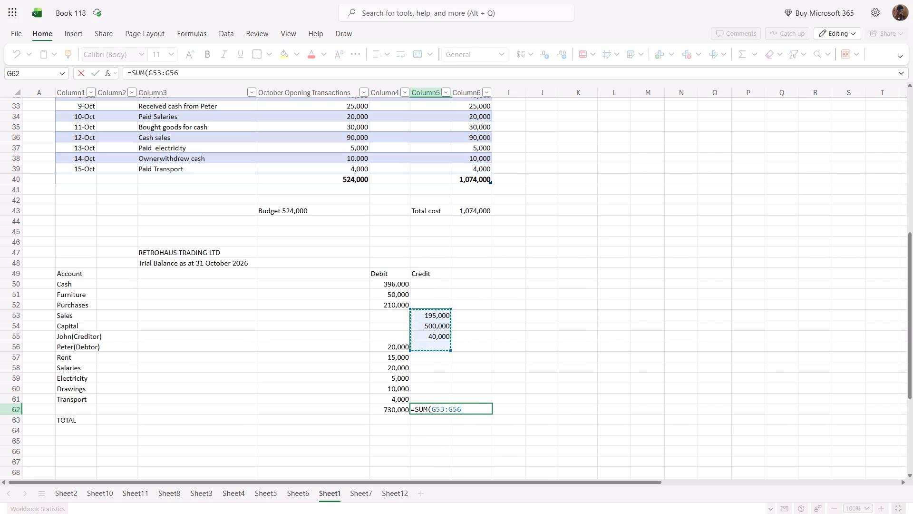
left_click_drag(439, 345, 439, 337)
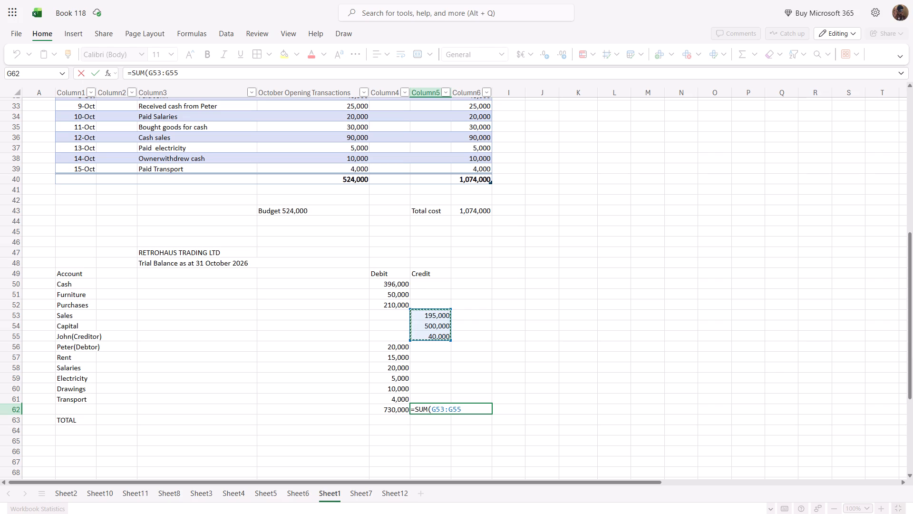
type(")(")
key("BackSpace")
key("Return")
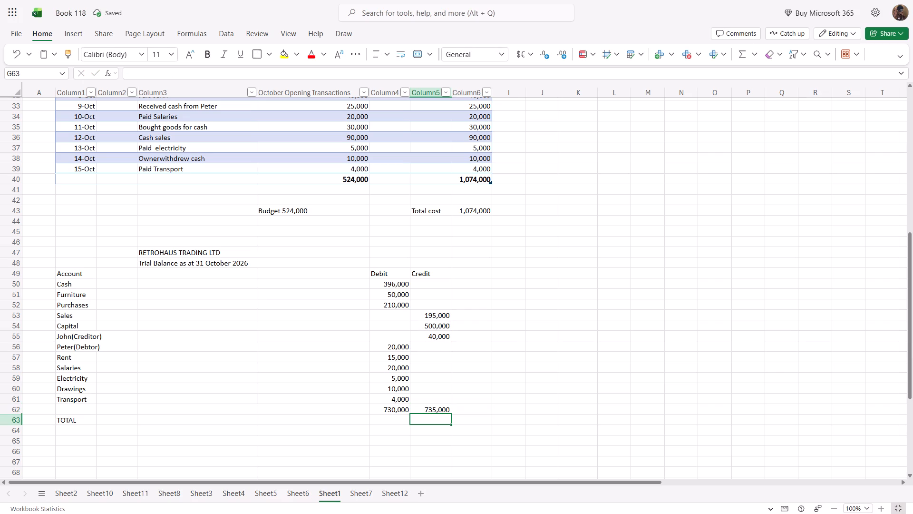
Enter the heading "Corrected Trial Balance" in D65 below the first trial balance.
scroll(447, 316, "down", 1)
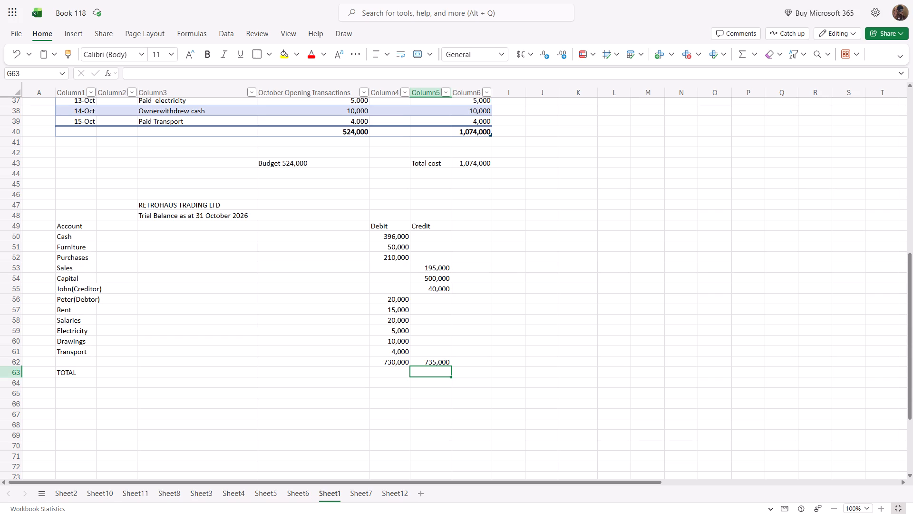
scroll(411, 322, "down", 1)
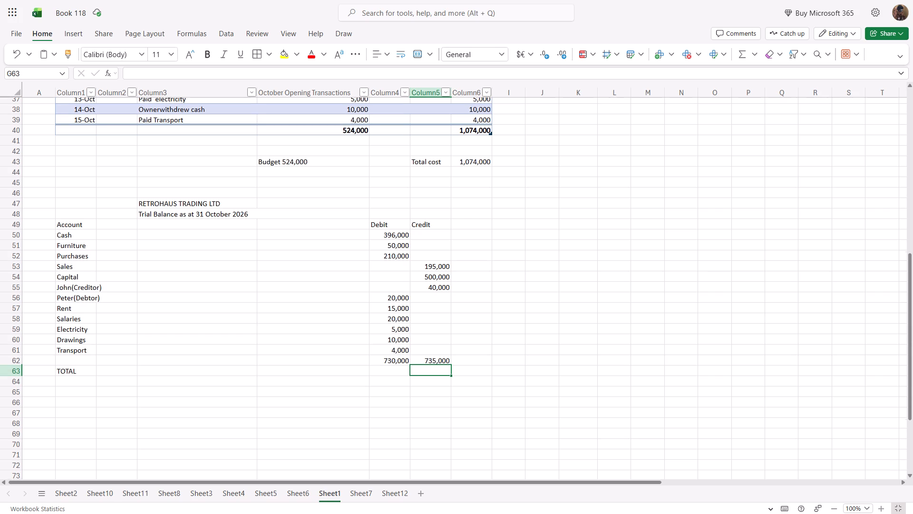
scroll(409, 325, "down", 1)
left_click(366, 372)
left_click(225, 295)
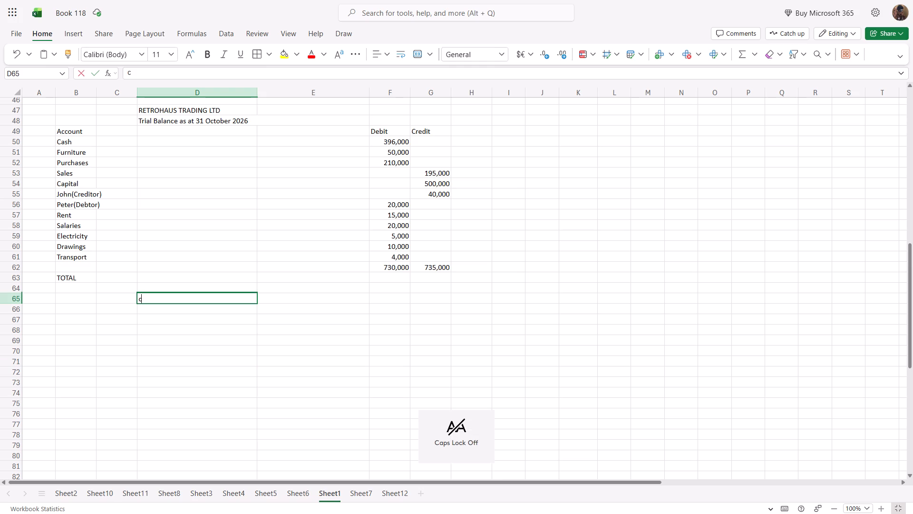
type("ORRECTED")
key("BackSpace")
key("BackSpace")
key("BackSpace")
key("BackSpace")
key("BackSpace")
key("BackSpace")
key("BackSpace")
key("BackSpace")
key("BackSpace")
key("BackSpace")
key("BackSpace")
key("BackSpace")
key("BackSpace")
key("BackSpace")
key("BackSpace")
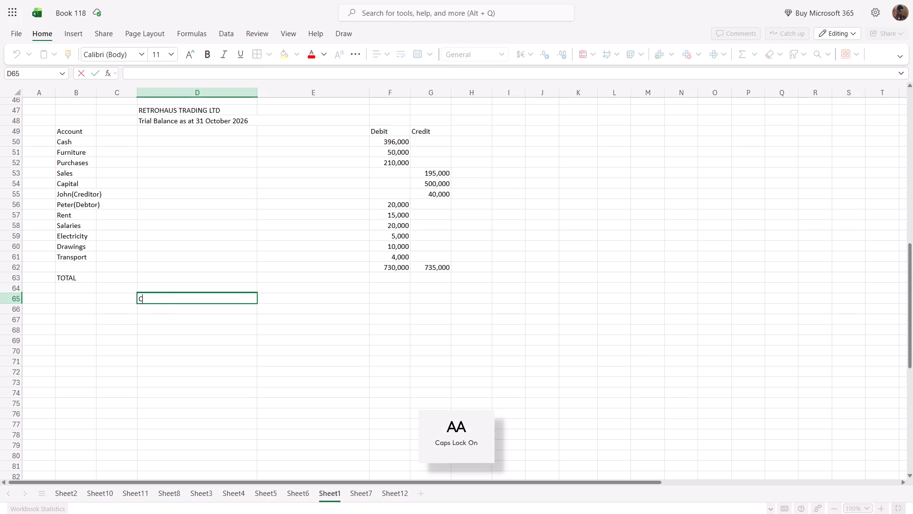
type("orrected")
key("space")
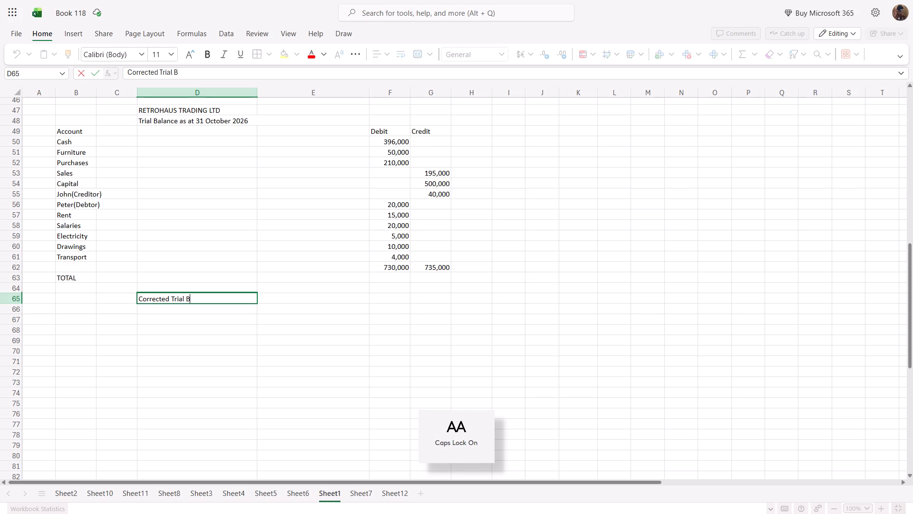
type("alamcr")
key("BackSpace")
key("BackSpace")
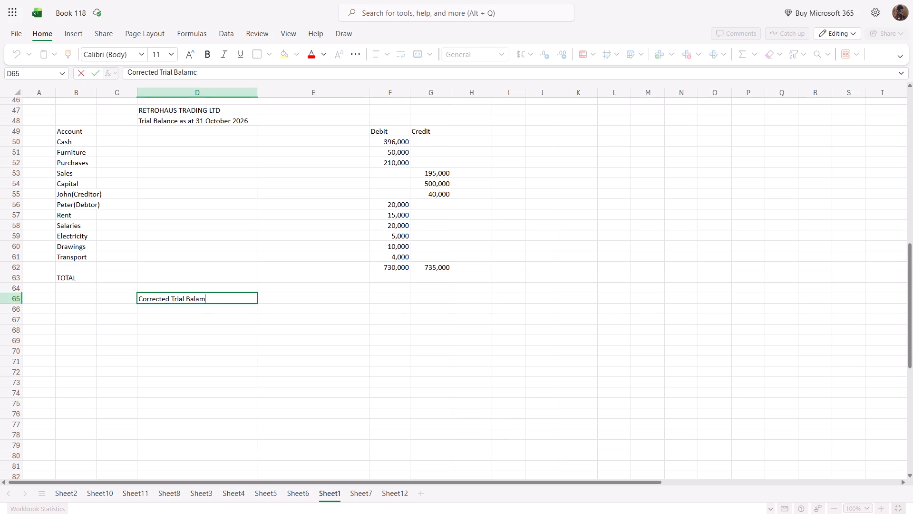
key("BackSpace")
type("ncr")
key("BackSpace")
key("e")
Enter the column header "Account" in B66 for the corrected trial balance.
left_click(80, 312)
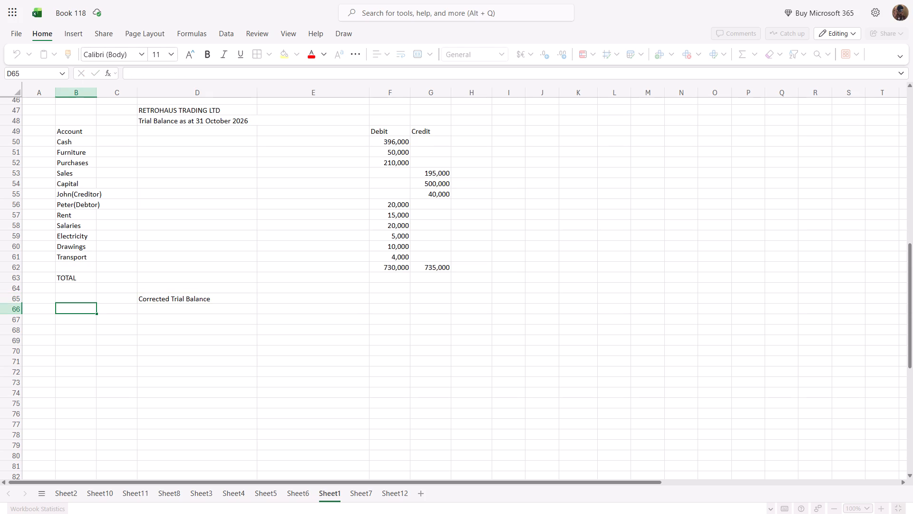
type("ccount")
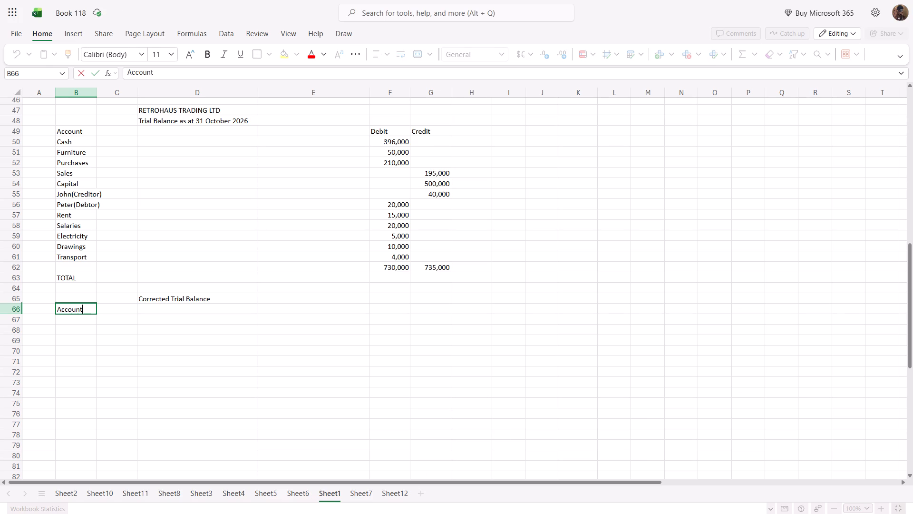
Enter the column headers "Debit" in F66 and "Credit" in G66 for the corrected trial balance.
left_click(381, 310)
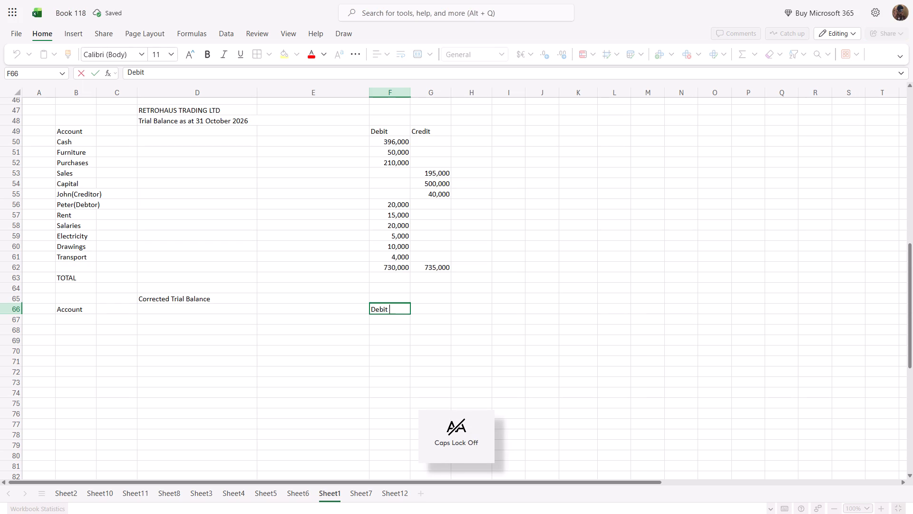
left_click(431, 308)
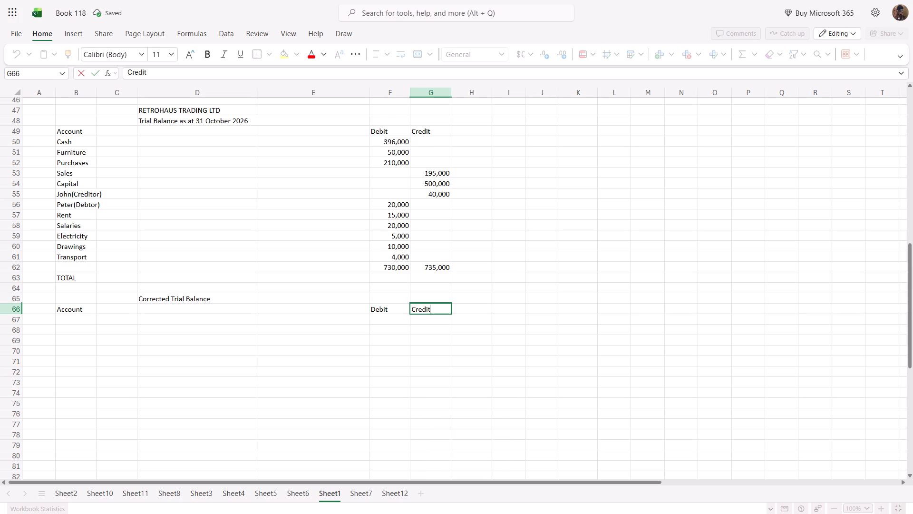
Add the Cash account in B67 of the corrected trial balance with a debit of 401,000 in F67.
left_click(81, 319)
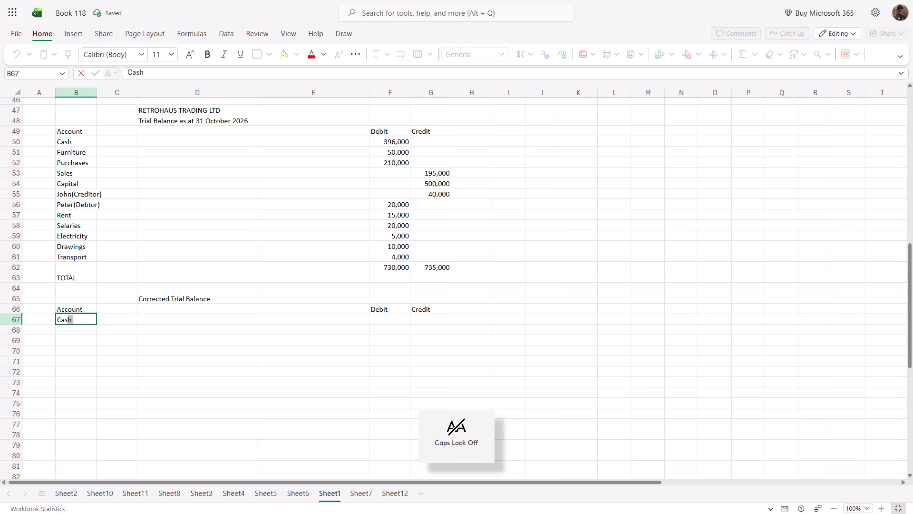
key("h")
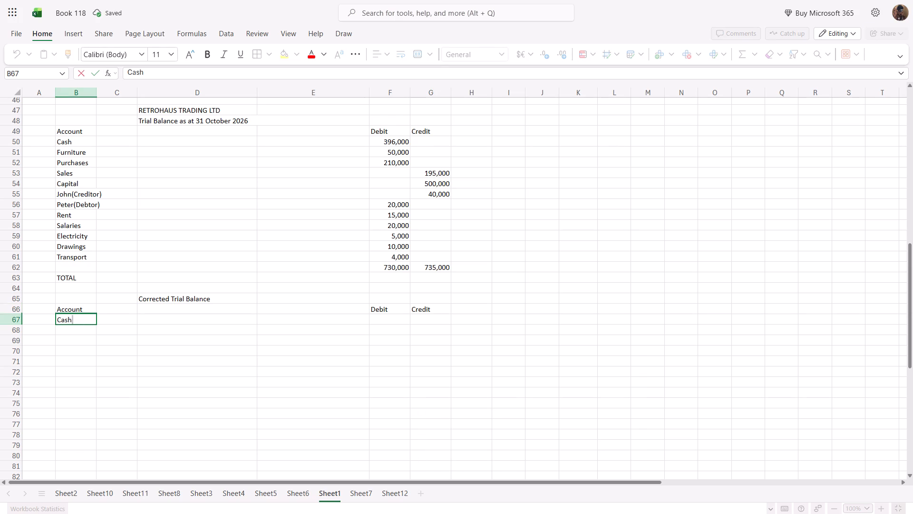
left_click(379, 321)
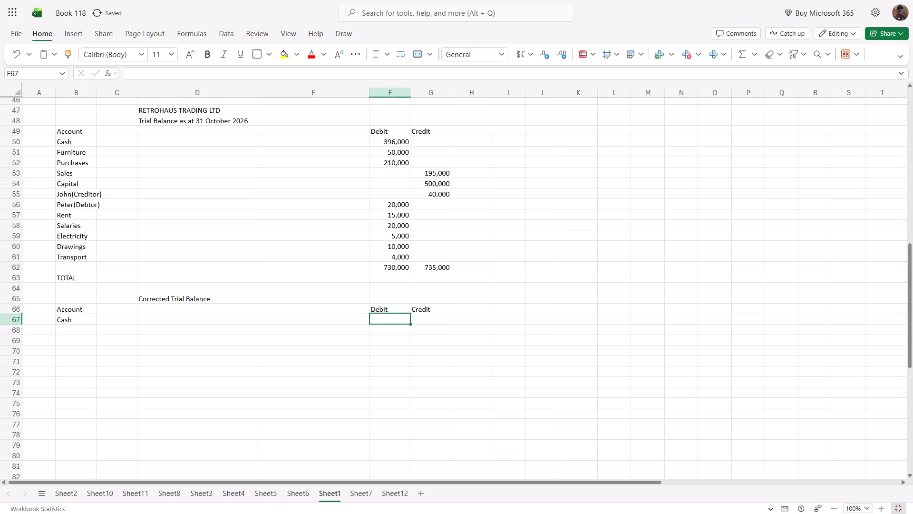
type("410")
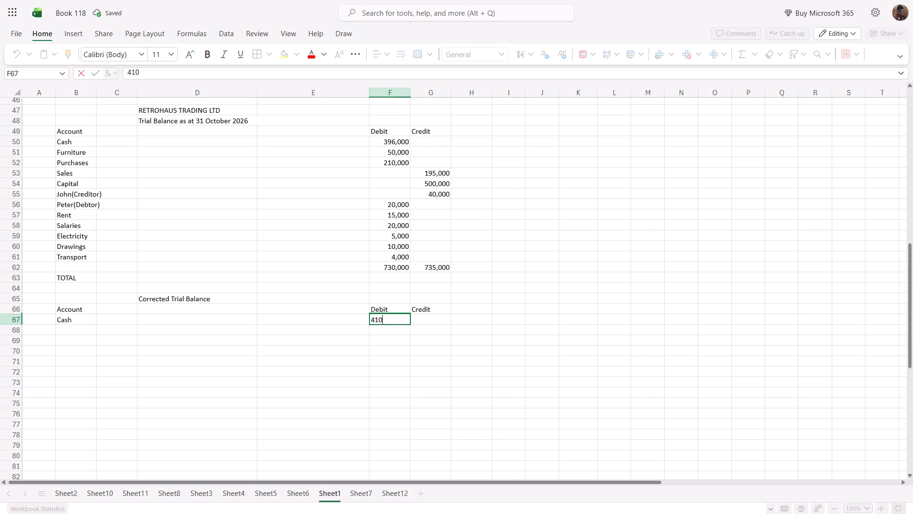
key("BackSpace")
key("BackSpace")
type("01,000")
left_click(442, 324)
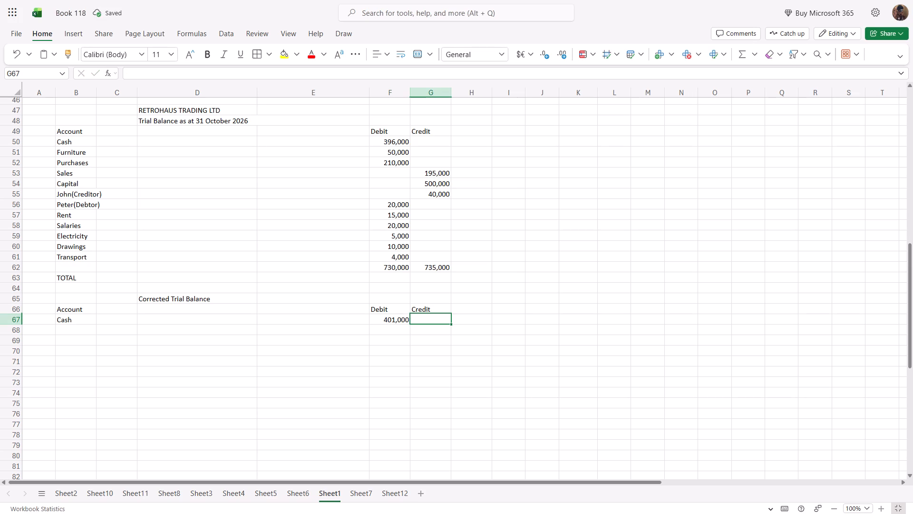
Add the Furniture account in B68 with a debit of 50,000 in F68.
left_click(62, 326)
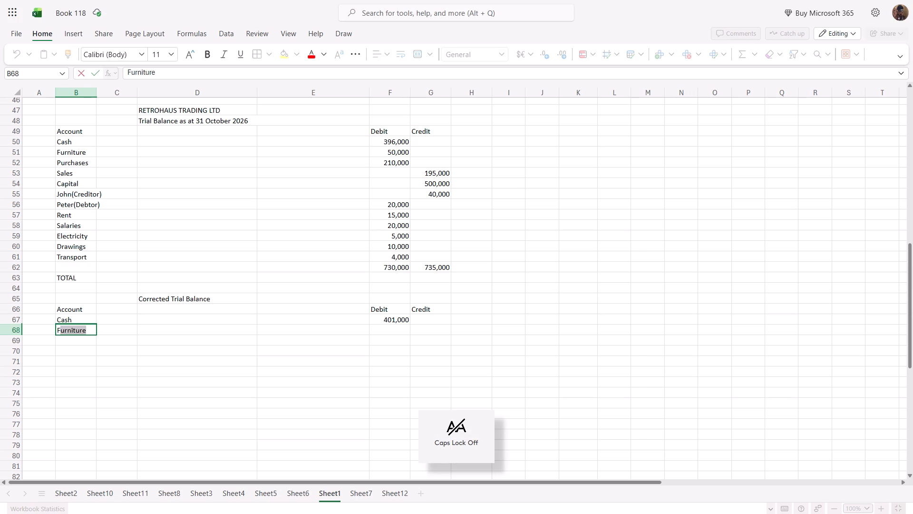
type("urniture")
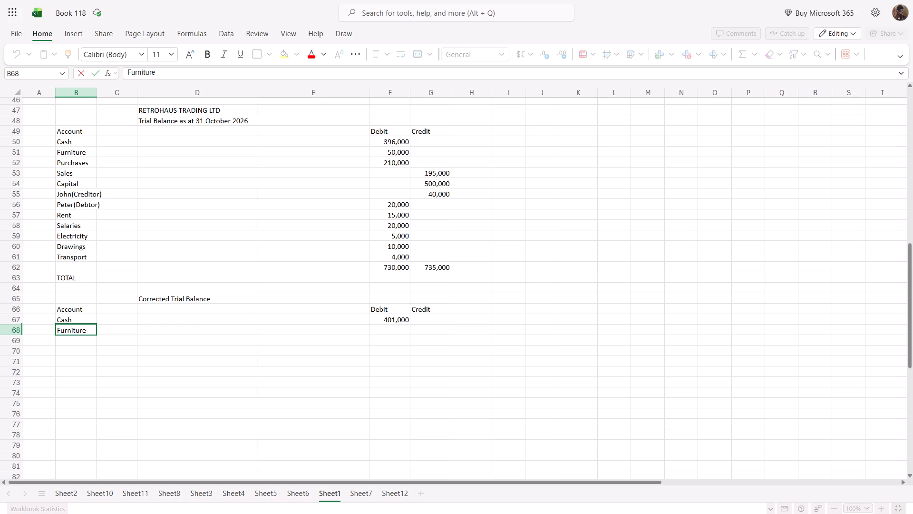
left_click(379, 327)
type("50,000")
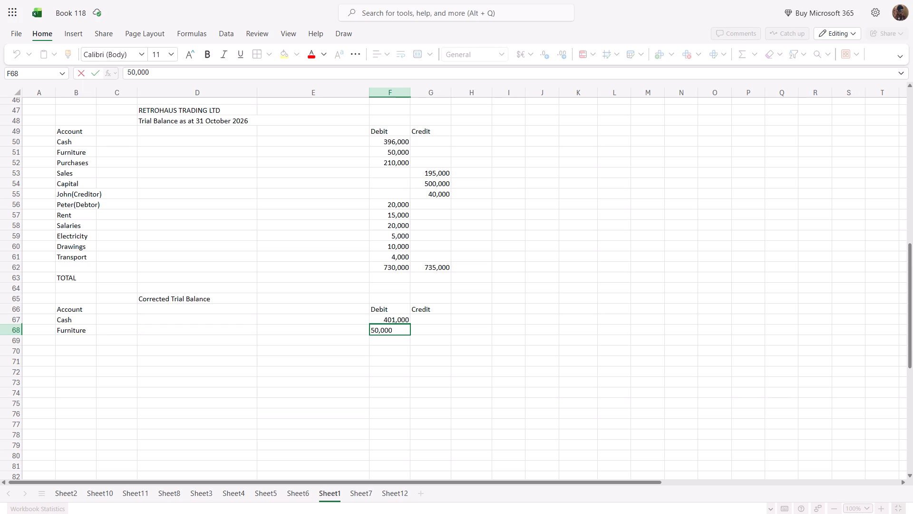
Add the account "Purchases" in B69, correctly spelled, with a debit of 210,000 in F69.
left_click(76, 338)
type("ur")
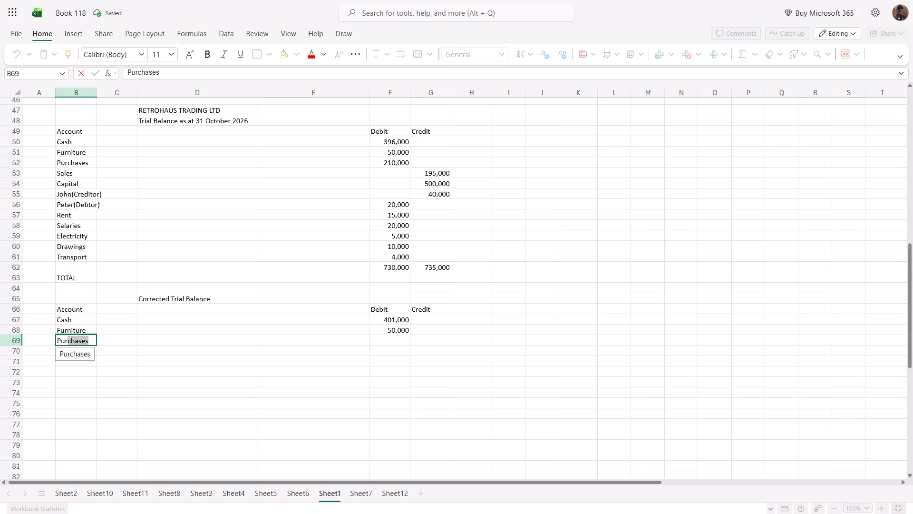
type("hases")
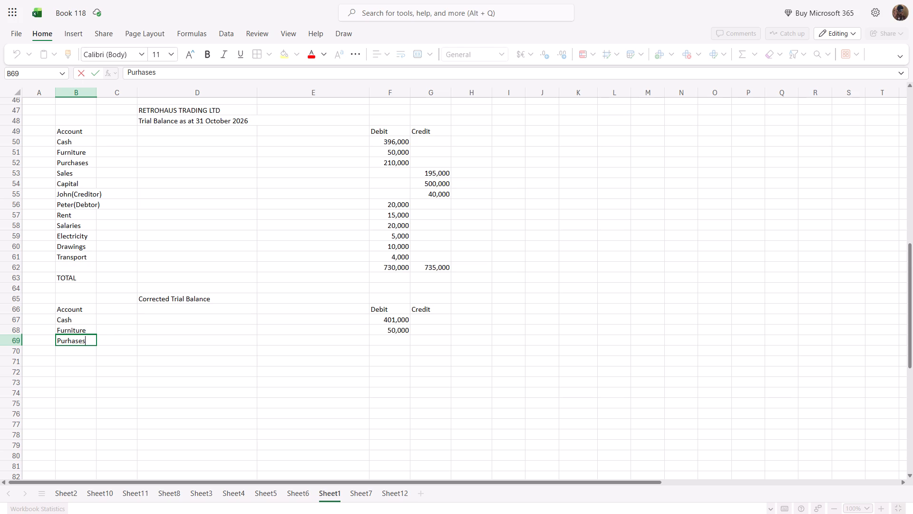
left_click(384, 342)
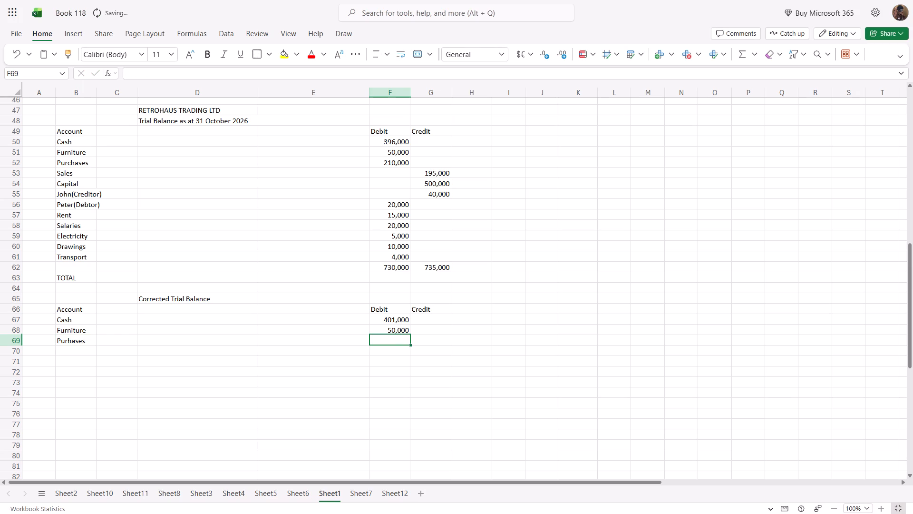
type("210,000")
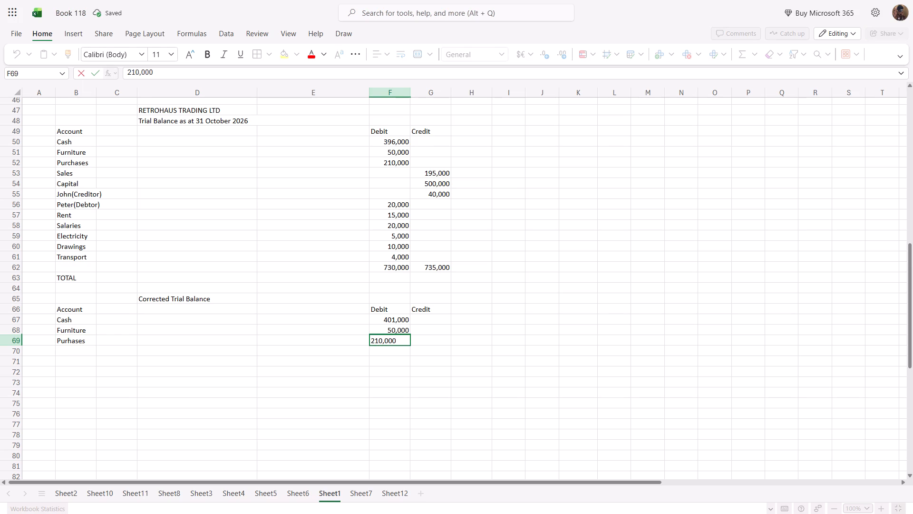
left_click(75, 351)
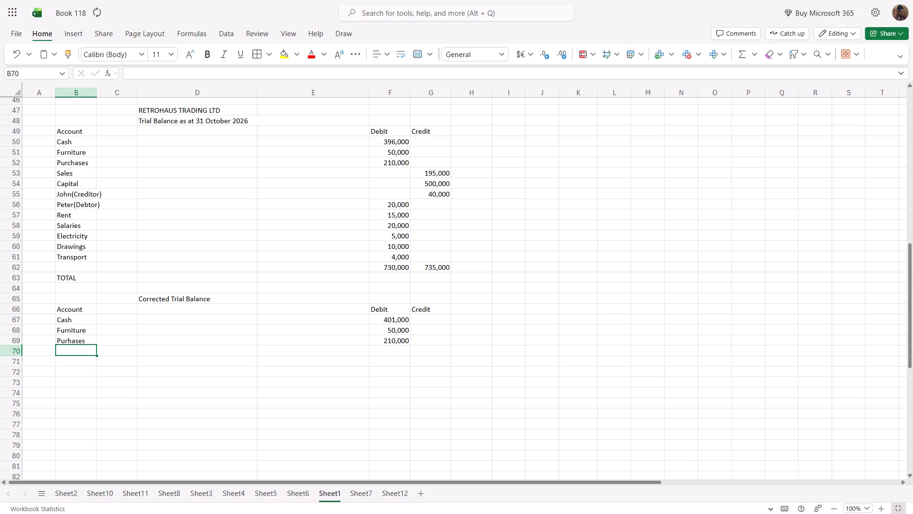
left_click(73, 342)
left_click(72, 342)
left_click(78, 340)
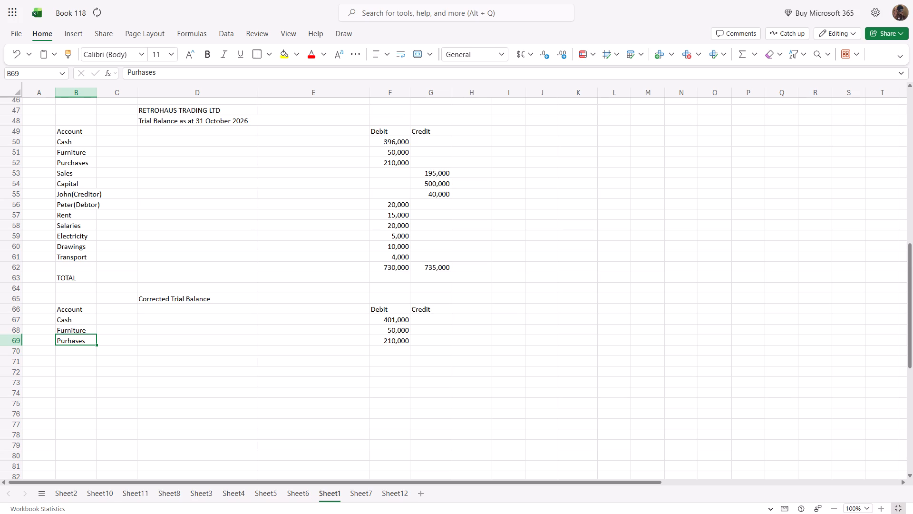
key("BackSpace")
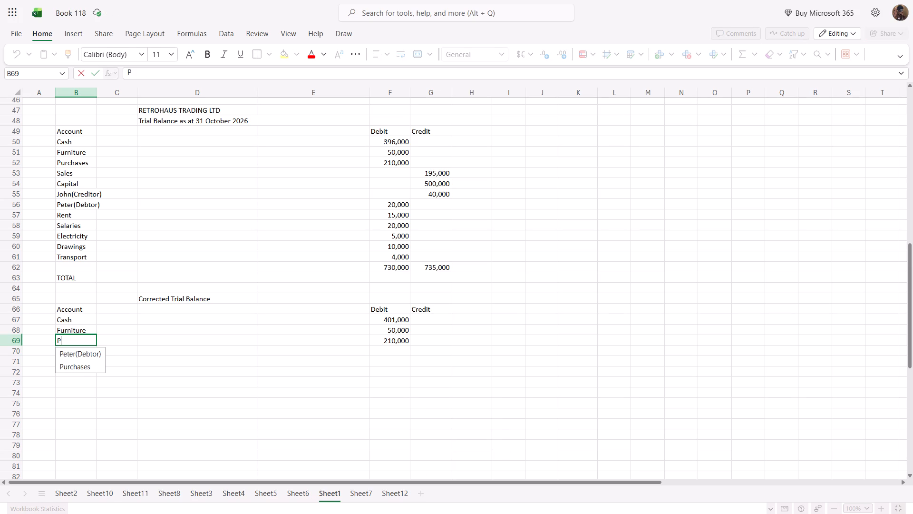
left_click(79, 366)
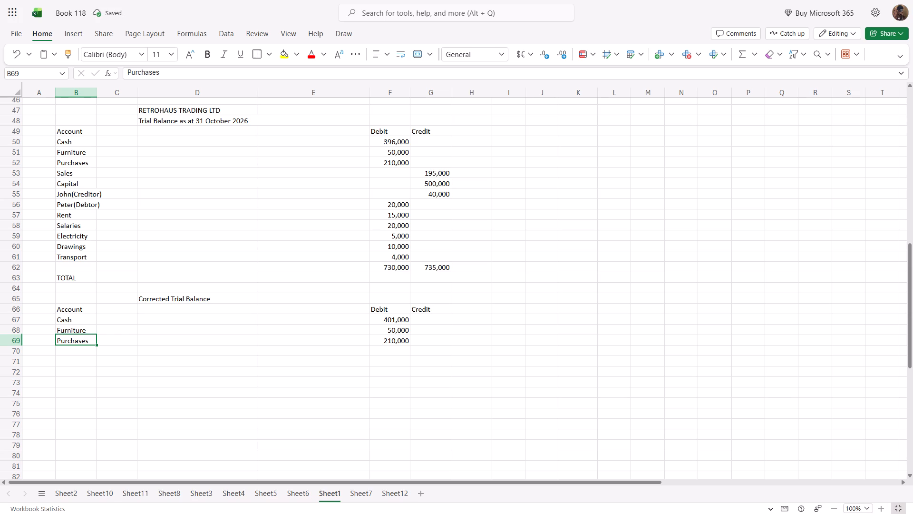
Make the first trial balance's two title lines in D47 and D48 bold.
left_click_drag(138, 111, 169, 111)
right_click(169, 111)
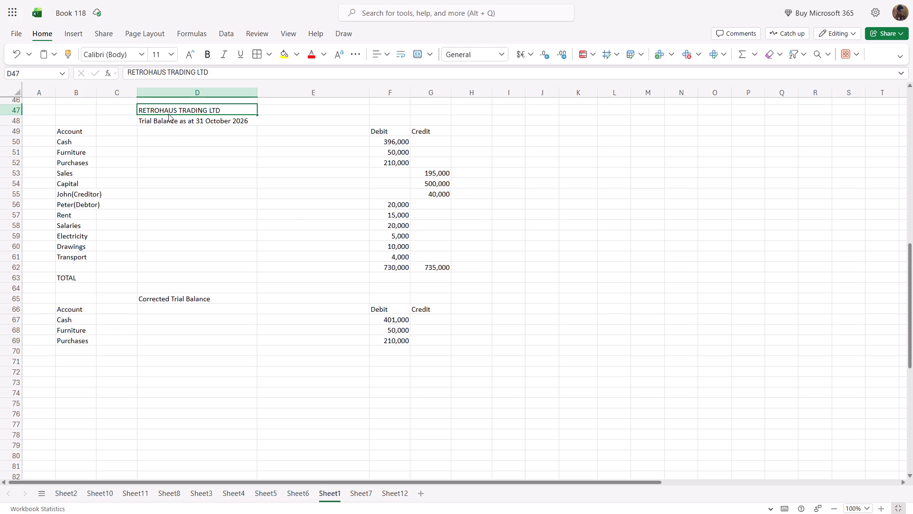
left_click(257, 102)
left_click(148, 121)
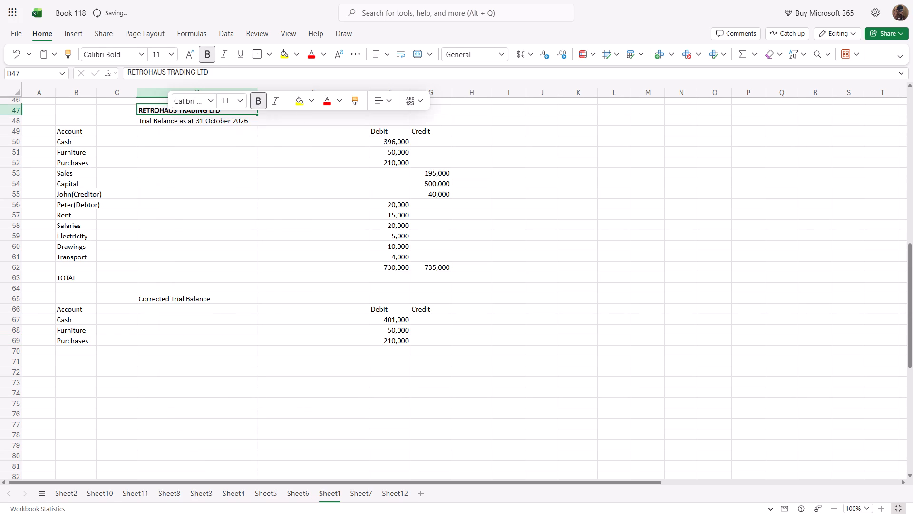
right_click(148, 121)
left_click(240, 106)
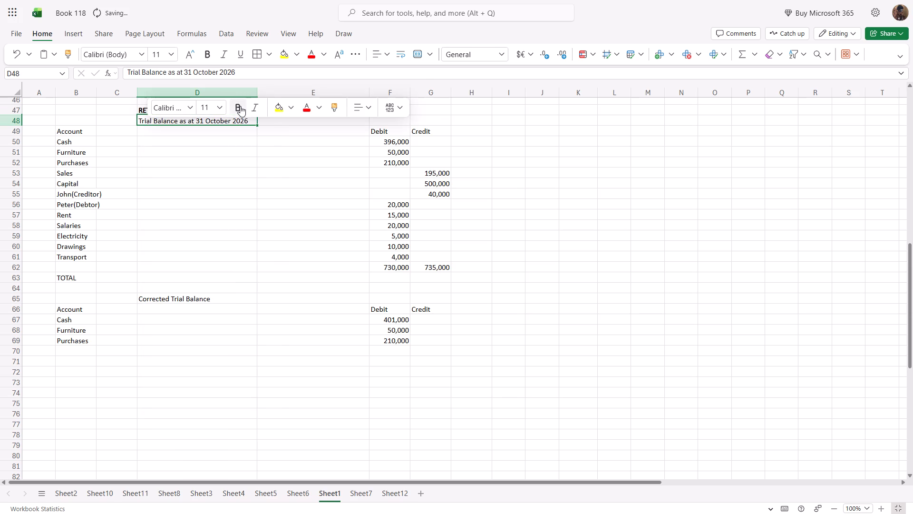
left_click(275, 168)
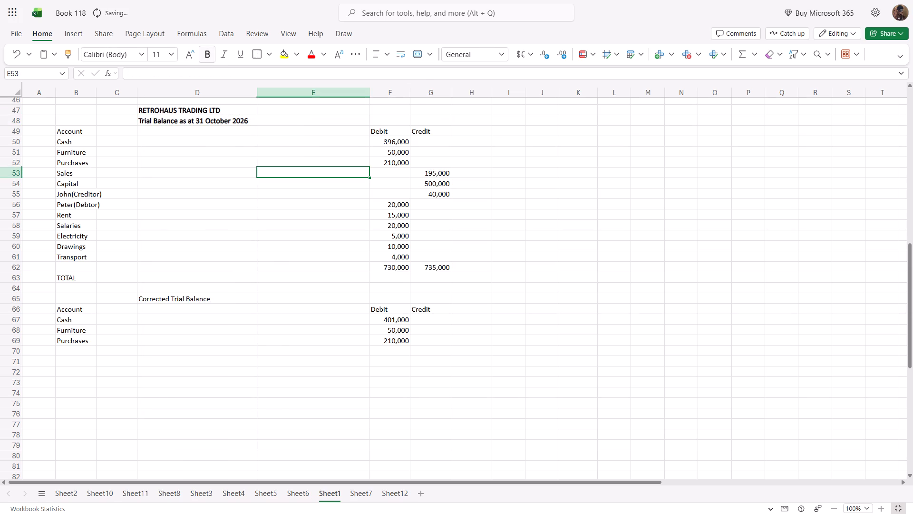
Apply all borders to the first trial balance table, B47:G63.
left_click_drag(67, 115, 439, 239)
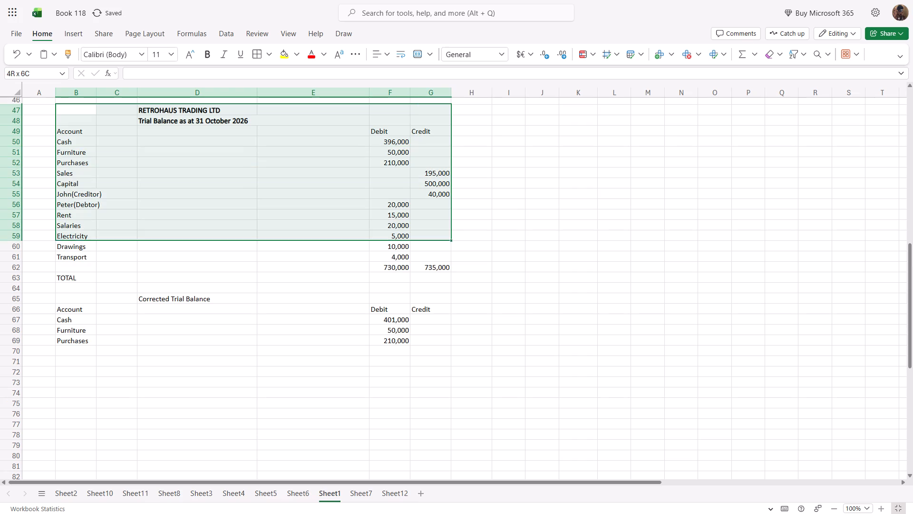
left_click_drag(439, 239, 442, 272)
right_click(442, 272)
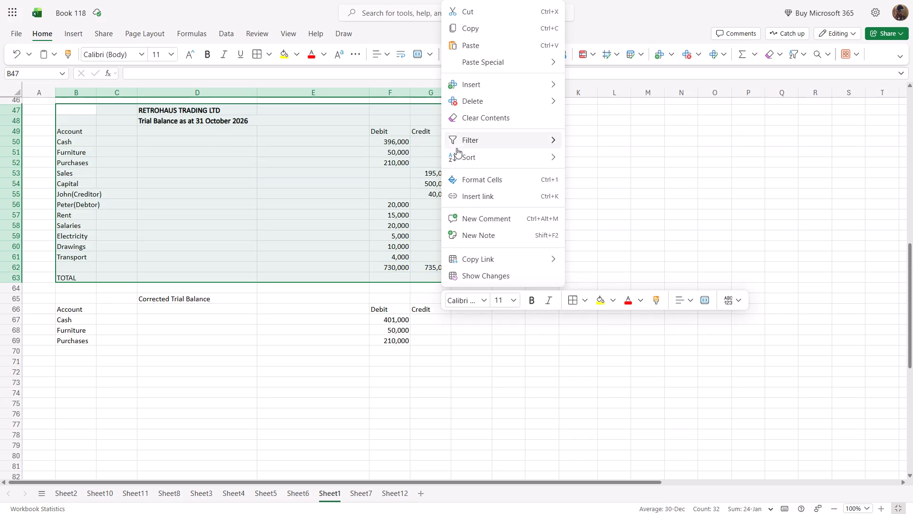
left_click(580, 304)
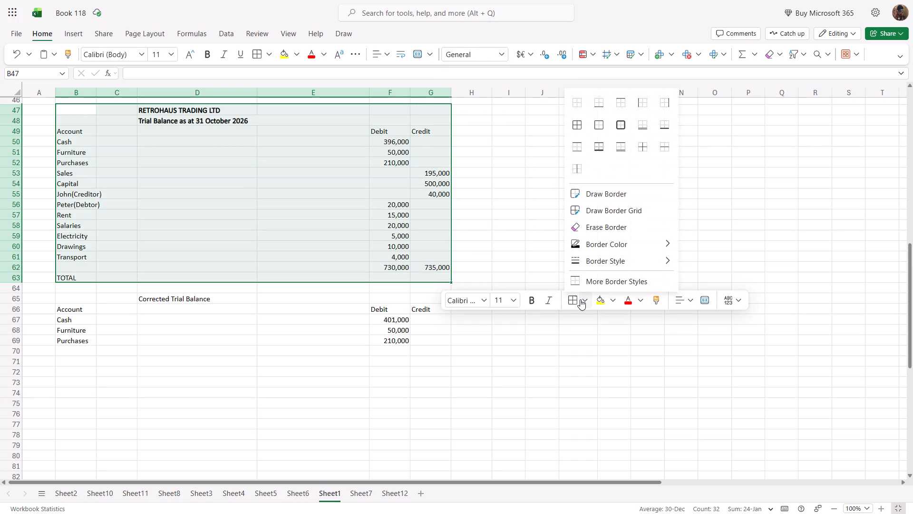
left_click(575, 129)
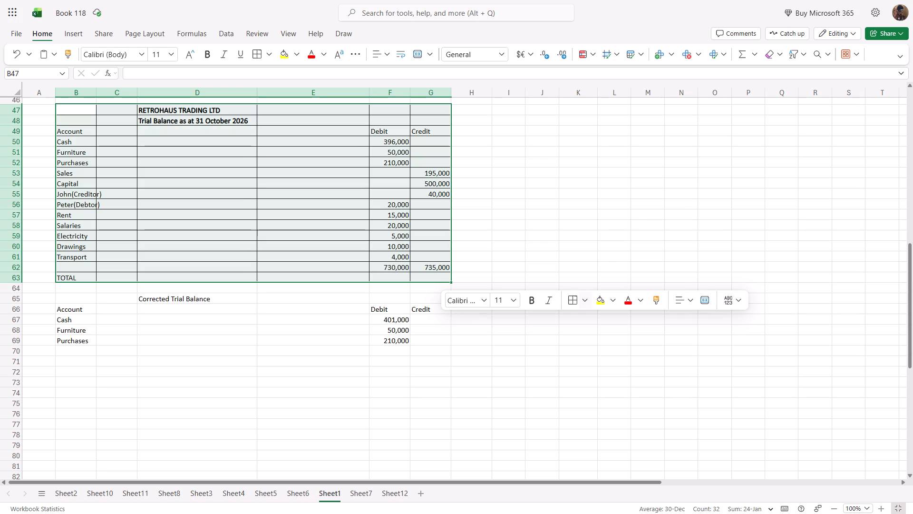
left_click(177, 148)
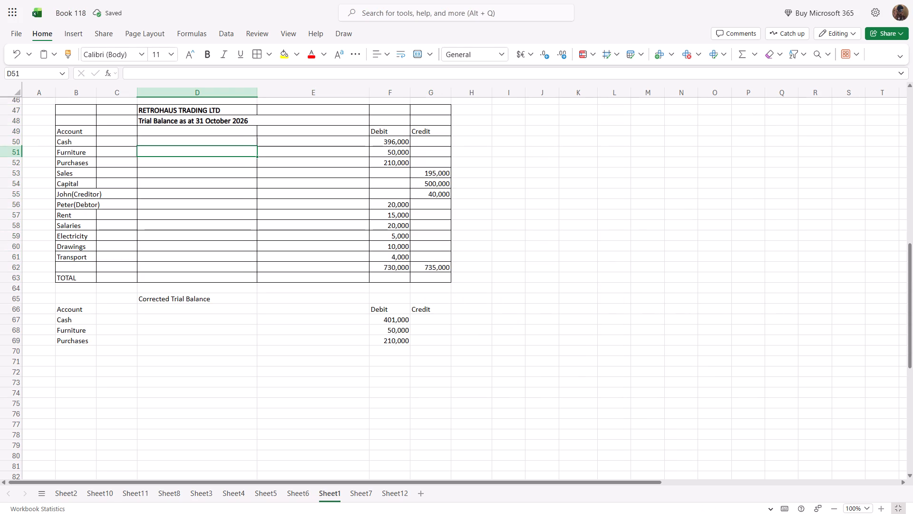
Widen column B slightly so the John(Creditor) and Peter(Debtor) labels fit inside their cells.
left_click_drag(97, 91, 103, 91)
left_click(146, 190)
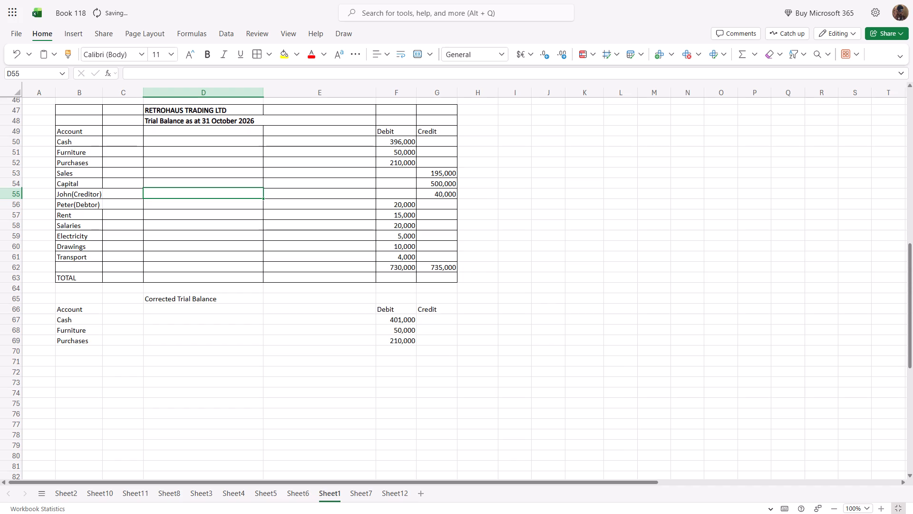
left_click(158, 234)
left_click(262, 300)
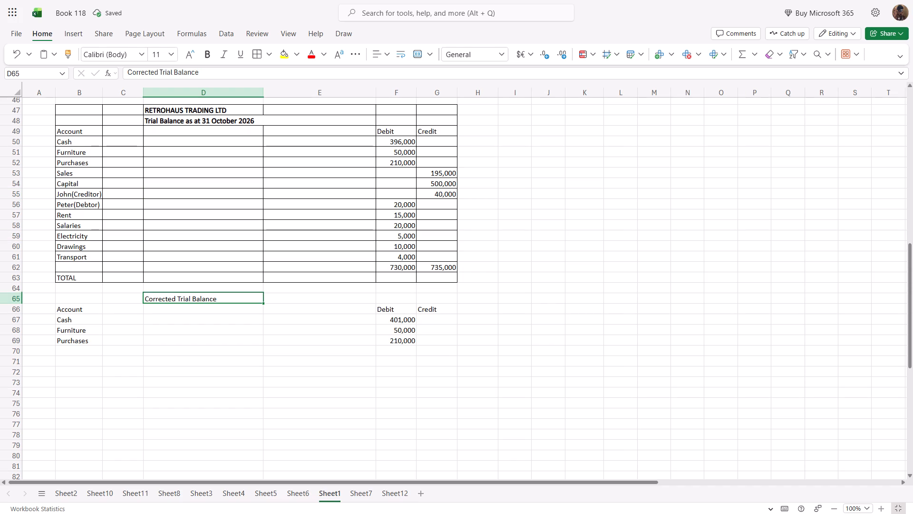
Make the TOTAL label in B63 bold.
left_click(77, 281)
right_click(77, 281)
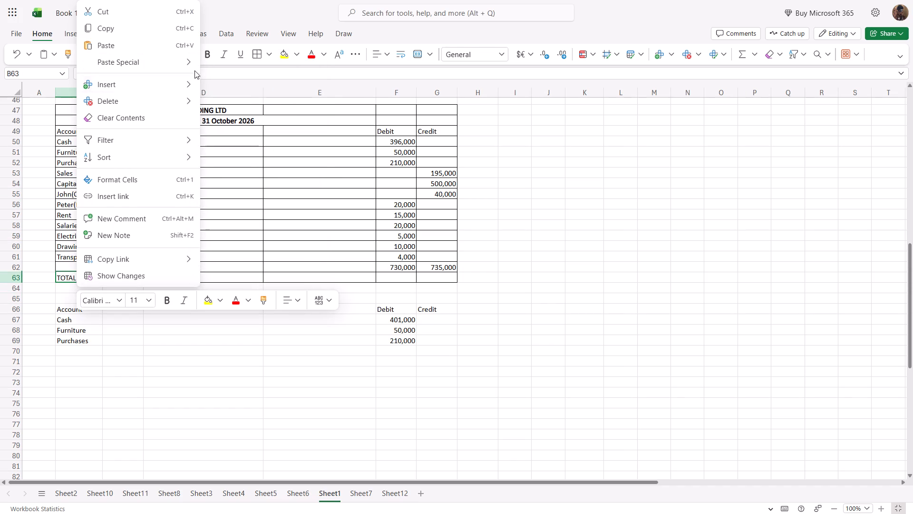
left_click(209, 53)
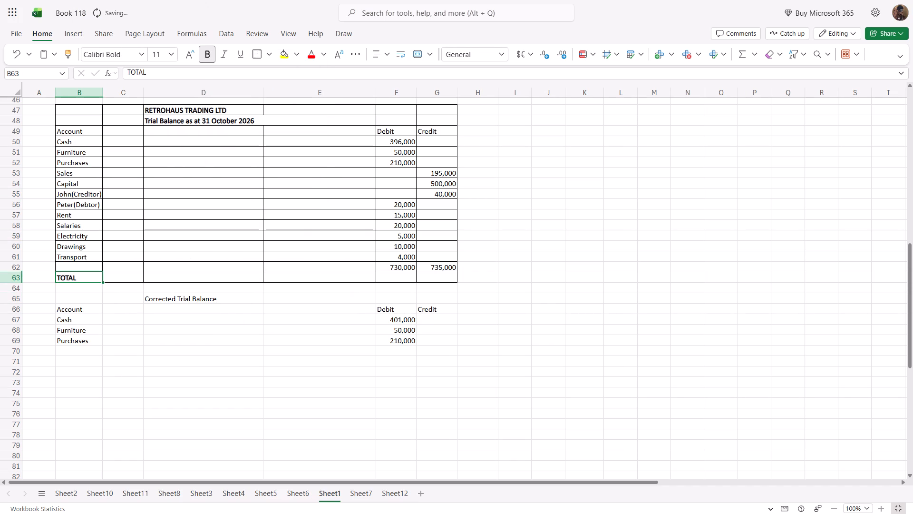
Move the first trial balance's totals from row 62 to the TOTAL row, with 730,000 in F63 and 735,000 in G63.
left_click(404, 271)
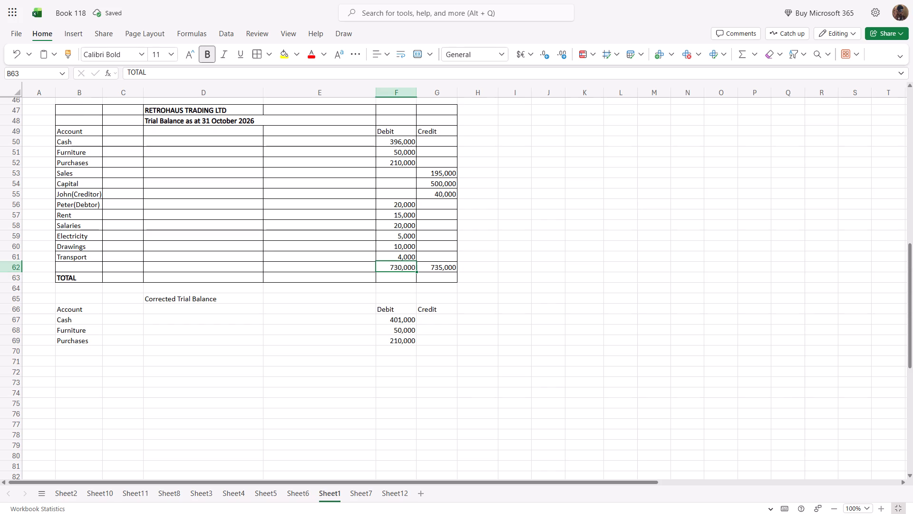
key("BackSpace")
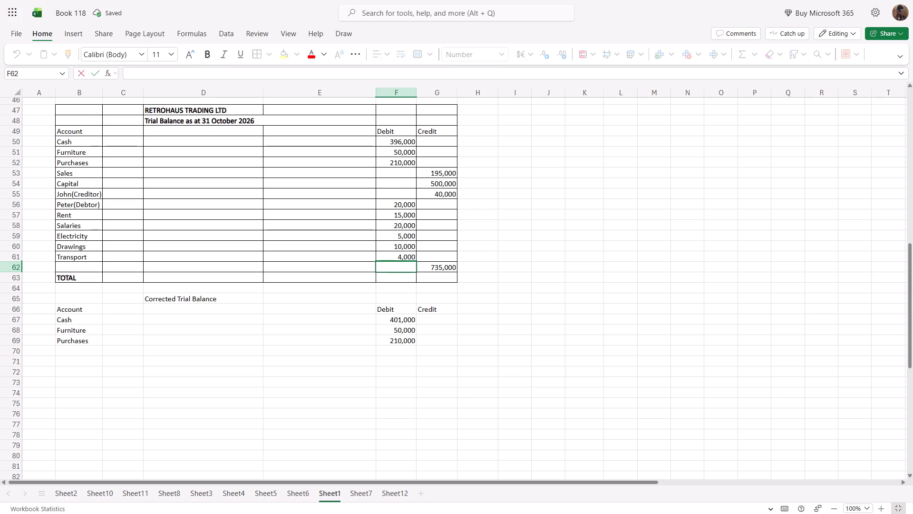
left_click(398, 277)
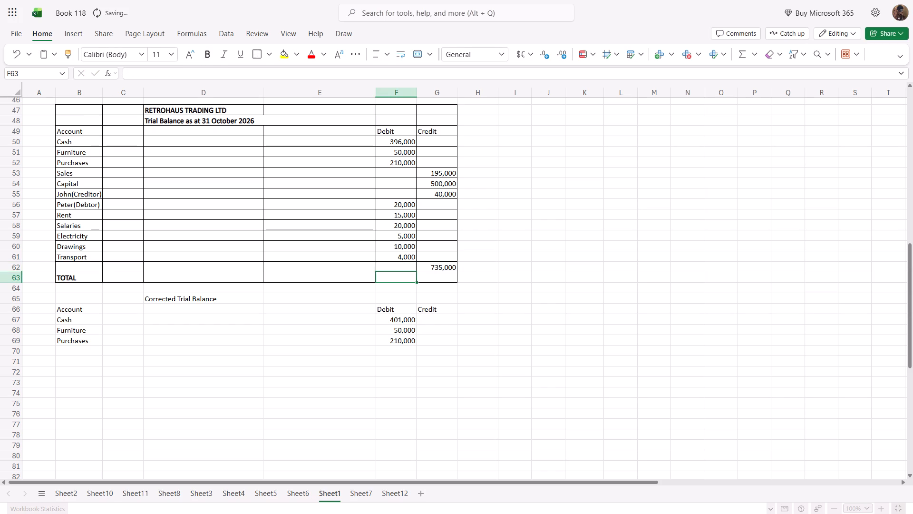
key("7")
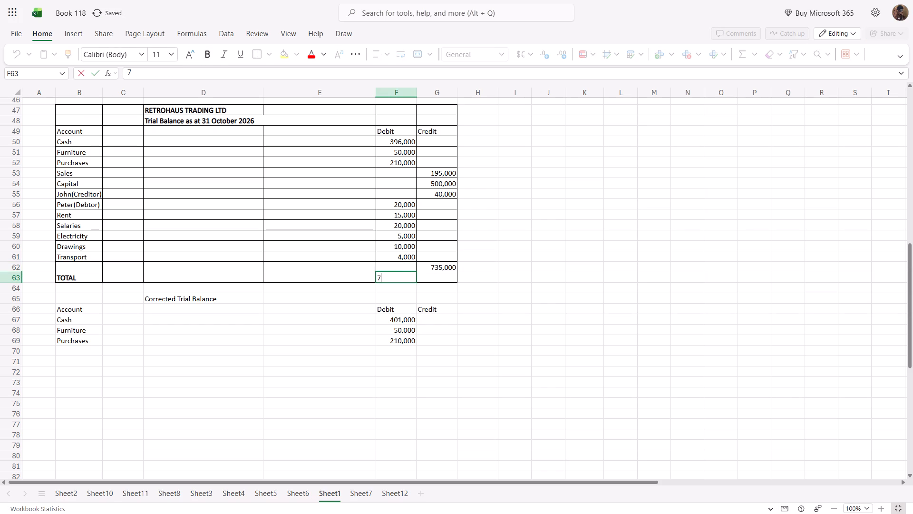
type("30,000")
left_click(432, 276)
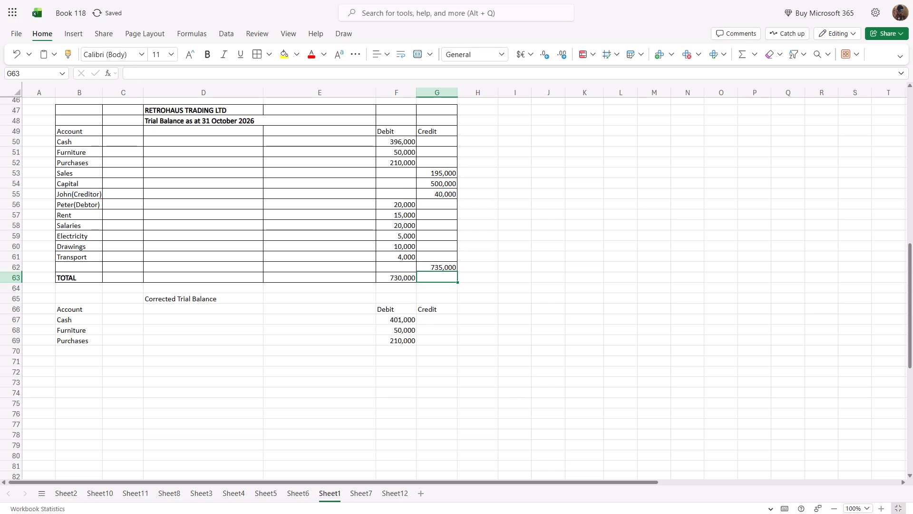
key("7")
type("35,000")
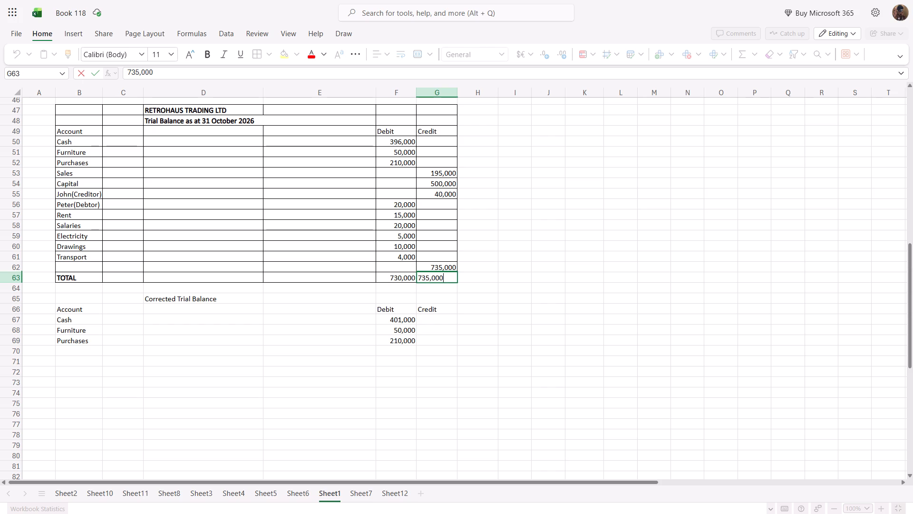
left_click(445, 263)
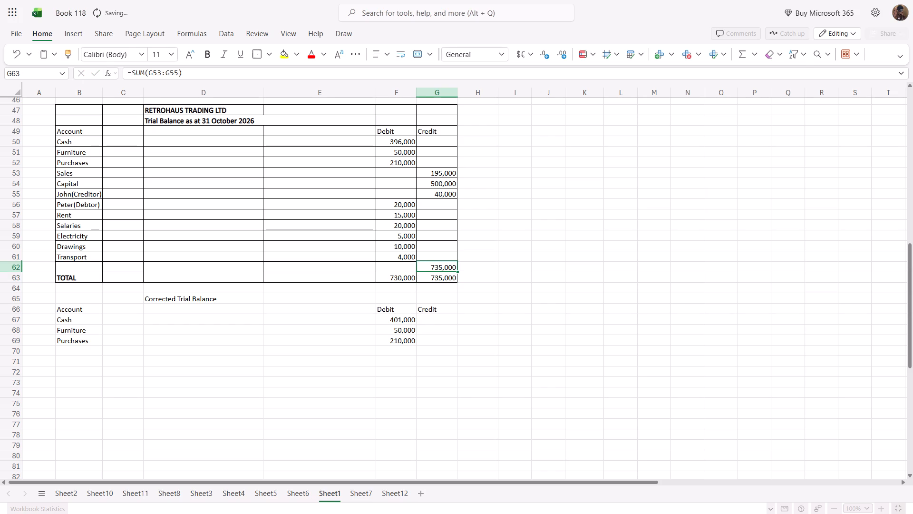
key("BackSpace")
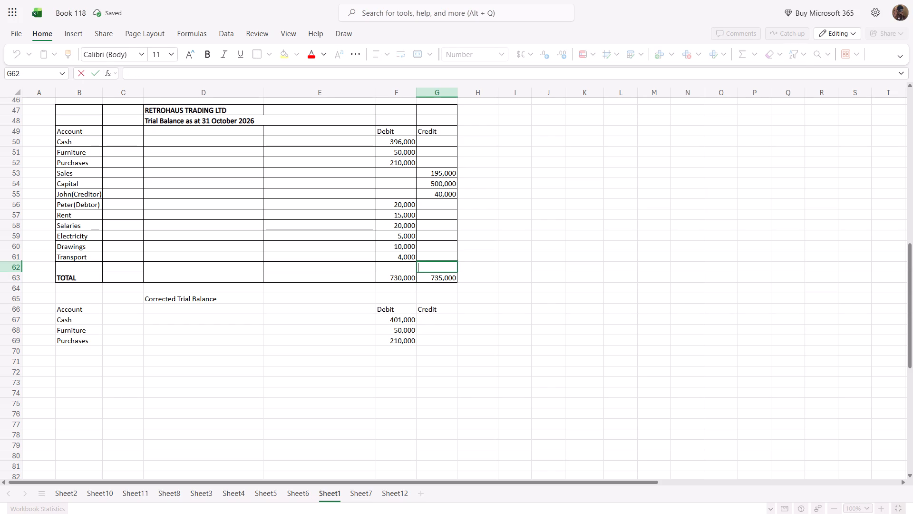
Make the debit and credit totals in F63 and G63 bold.
left_click(406, 277)
right_click(406, 277)
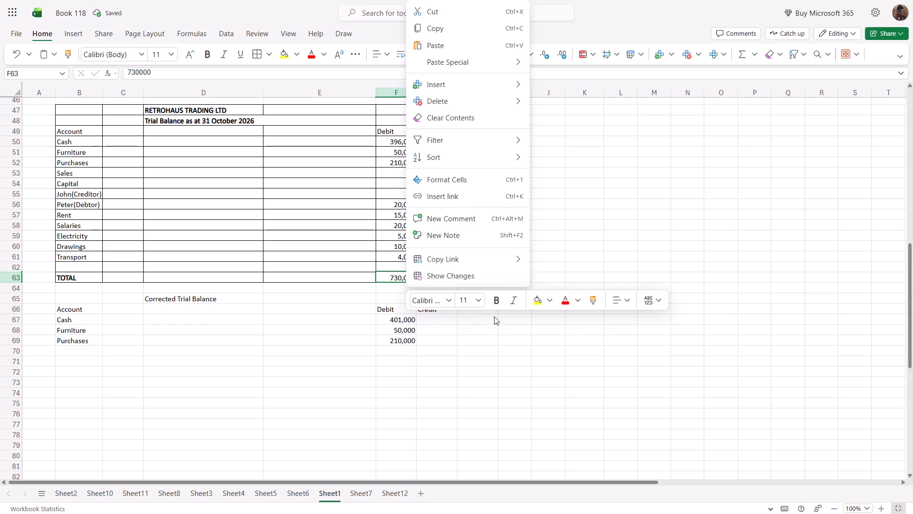
left_click(497, 302)
left_click(443, 279)
right_click(443, 279)
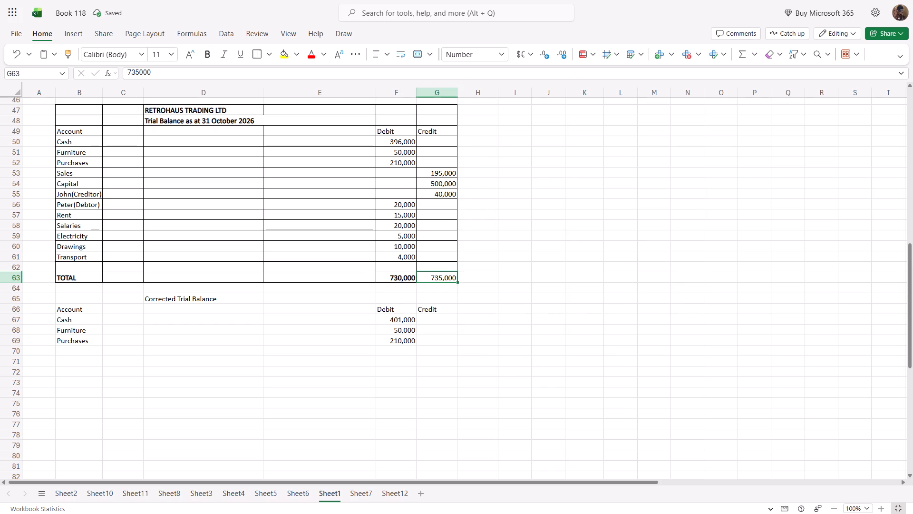
left_click(530, 303)
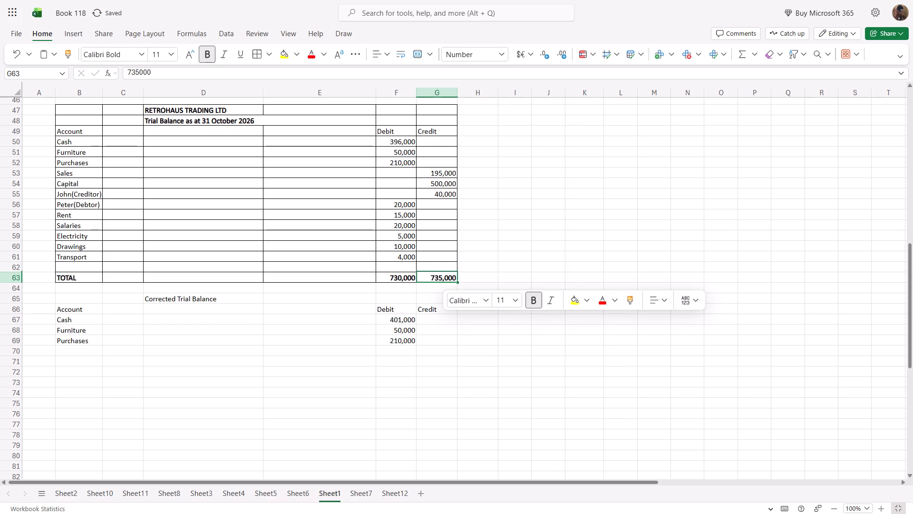
left_click(447, 401)
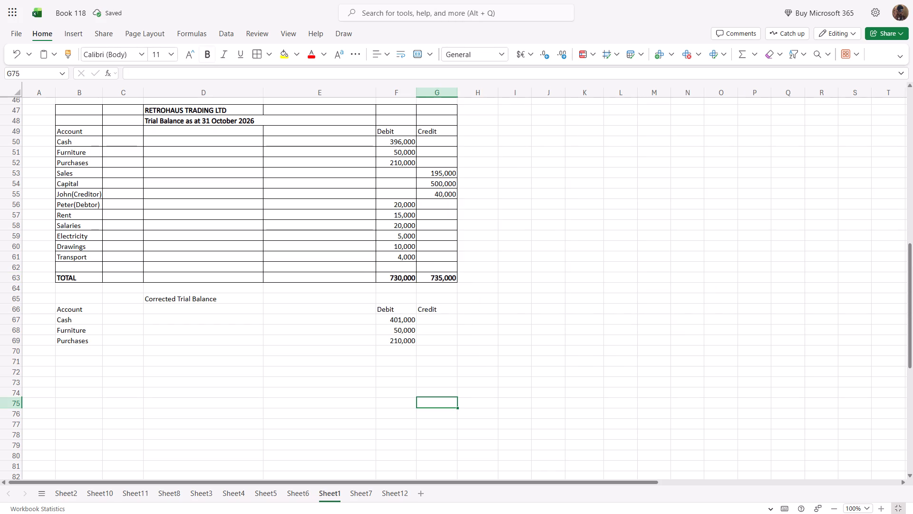
Add the account names Sales, Capital and John(Creditor) to the corrected trial balance in B70:B72.
scroll(258, 358, "up", 1)
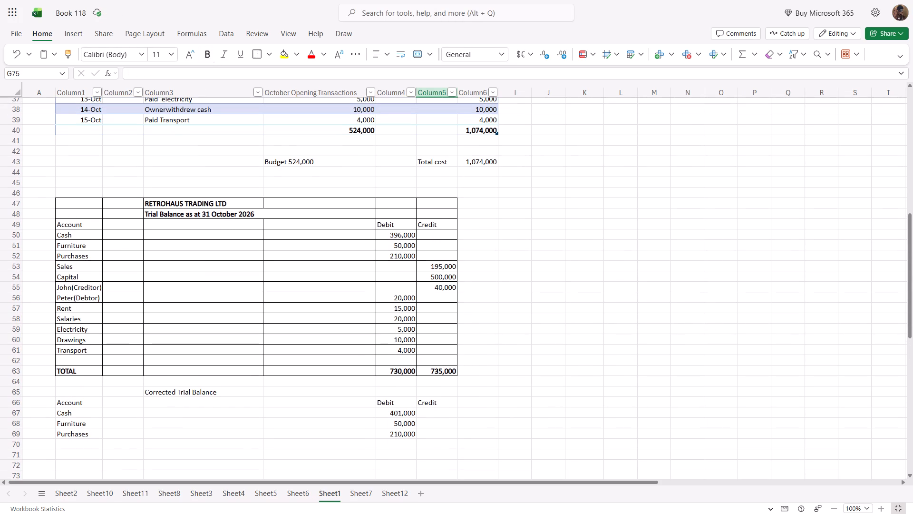
scroll(258, 358, "up", 1)
scroll(258, 358, "down", 1)
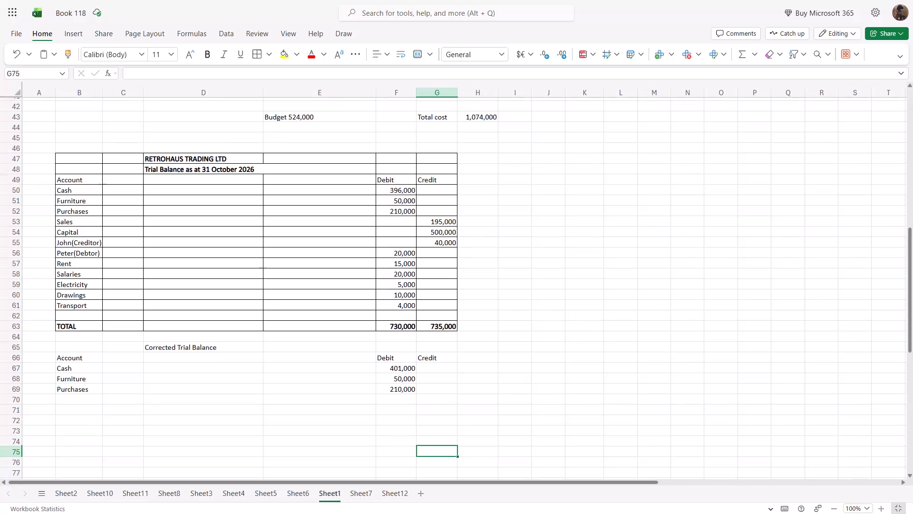
scroll(258, 358, "down", 1)
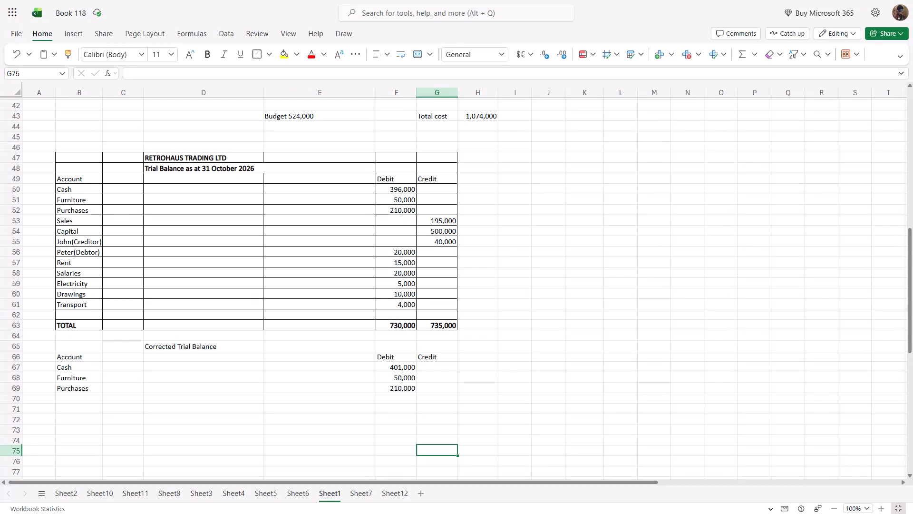
scroll(100, 342, "down", 2)
left_click(80, 307)
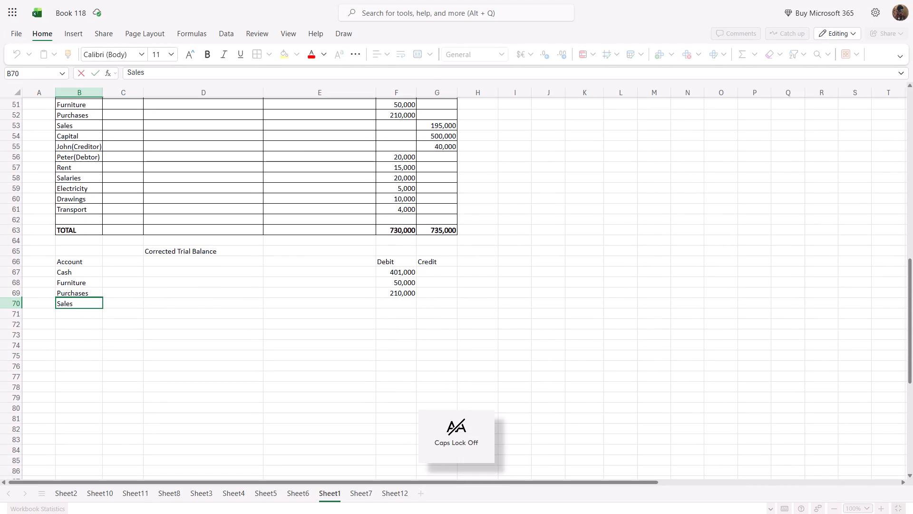
key("Return")
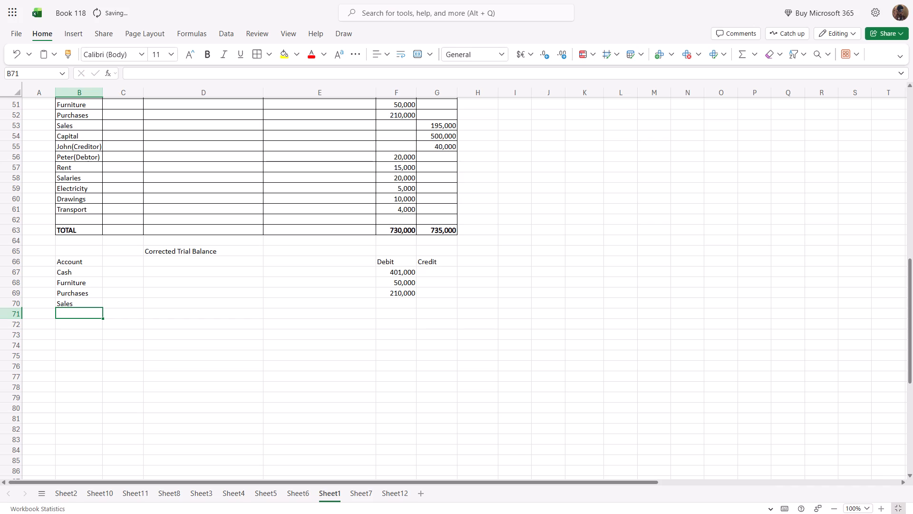
type("apital")
key("Return")
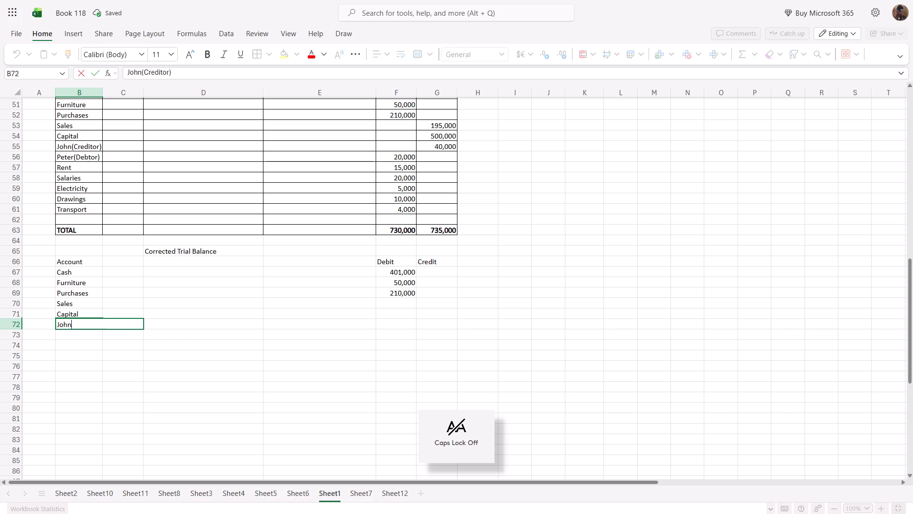
key("Return")
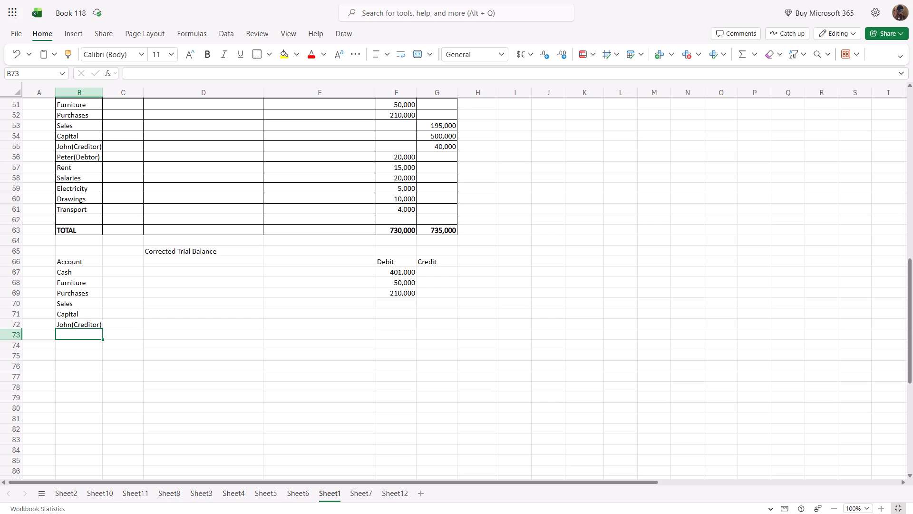
Copy the account names Peter(Debtor) through Transport from B56:B61 into the corrected trial balance, starting at B73.
left_click_drag(60, 156, 87, 167)
left_click(72, 154)
left_click_drag(64, 154, 79, 161)
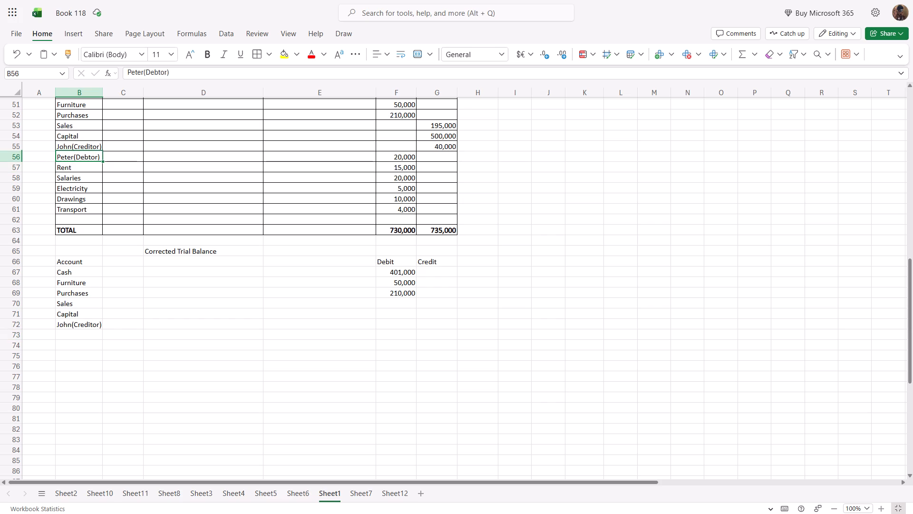
left_click_drag(79, 161, 77, 210)
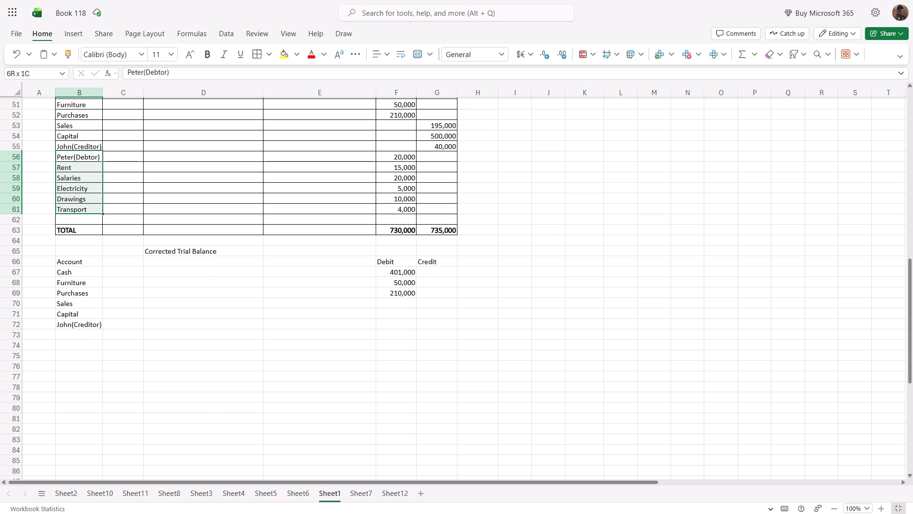
right_click(77, 210)
left_click(103, 235)
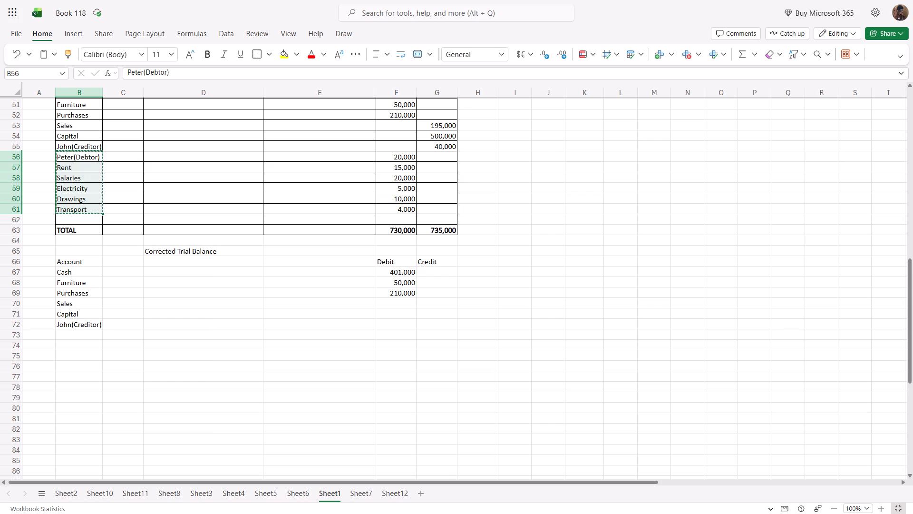
left_click(63, 341)
left_click(64, 338)
right_click(65, 337)
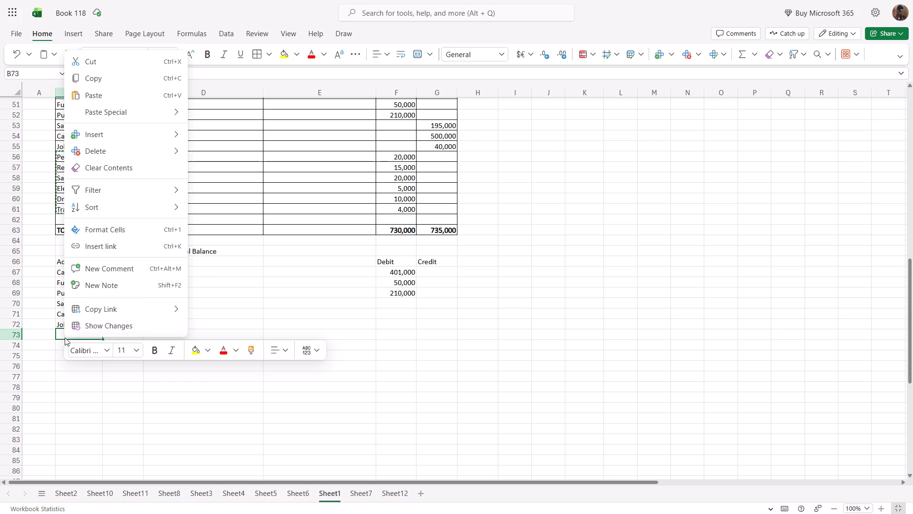
left_click(93, 95)
left_click(197, 362)
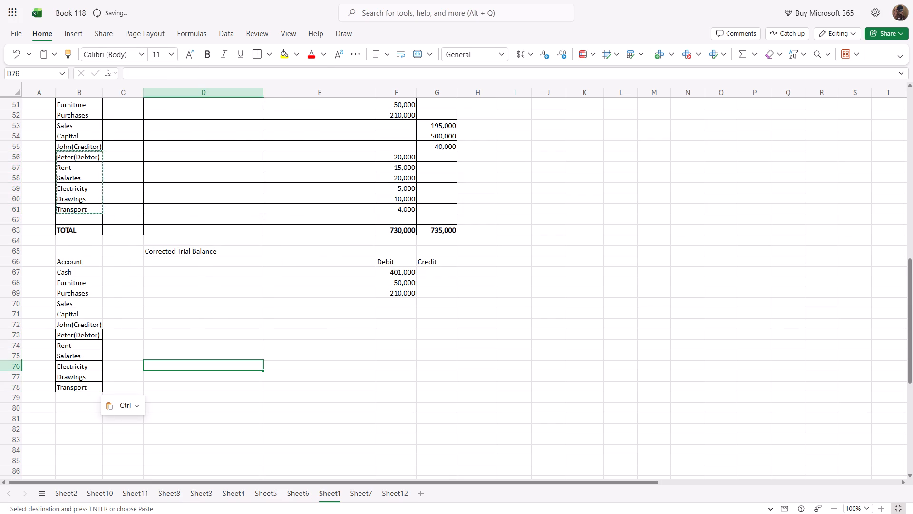
Enter the corrected trial balance's credits in G70:G72: Sales 195,000, Capital 500,000 and John(Creditor) 40,000.
left_click(183, 319)
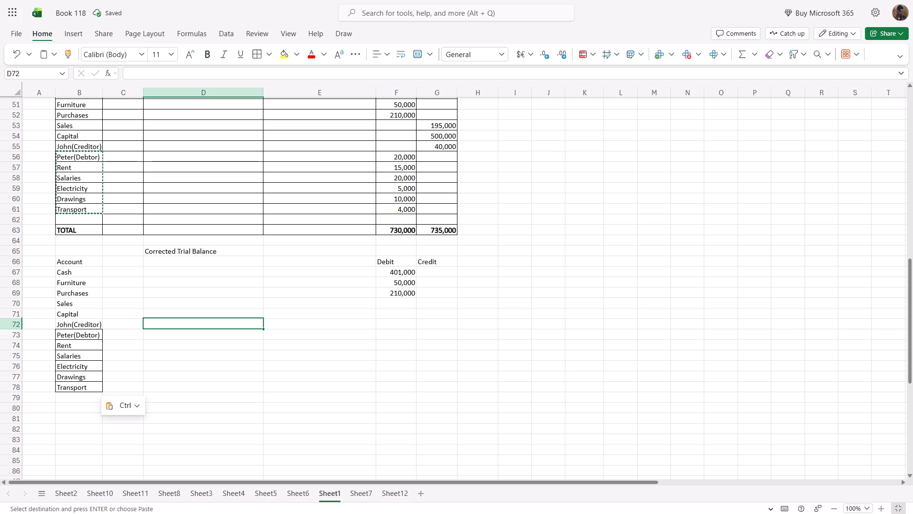
left_click(320, 364)
left_click(390, 323)
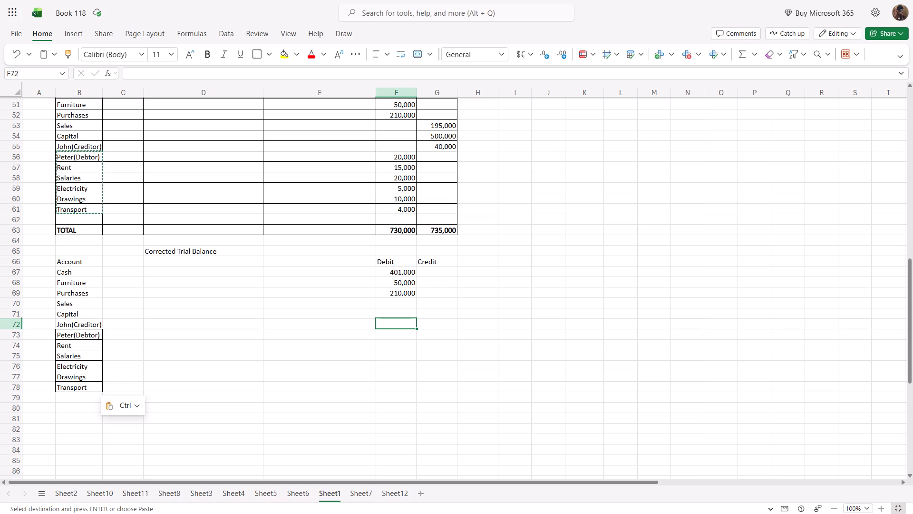
left_click(393, 304)
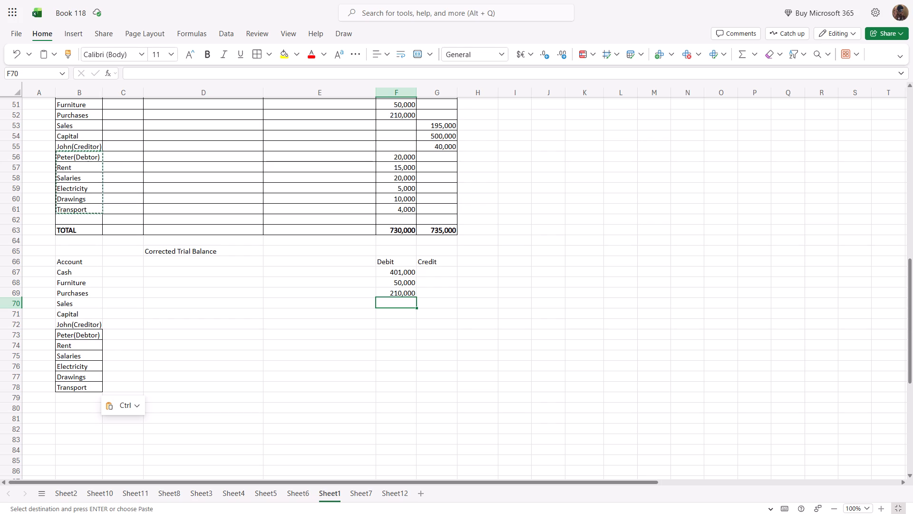
left_click(433, 302)
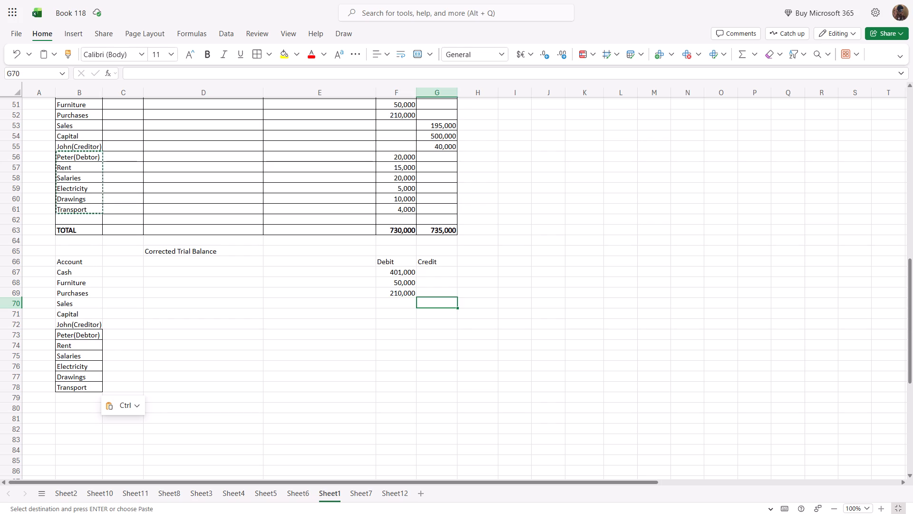
key("1")
type("95,00")
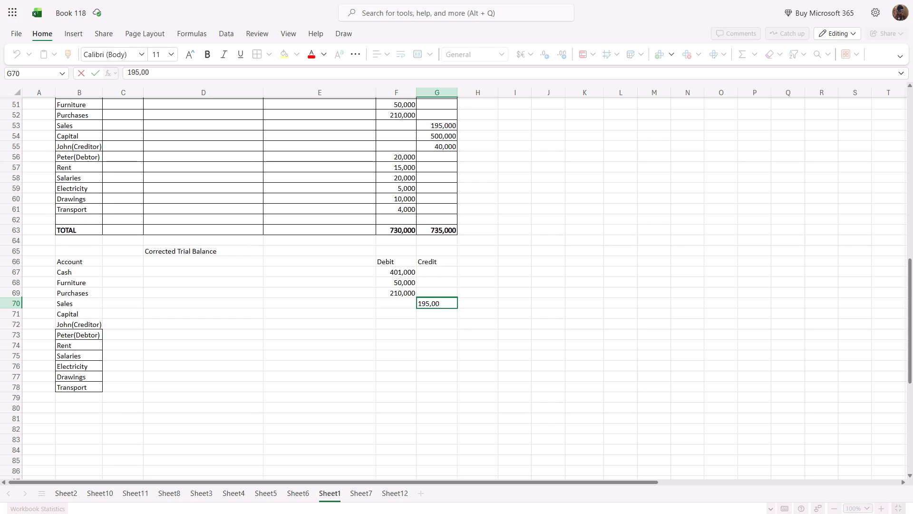
key("0")
key("Return")
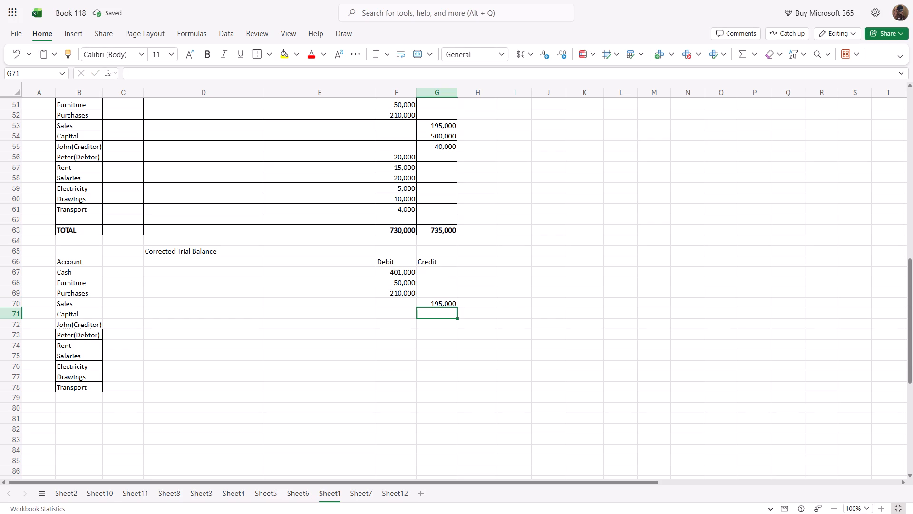
type("500")
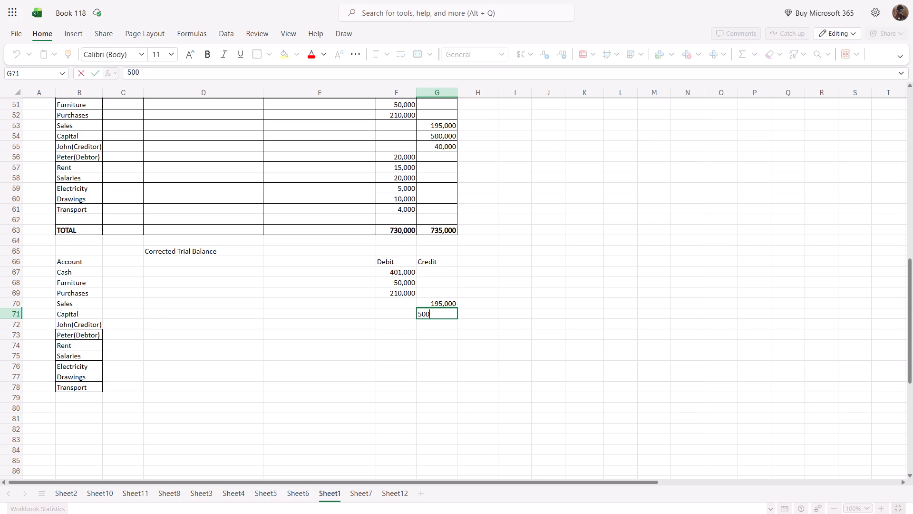
type(",000")
key("Return")
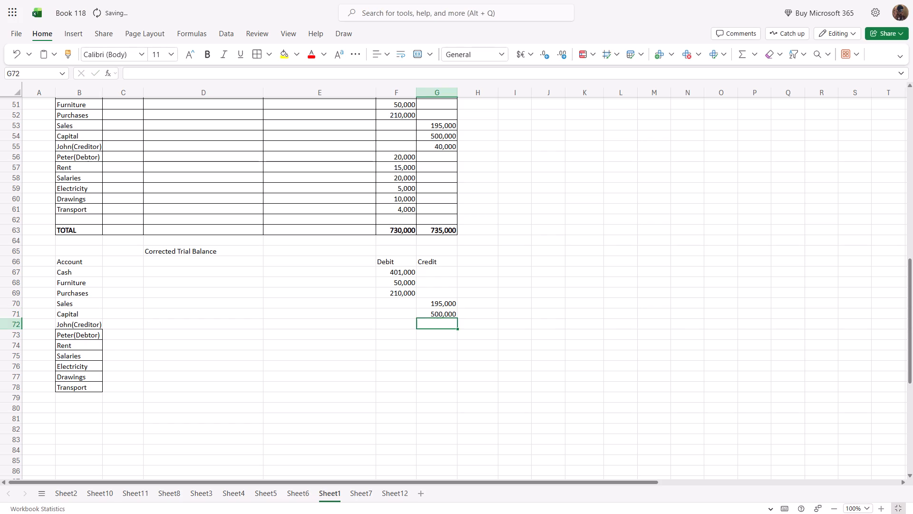
type("40,000")
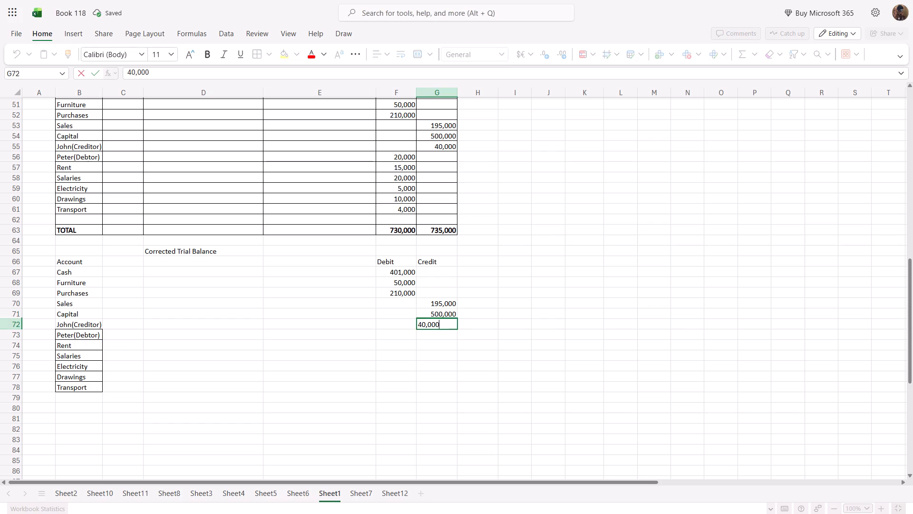
key("Return")
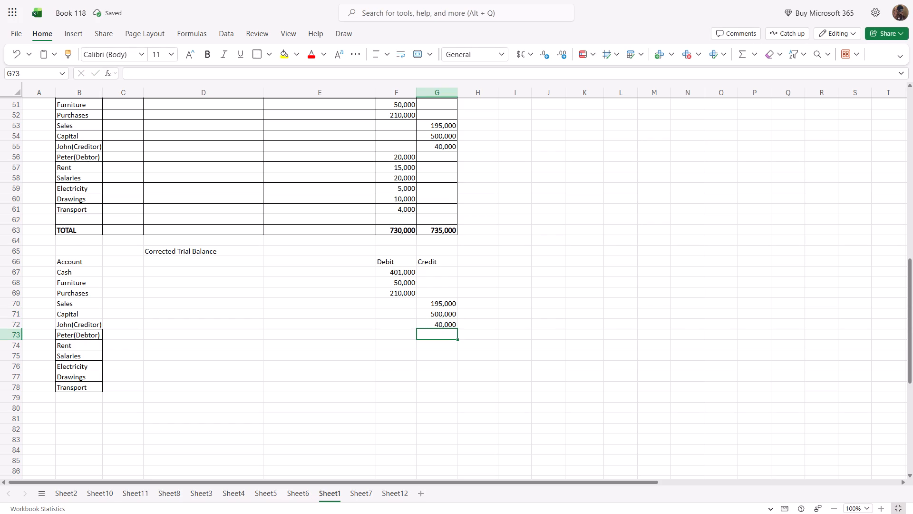
Enter the corrected trial balance's debits in F73:F78: Peter(Debtor) 20,000, Rent 15,000, Salaries 20,000, Electricity 5,000, Drawings 10,000 and Transport 4,000.
left_click(389, 332)
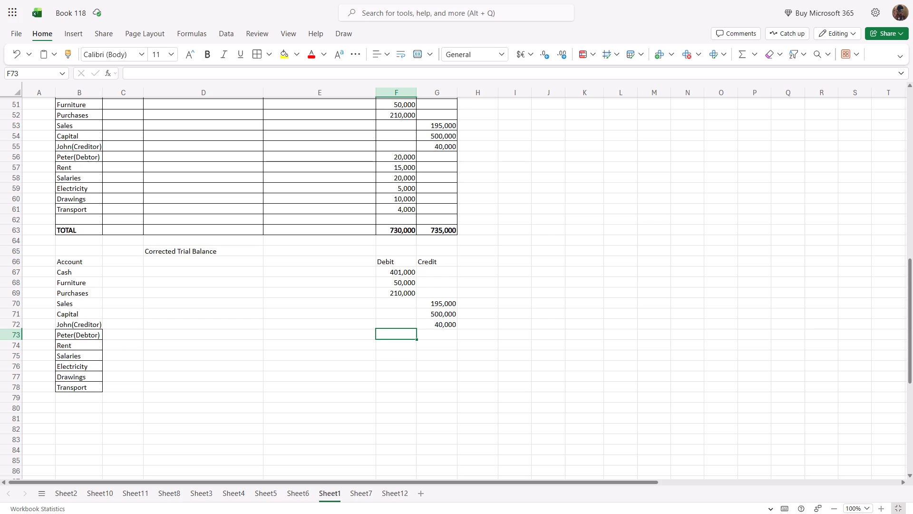
type("20,000")
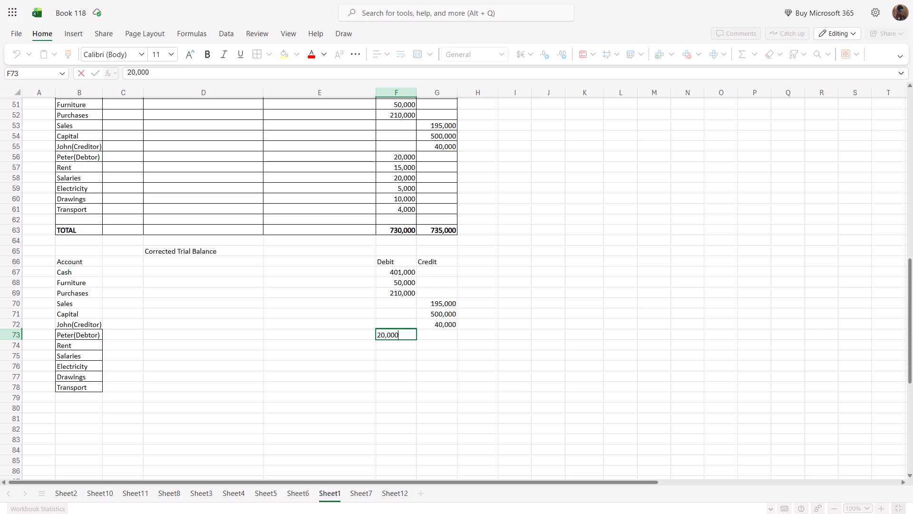
key("Return")
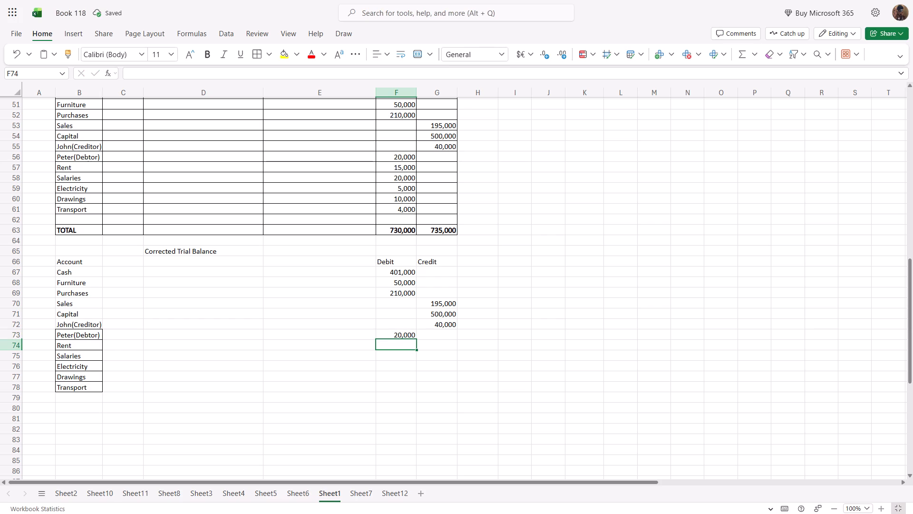
key("1")
key("5")
type(",000")
key("Return")
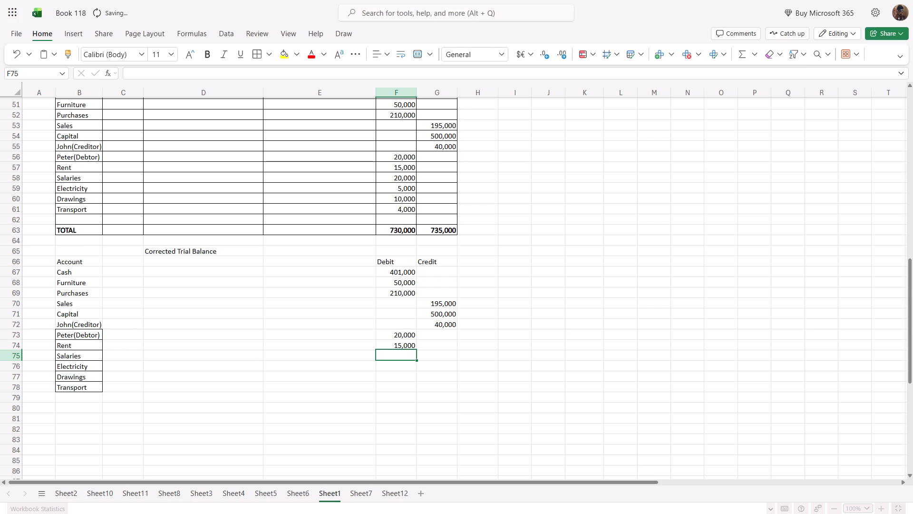
type("20,000")
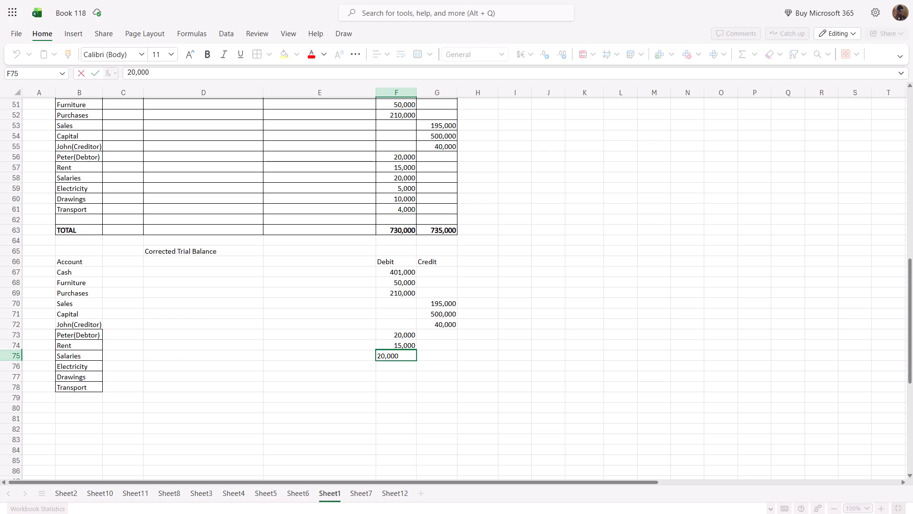
key("Return")
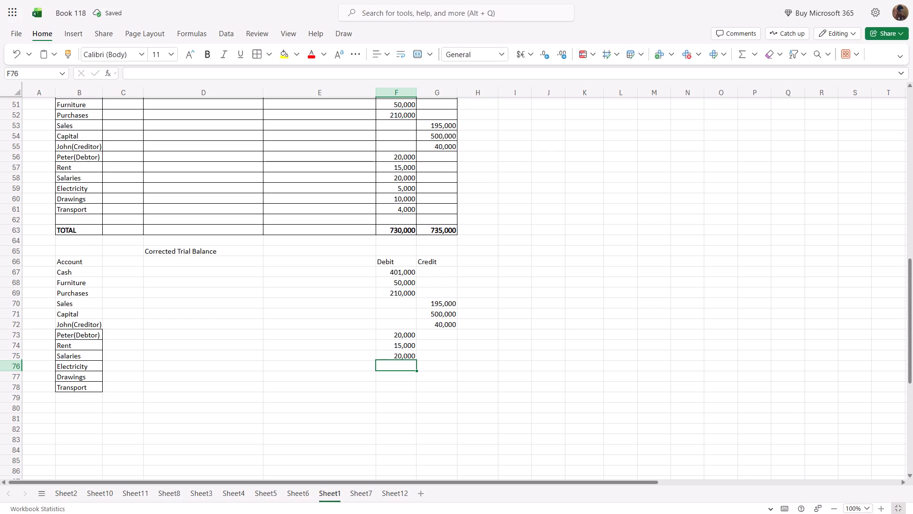
type("5,000")
key("Return")
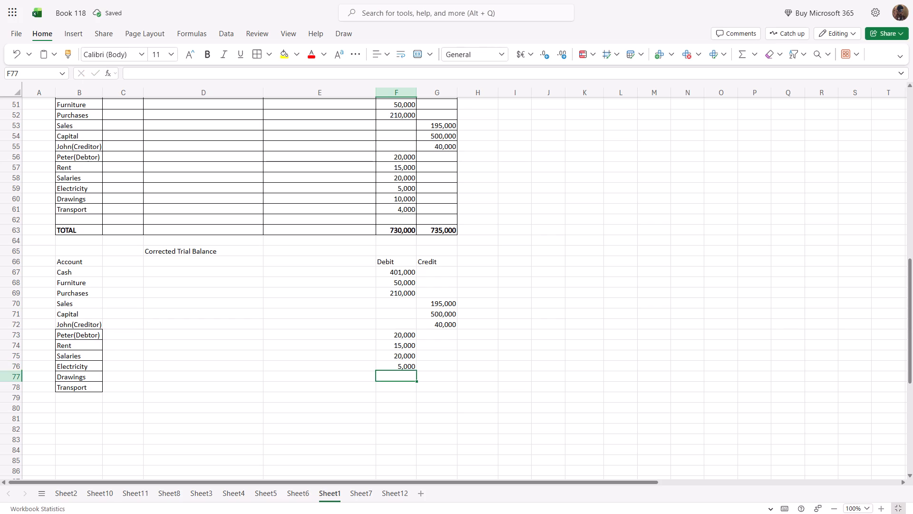
type("10,000")
key("Return")
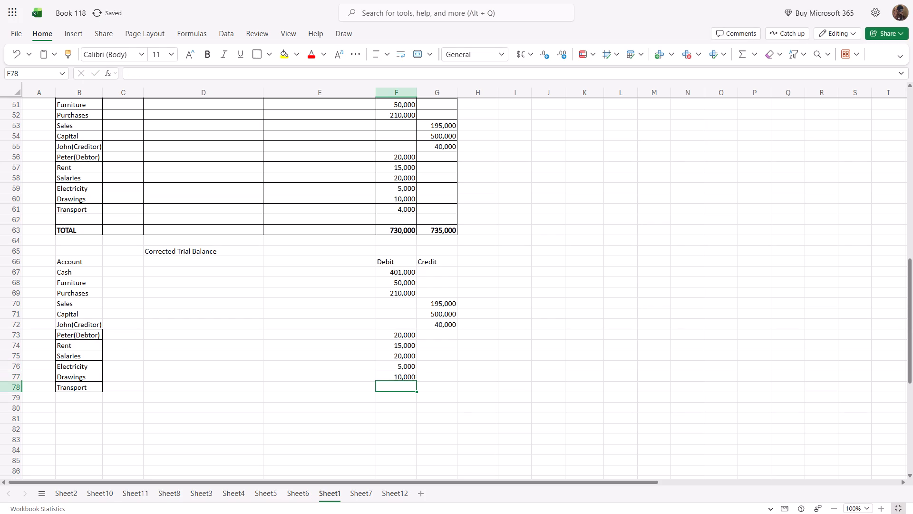
type("4,000")
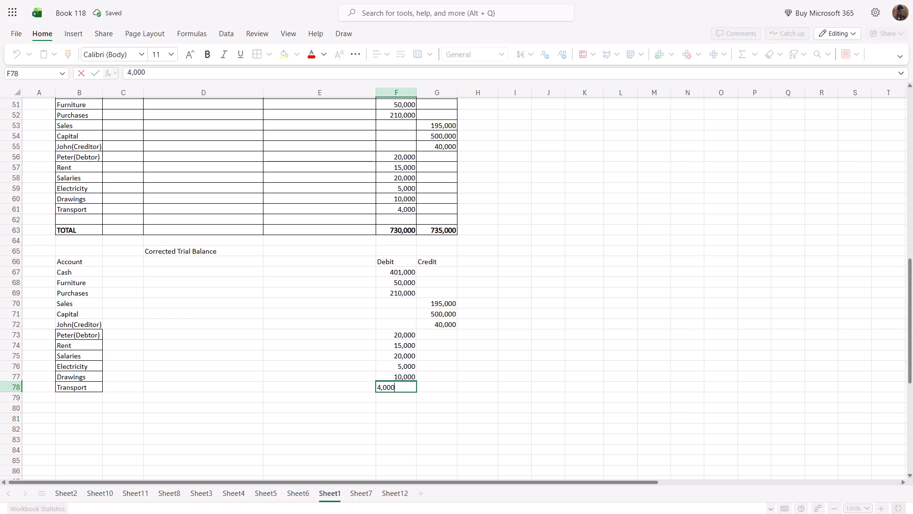
key("Return")
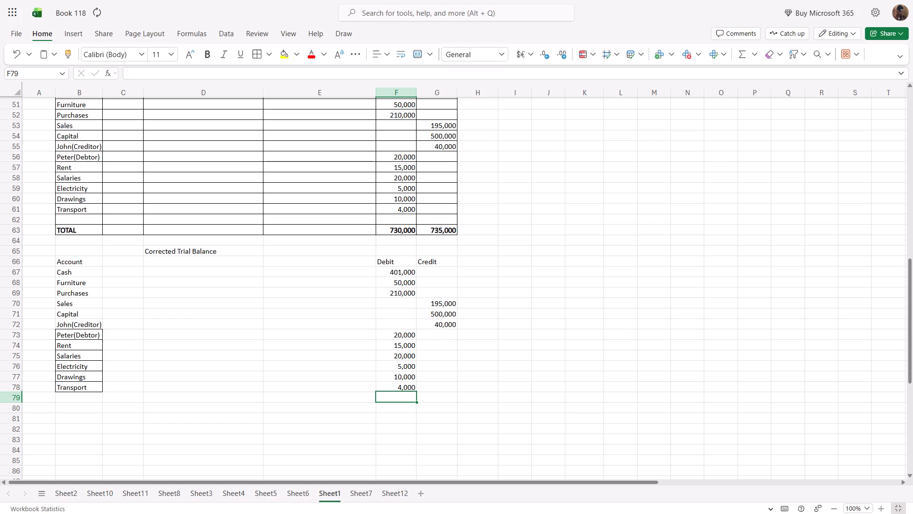
Add the row label TOTALS in B80, below the corrected trial balance's accounts.
scroll(389, 411, "down", 1)
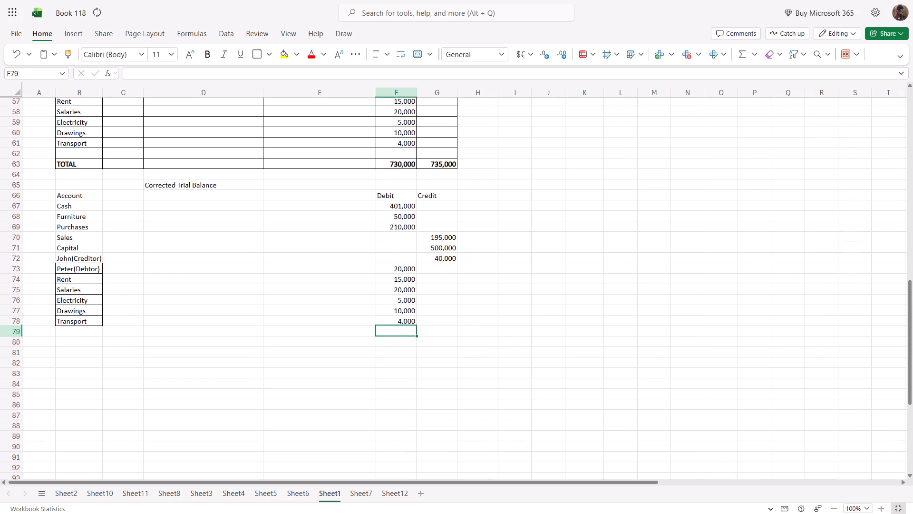
scroll(82, 366, "down", 1)
left_click(81, 312)
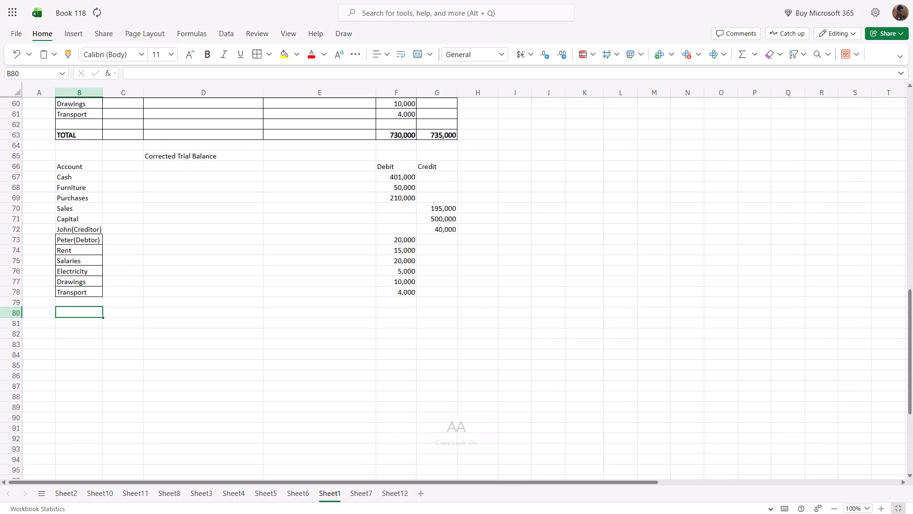
type("TOTALS")
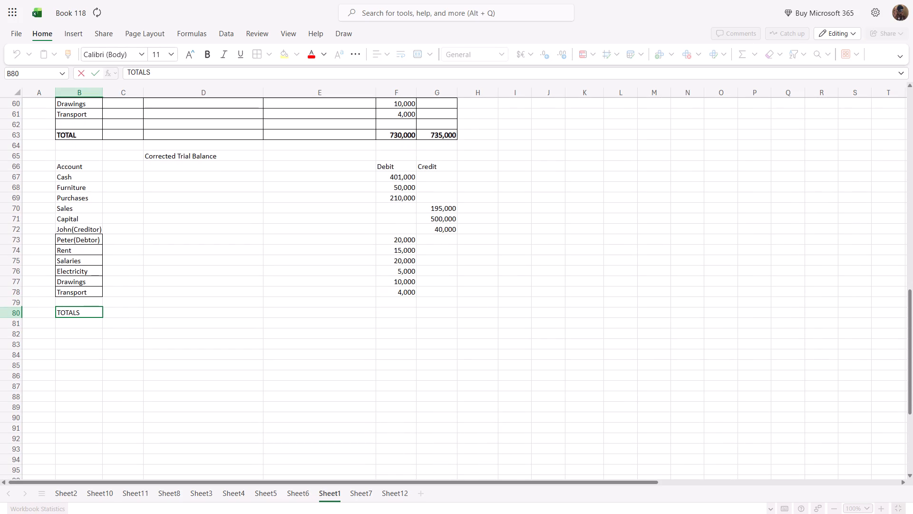
Total the corrected trial balance's debits in F80 with a SUM formula over F67:F78.
left_click(397, 313)
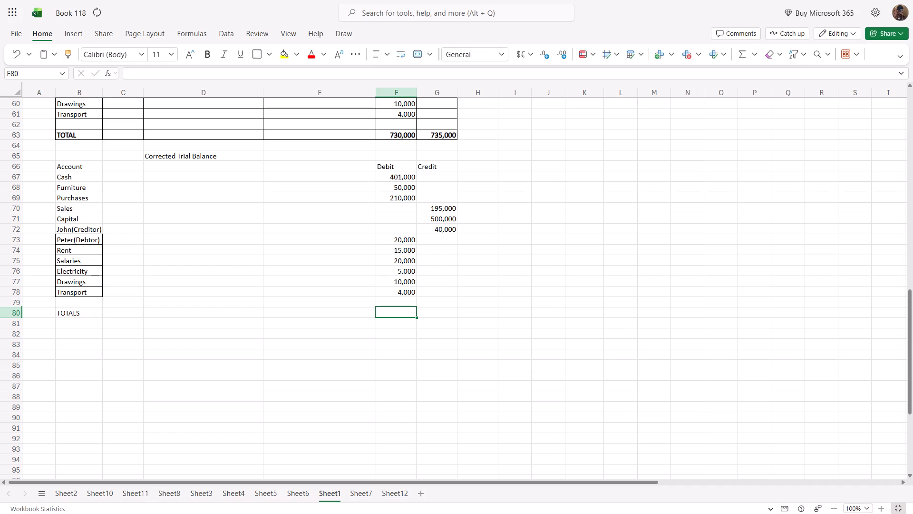
key("shift+plus")
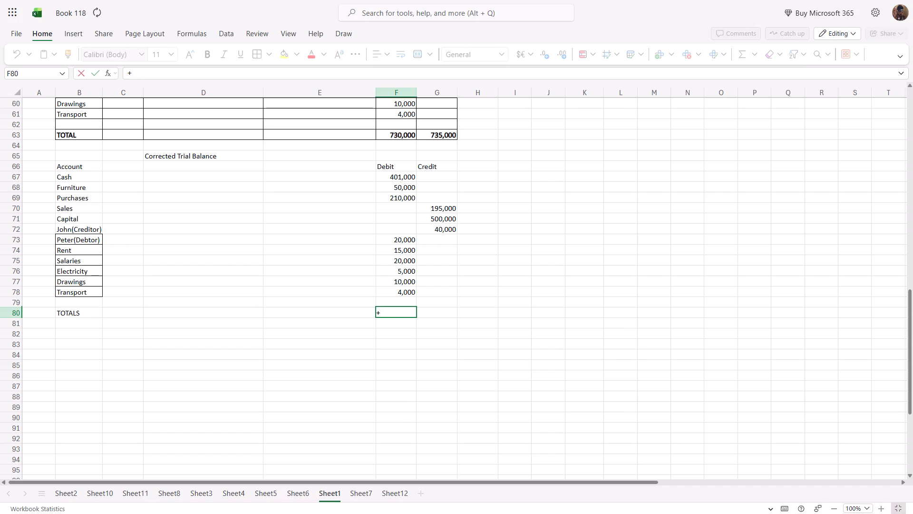
key("BackSpace")
key("equal")
key("s")
type("UM")
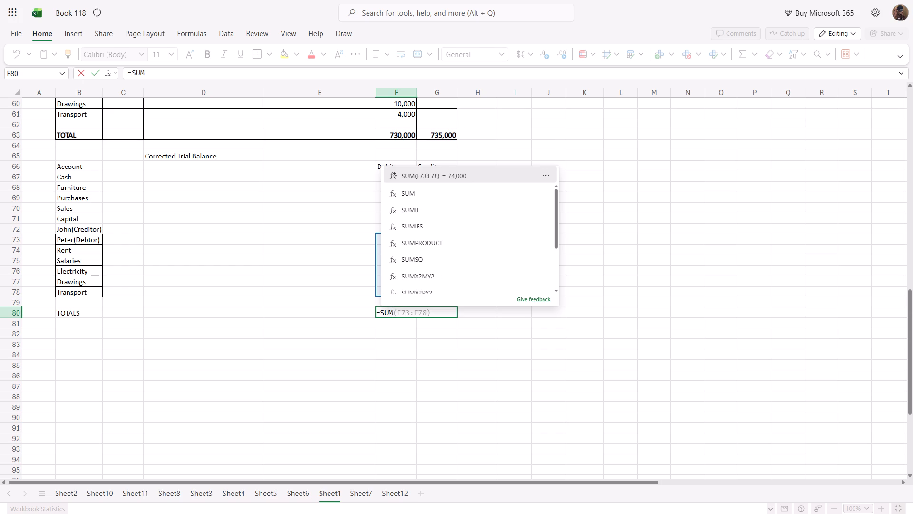
key("shift+parenleft")
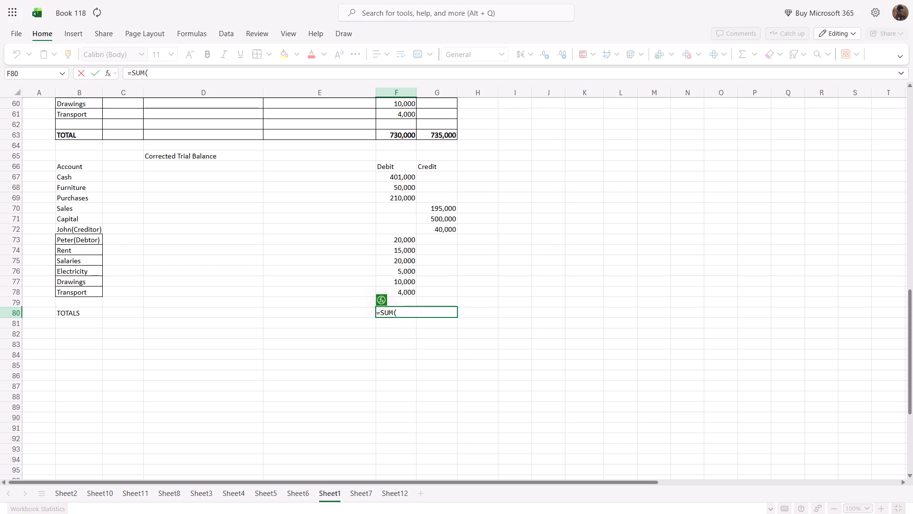
left_click_drag(392, 177, 402, 280)
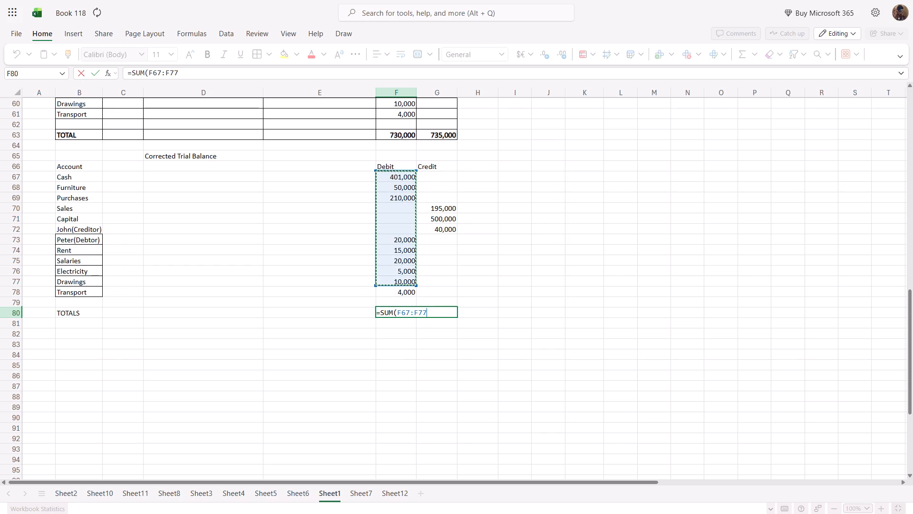
left_click_drag(402, 280, 401, 289)
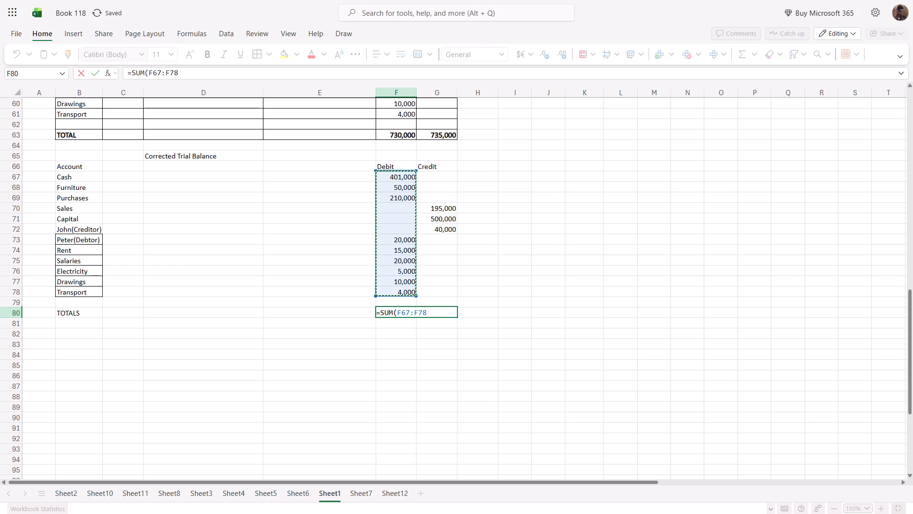
key("shift+parenright")
key("Return")
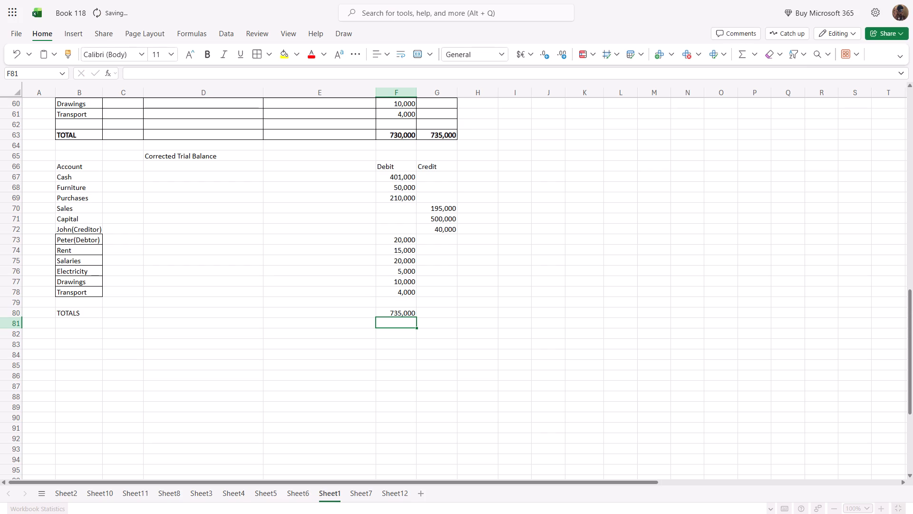
Total the corrected trial balance's credits in G80 with a SUM formula over G70:G72.
left_click(437, 315)
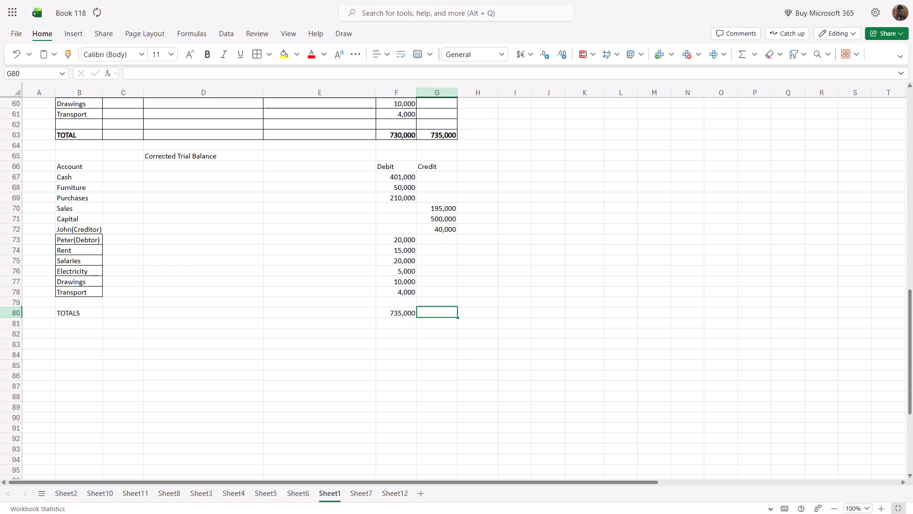
key("equal")
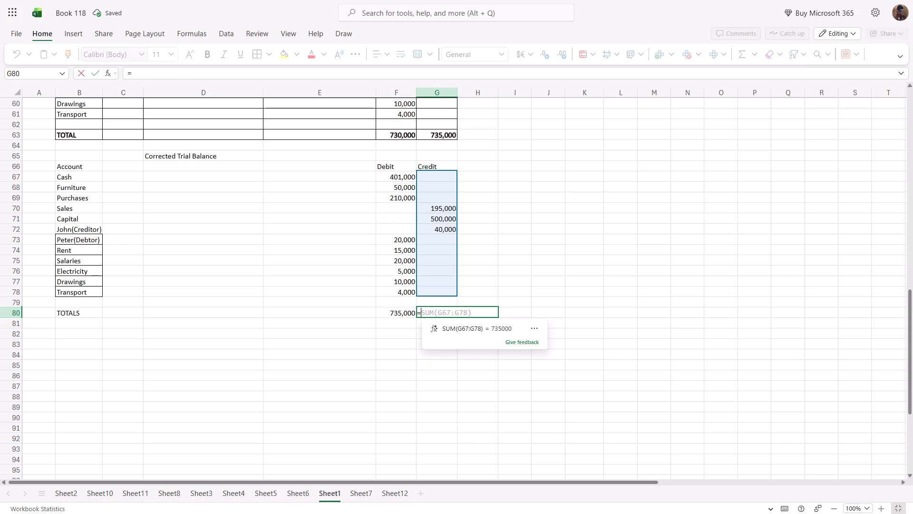
type("SUM")
key("shift+parenleft")
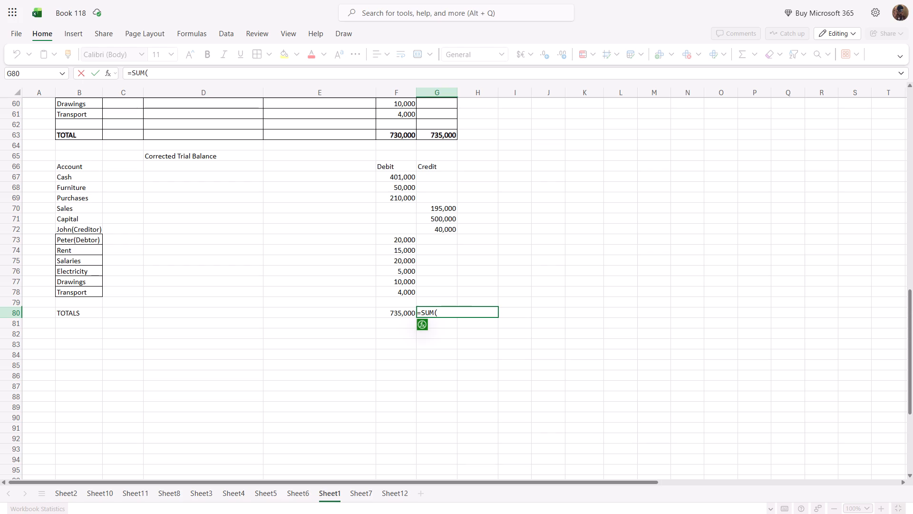
left_click_drag(436, 204, 442, 227)
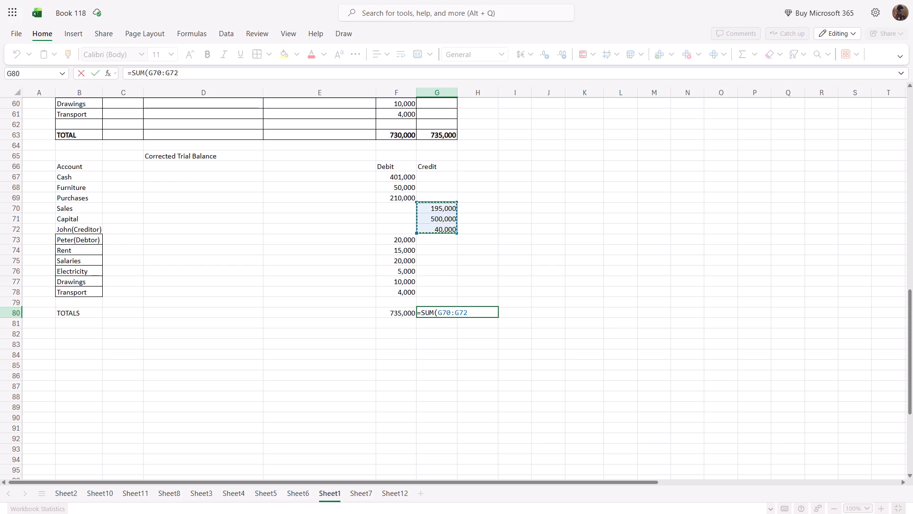
key("shift+parenright")
key("Return")
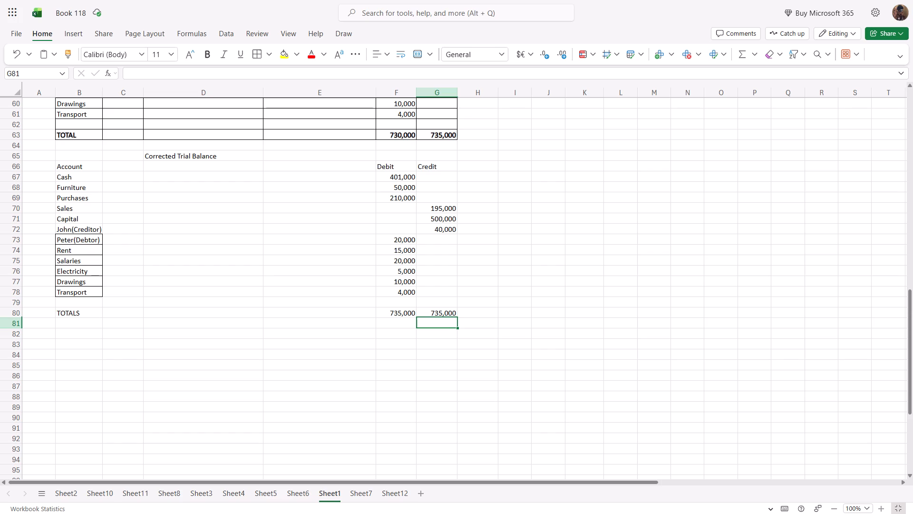
Make the TOTALS label in B80 and the debit and credit totals in F80 and G80 bold.
left_click(69, 313)
right_click(69, 313)
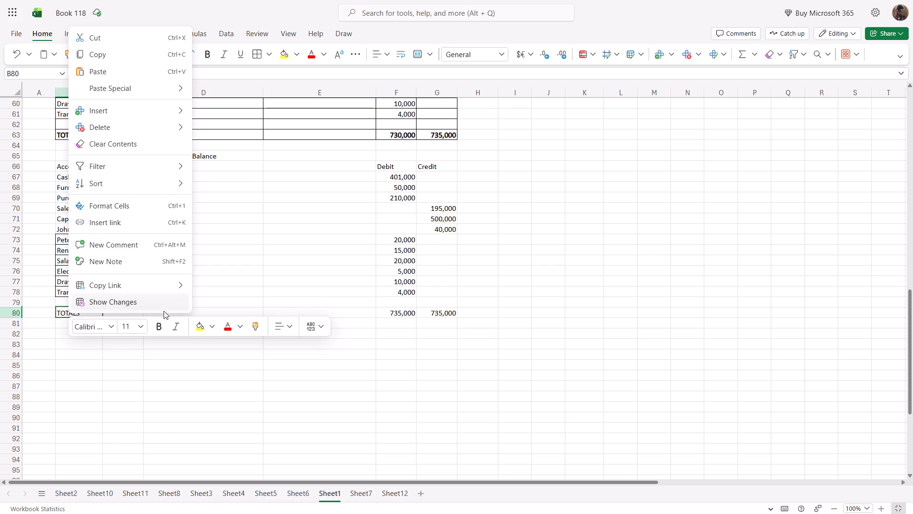
left_click(160, 326)
left_click(397, 316)
right_click(397, 316)
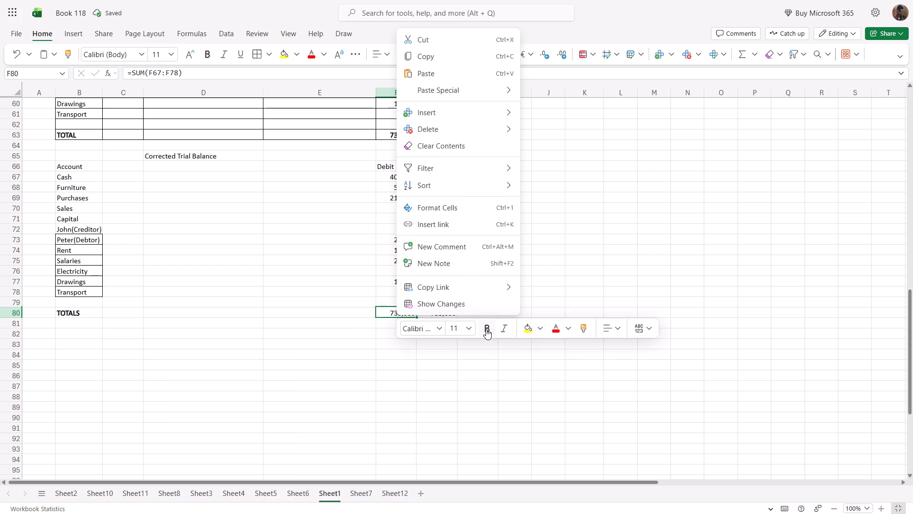
left_click(486, 329)
left_click(443, 312)
right_click(443, 312)
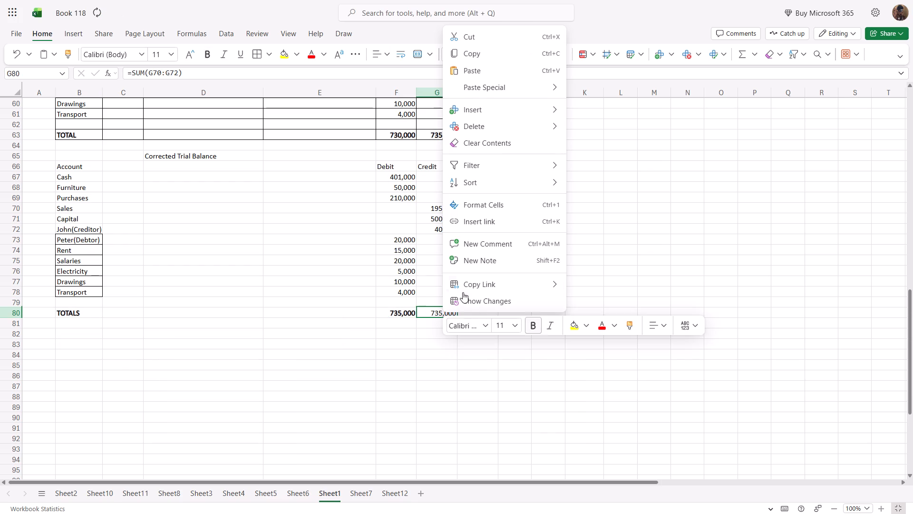
left_click(536, 323)
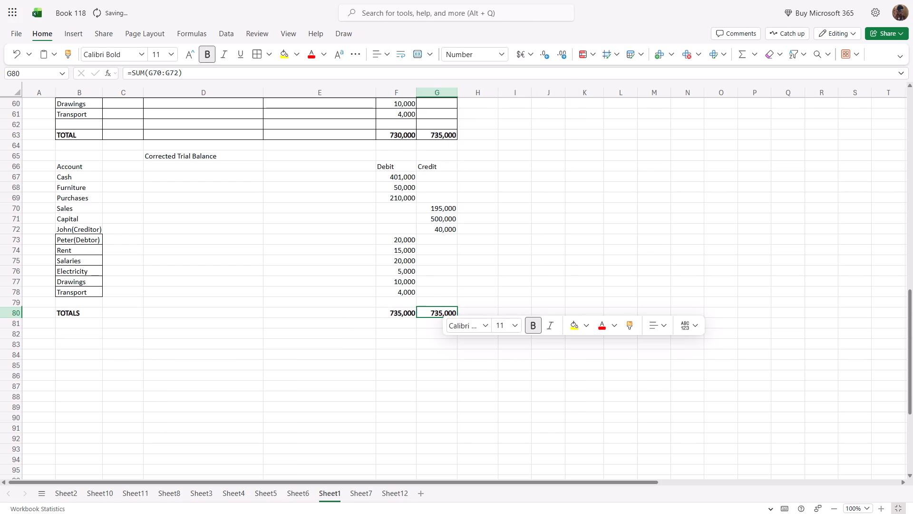
Make the Corrected Trial Balance title in D65 bold.
left_click(145, 156)
right_click(145, 156)
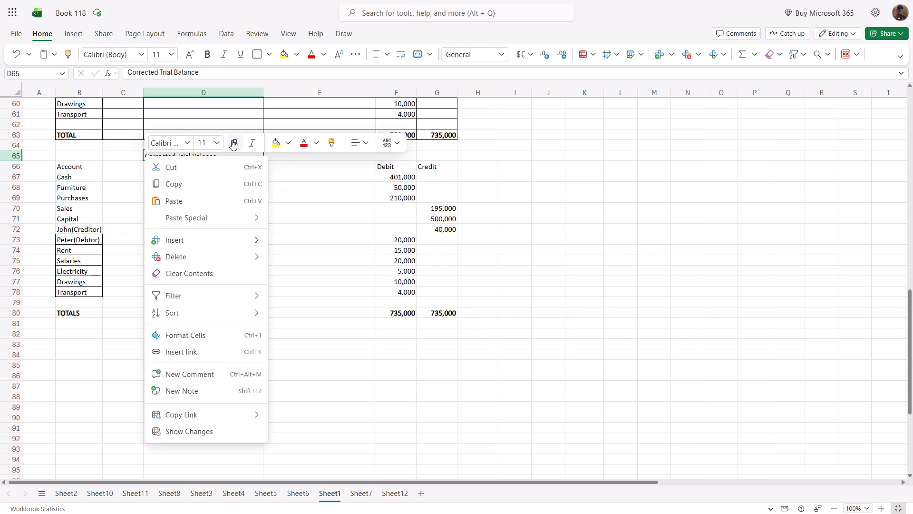
left_click(232, 140)
Apply all borders to the corrected trial balance table in B65:G80.
left_click_drag(62, 156, 361, 186)
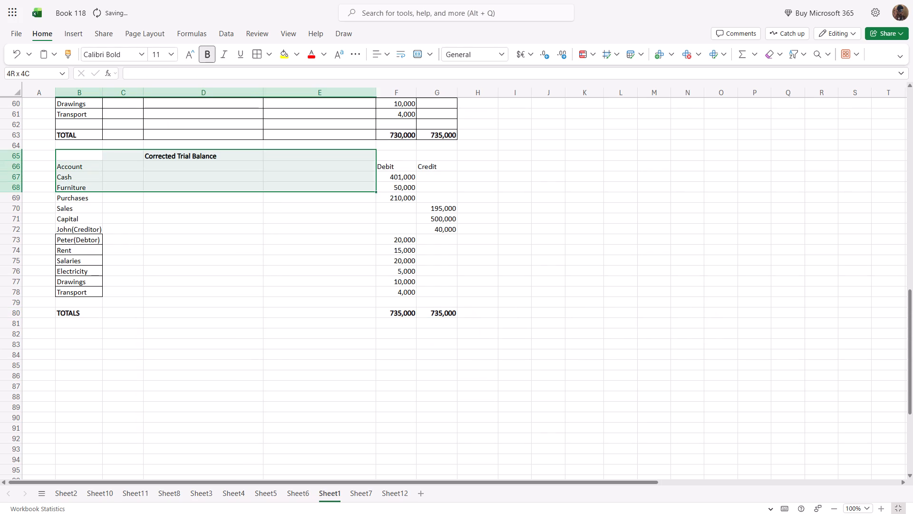
left_click_drag(361, 186, 444, 311)
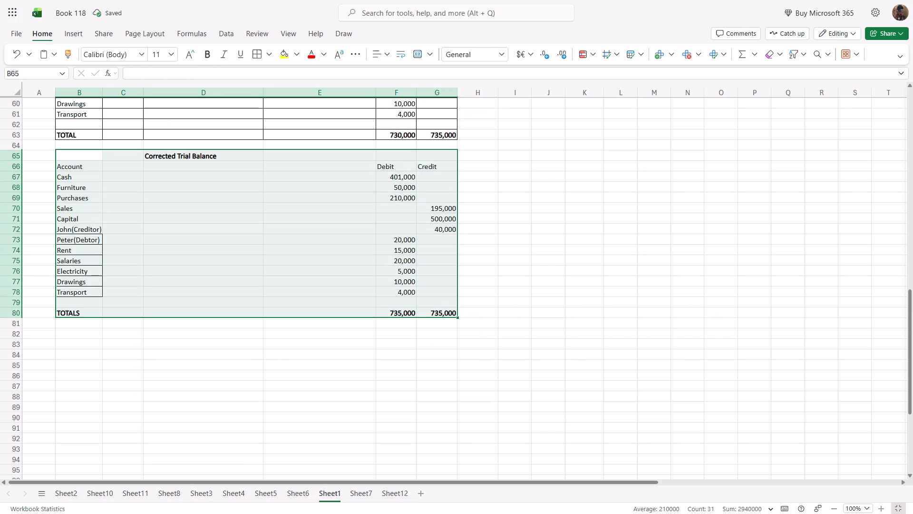
left_click(260, 51)
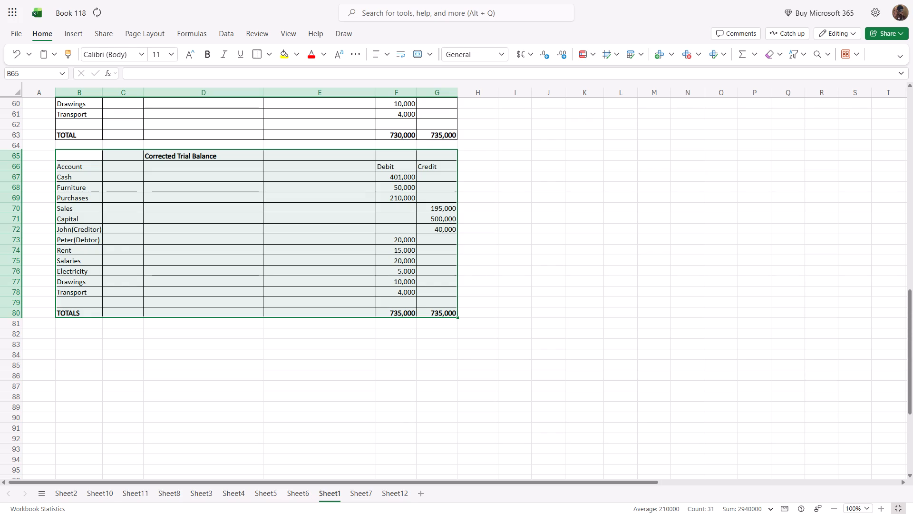
left_click(359, 368)
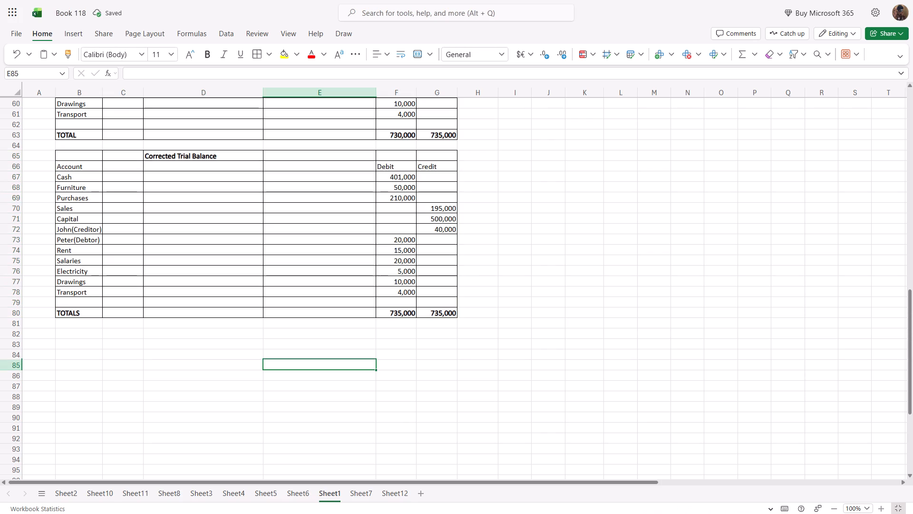
Apply all borders to the Management Accounting Report table in K2:O11, including its total row.
scroll(486, 292, "up", 3)
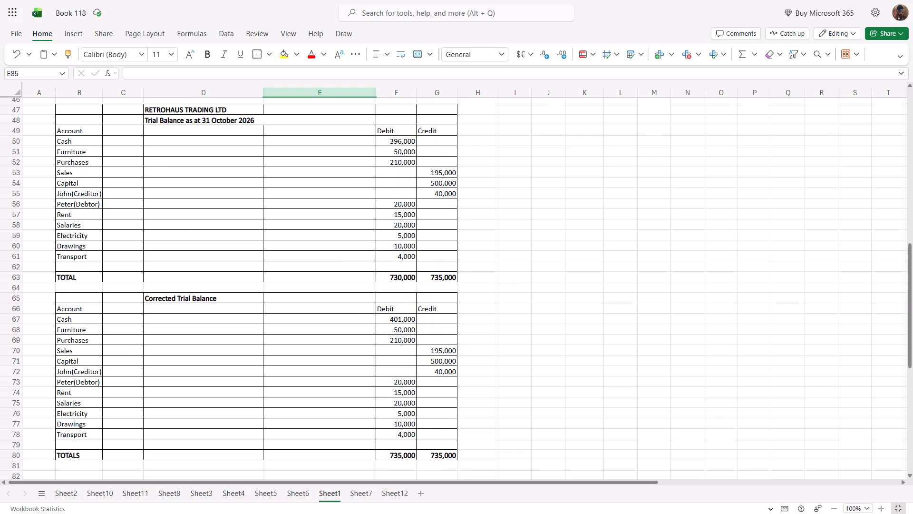
scroll(447, 306, "up", 2)
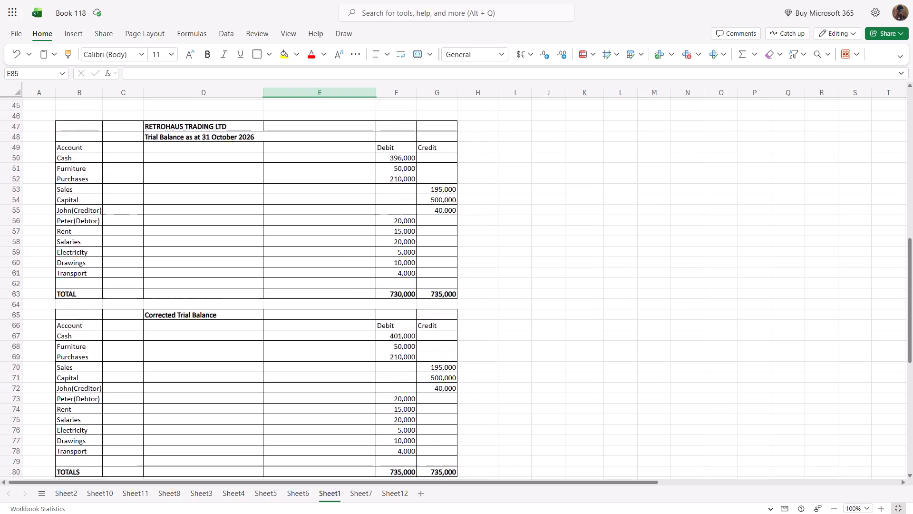
scroll(352, 332, "up", 8)
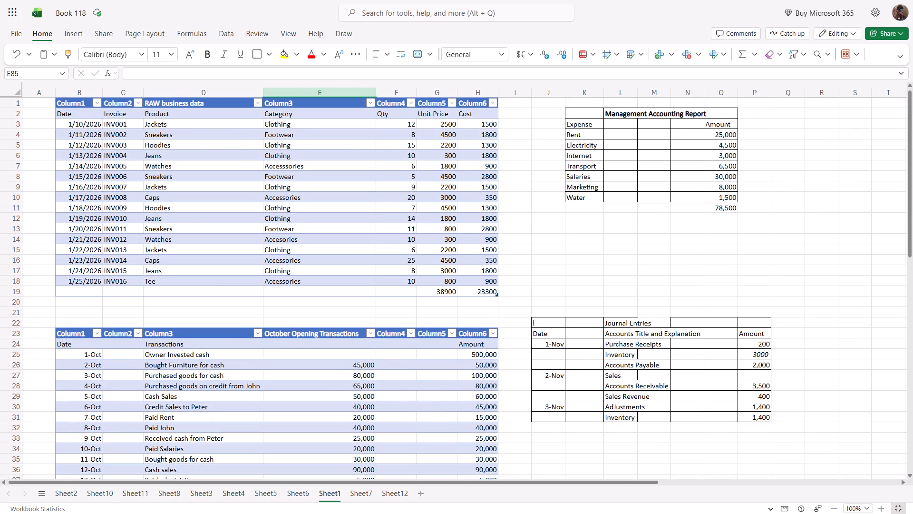
scroll(294, 321, "up", 5)
scroll(293, 320, "down", 1)
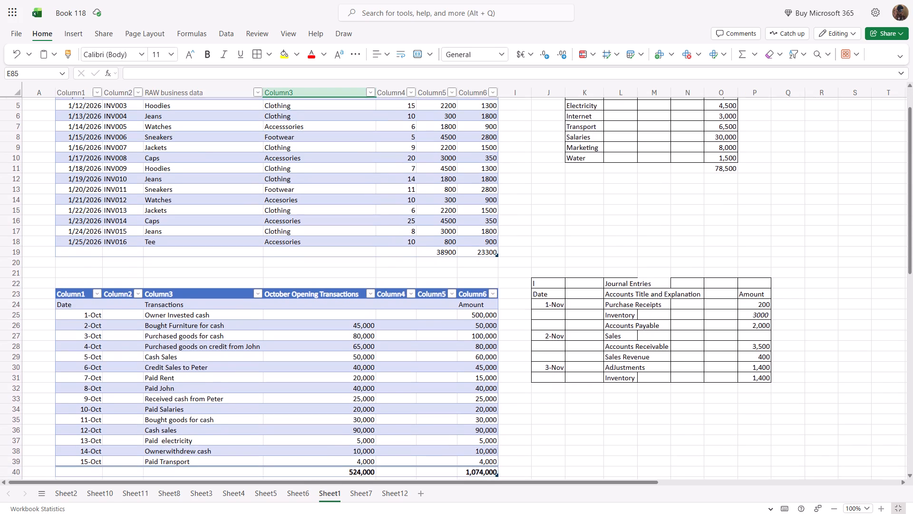
scroll(292, 319, "up", 5)
left_click_drag(590, 112, 600, 116)
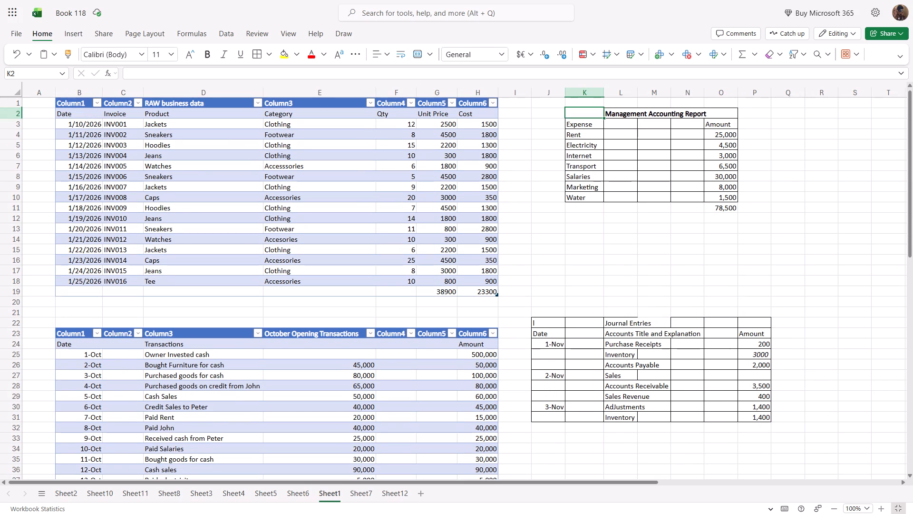
left_click_drag(600, 116, 734, 209)
right_click(734, 209)
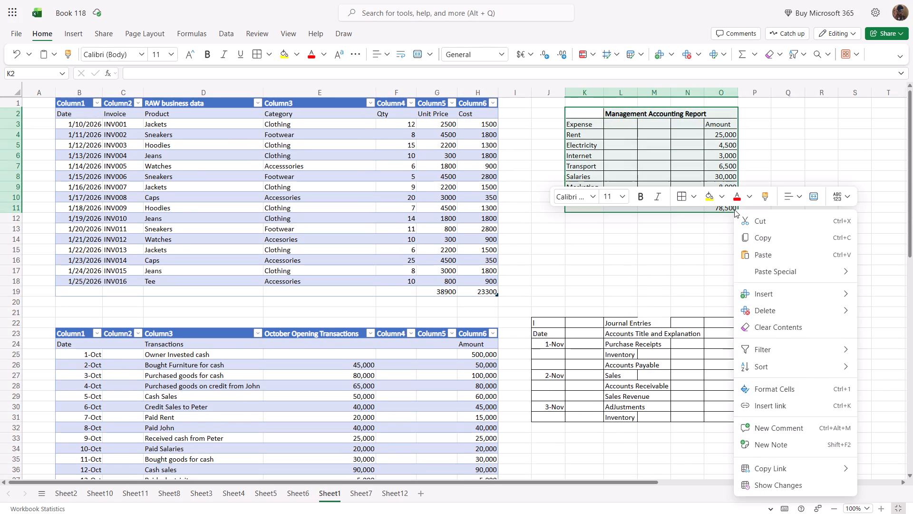
left_click(681, 191)
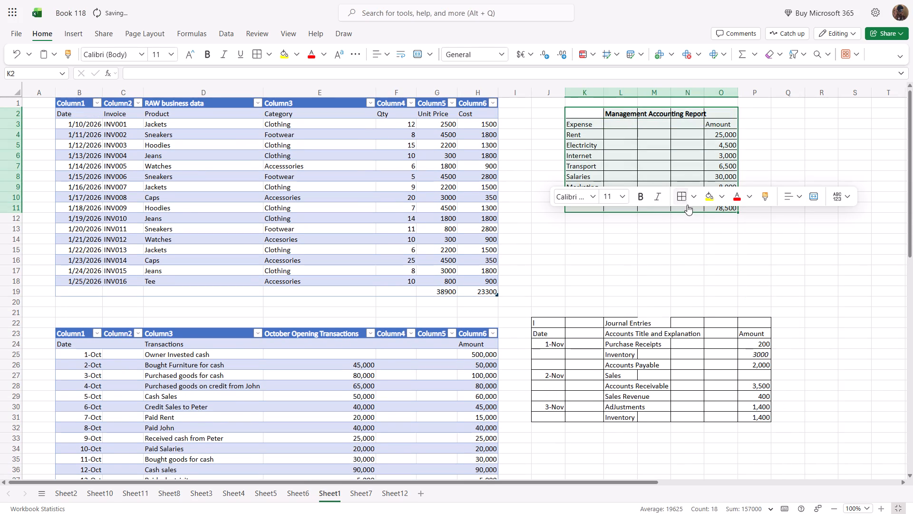
left_click(722, 238)
Make the Management Accounting Report's total amount in O11 bold.
left_click(728, 206)
right_click(728, 206)
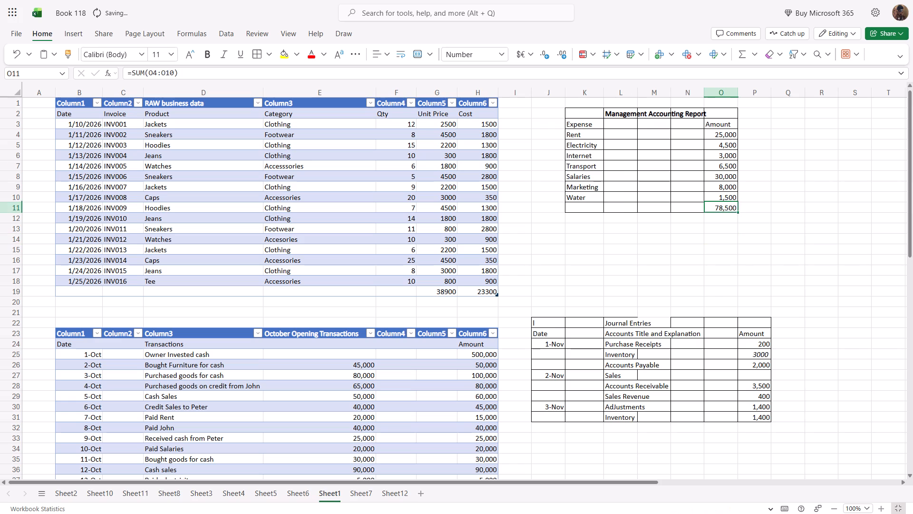
left_click(683, 194)
Apply all borders to the Journal Entries table in J22:P31.
scroll(689, 205, "down", 1)
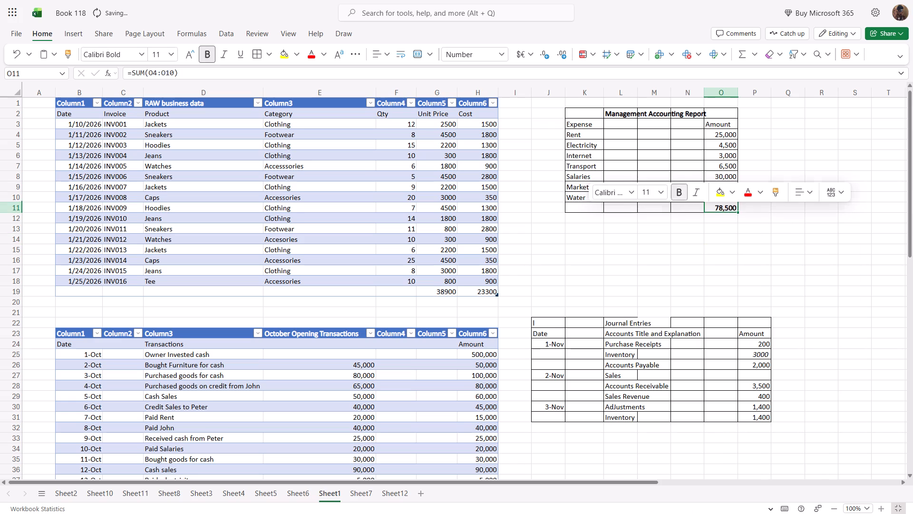
scroll(689, 209, "down", 2)
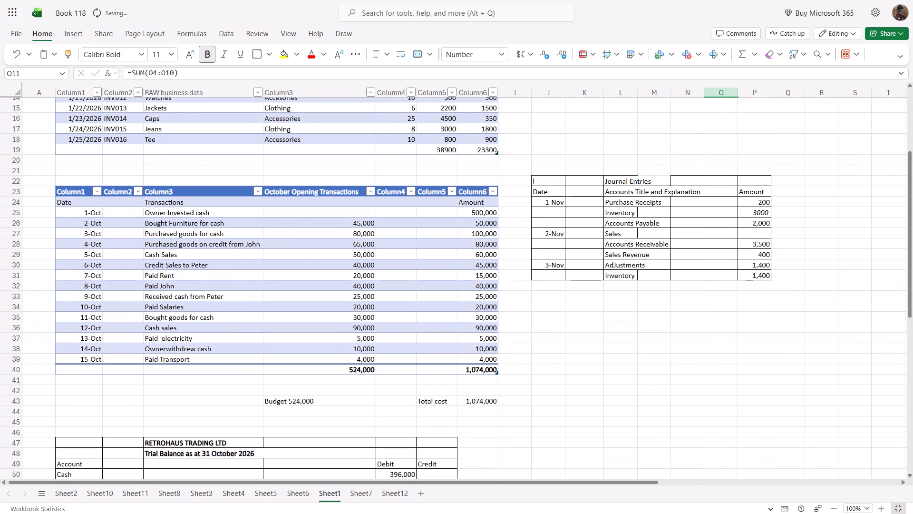
left_click_drag(540, 182, 541, 182)
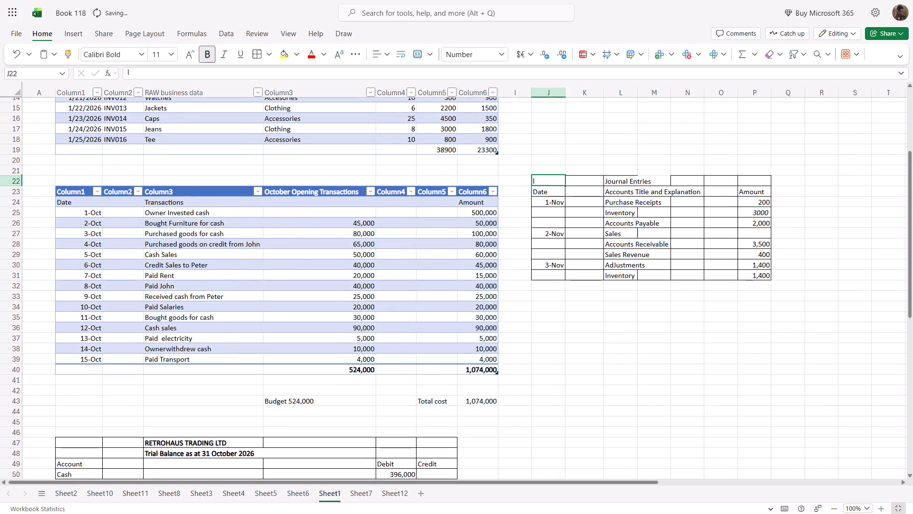
left_click_drag(541, 182, 757, 274)
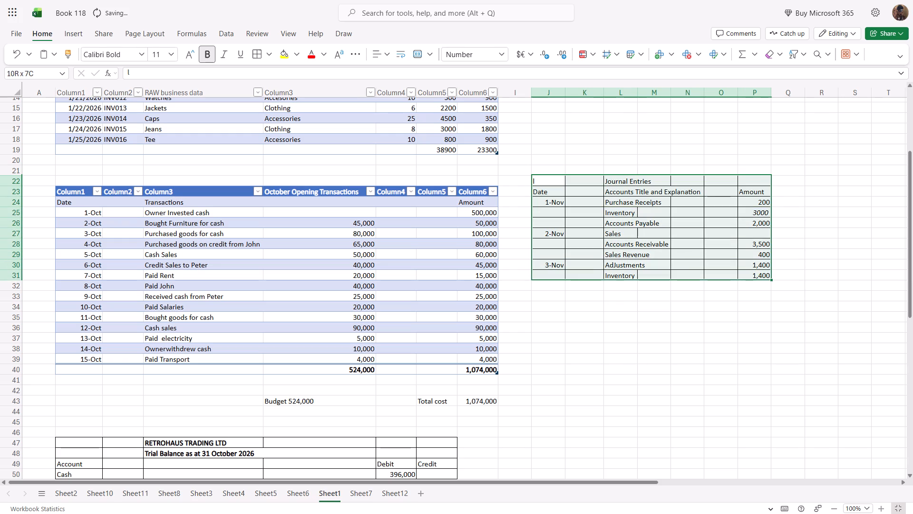
left_click(258, 53)
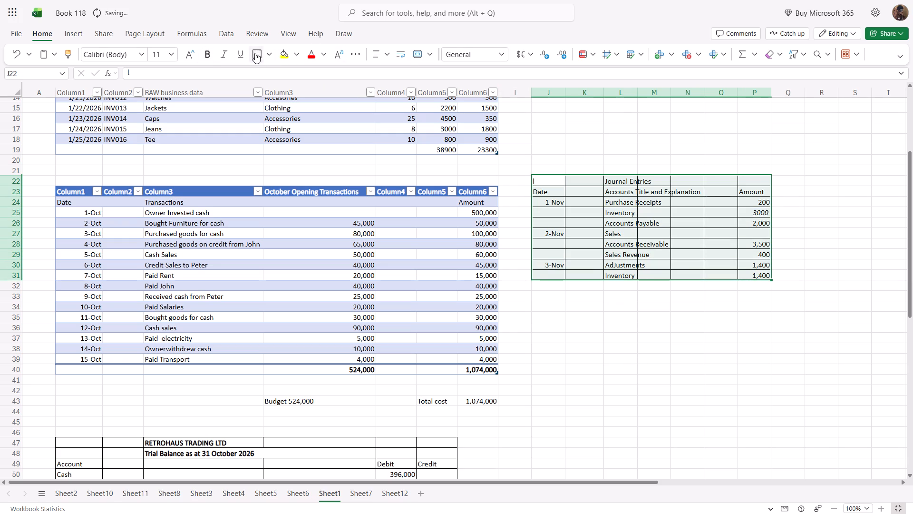
left_click(255, 53)
left_click(255, 53)
left_click(572, 136)
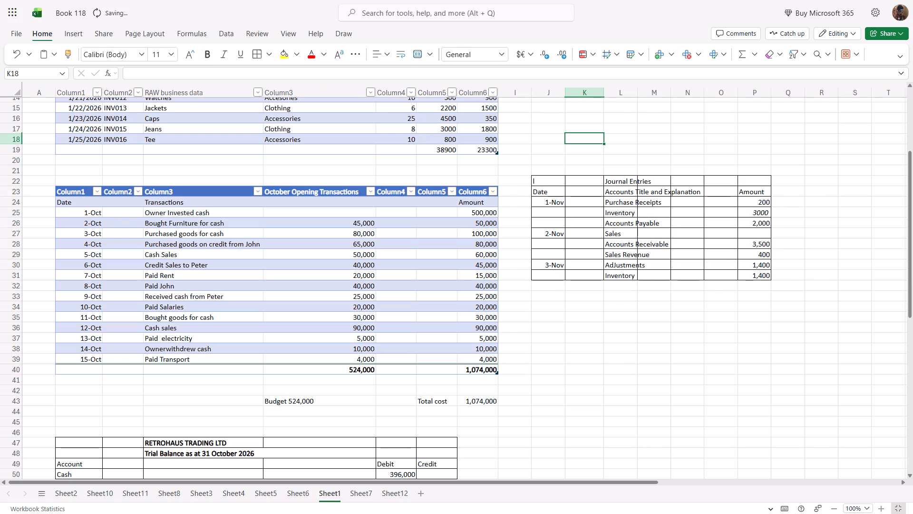
Clear the stray character from cell J22 in the Journal Entries table.
left_click(545, 181)
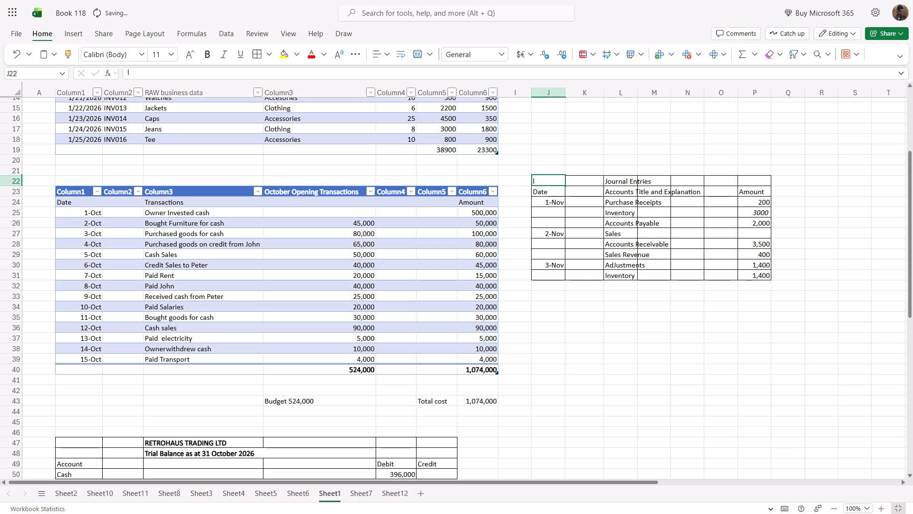
key("BackSpace")
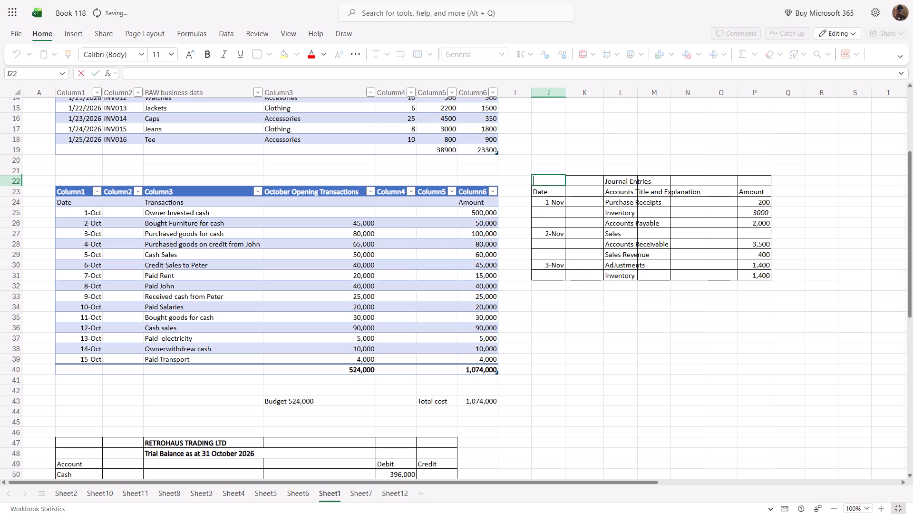
left_click(741, 364)
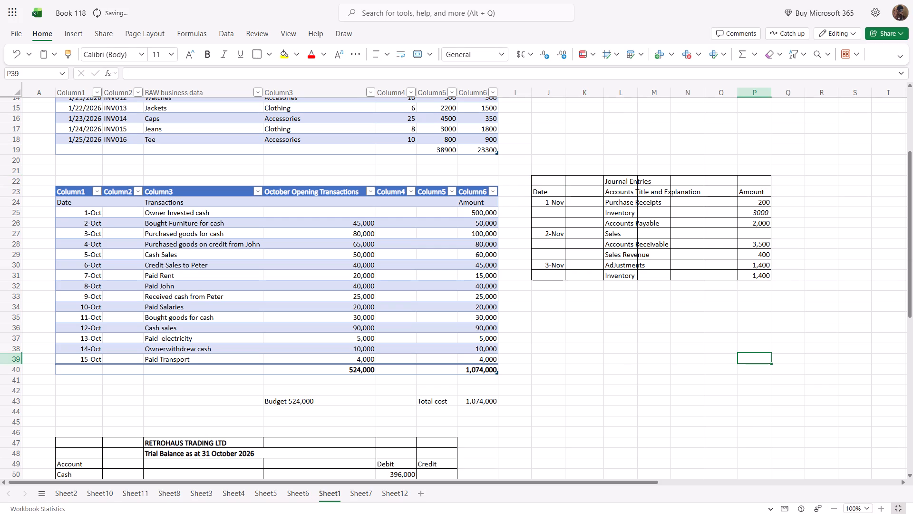
Enter the company heading RETROHAUS TRADING LTD in M38, below the Journal Entries table.
scroll(485, 284, "down", 2)
left_click(694, 314)
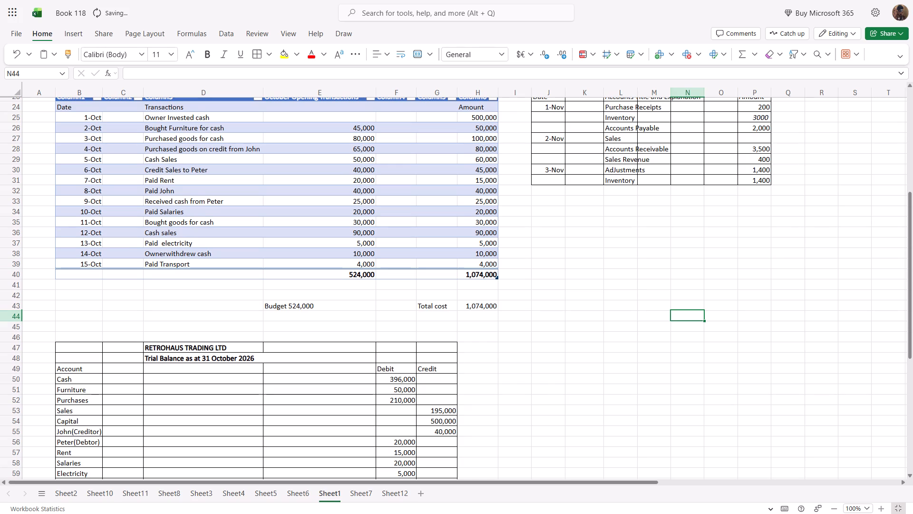
left_click(616, 265)
left_click(647, 249)
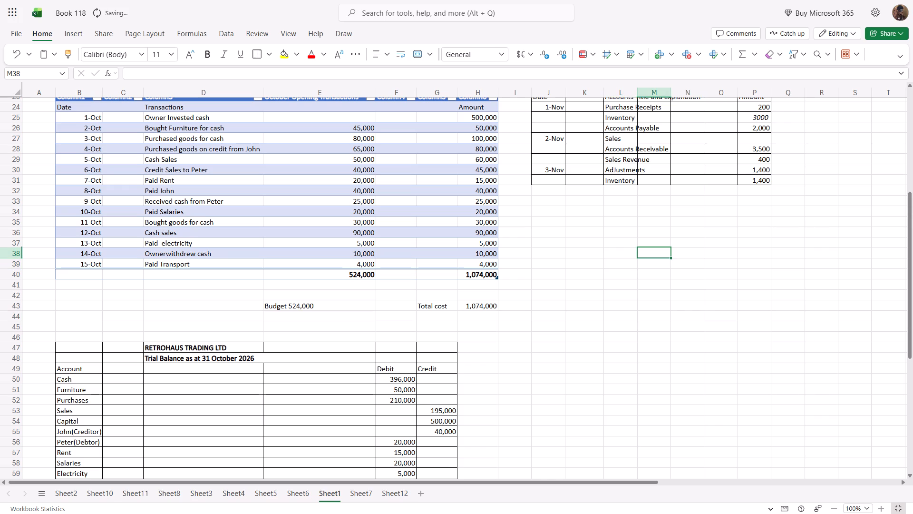
type("RETR")
key("o")
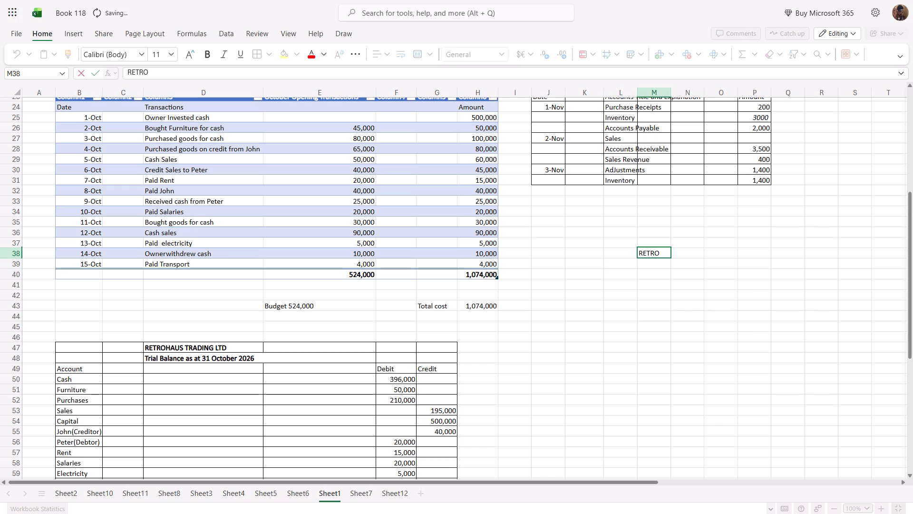
type("HAUS")
key("space")
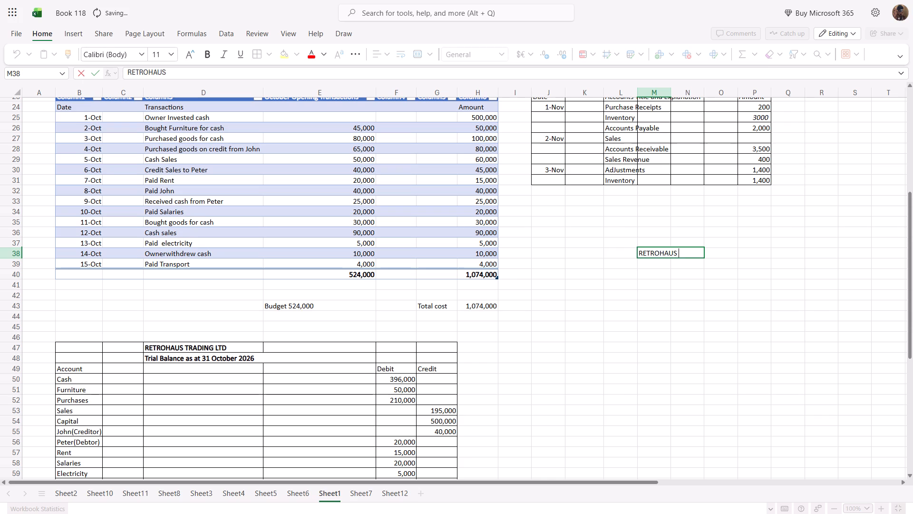
type("TRADING")
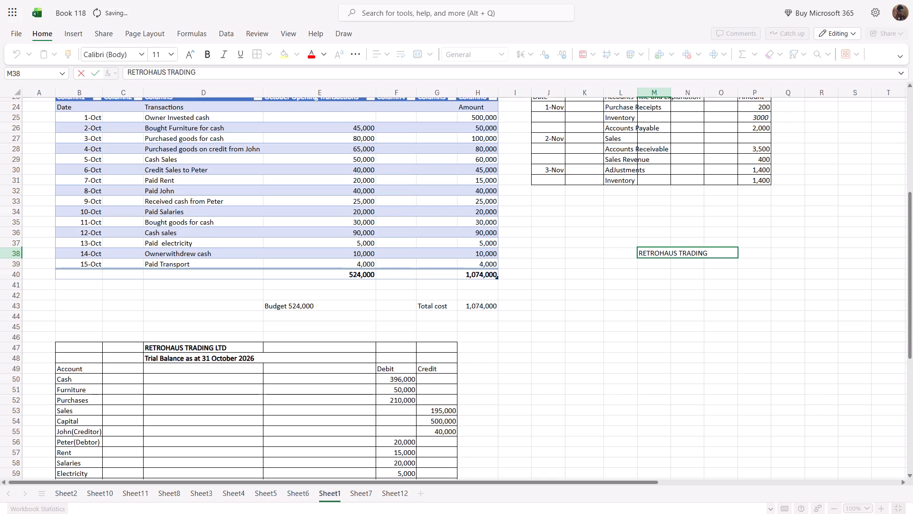
key("space")
type("LTD")
left_click(554, 267)
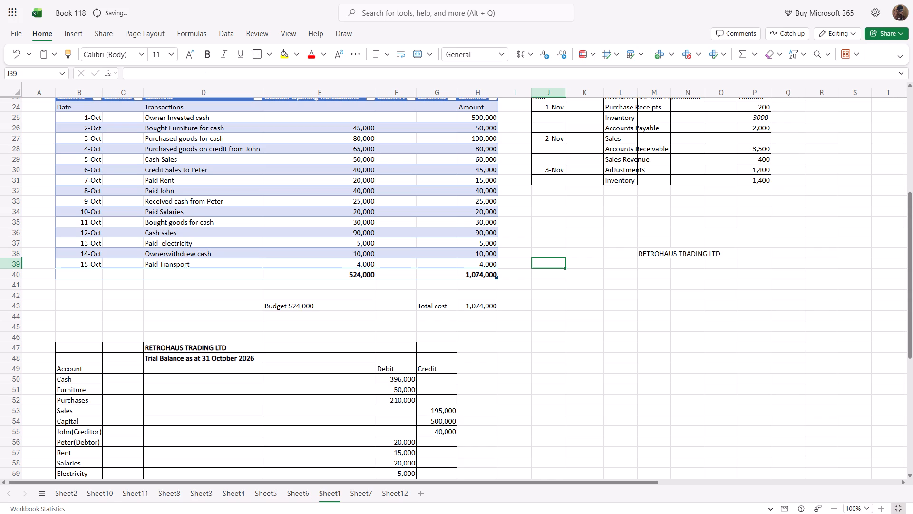
Enter the title Balance Sheet as at 31 October 2026 in M39, under the RETROHAUS TRADING LTD heading.
left_click(640, 263)
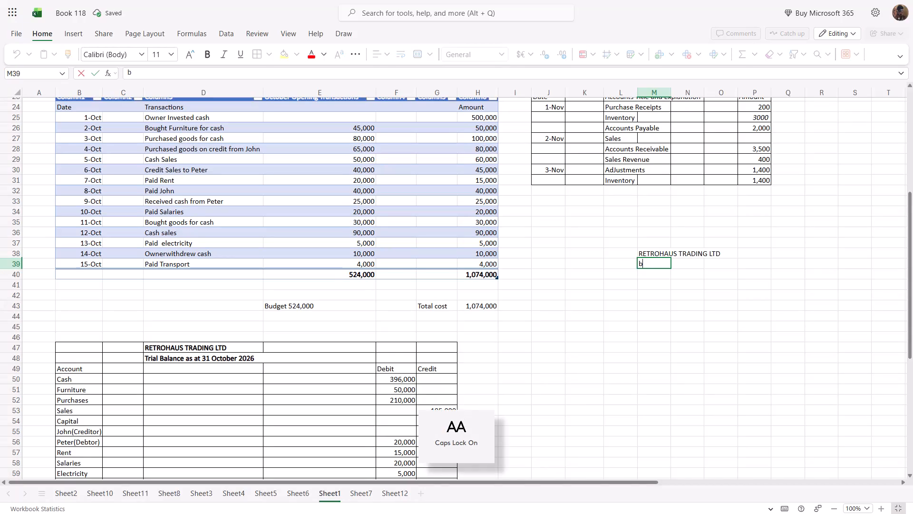
key("BackSpace")
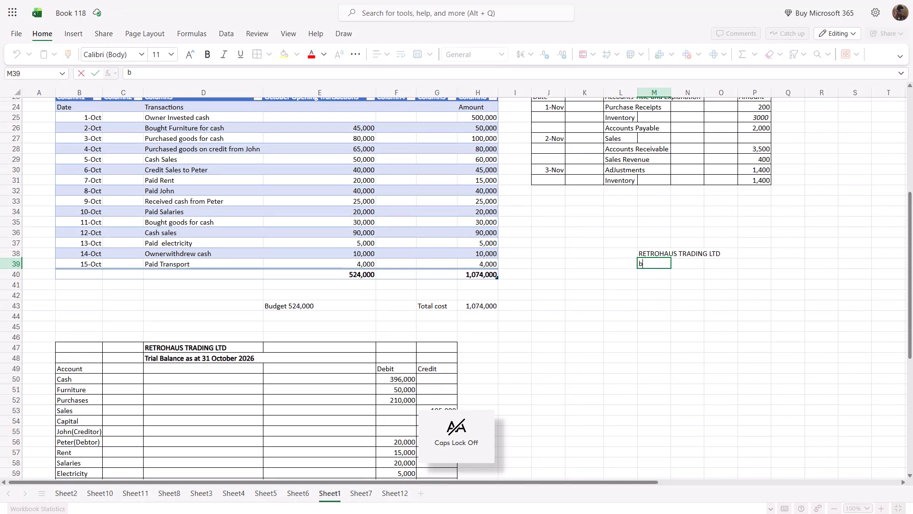
key("a")
key("l")
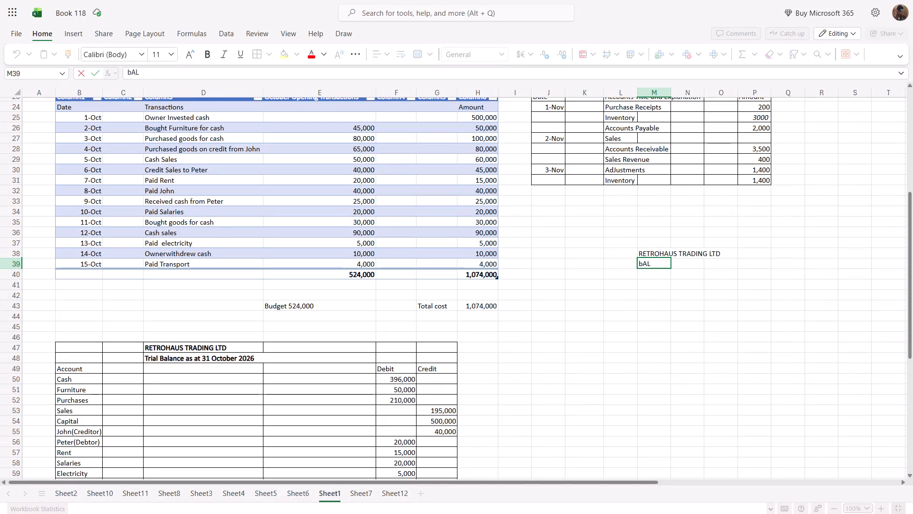
key("BackSpace")
key("BackSpace")
key("BackSpace")
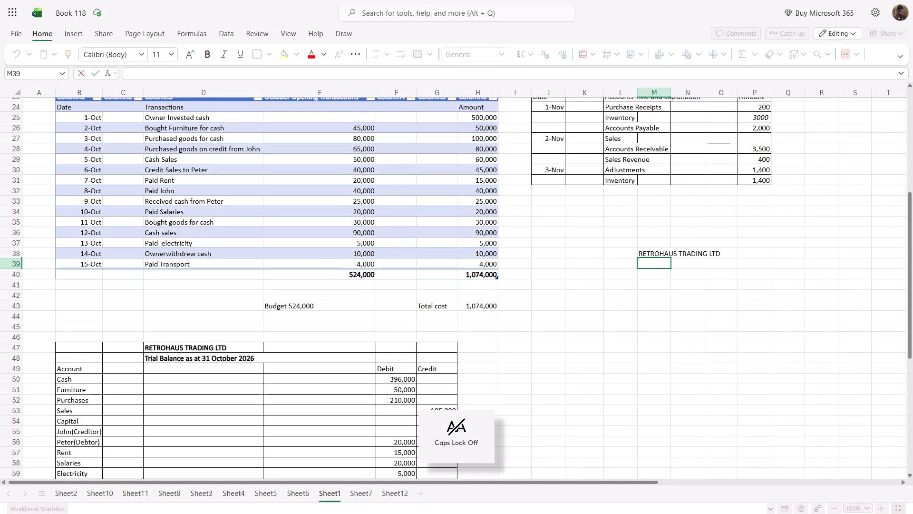
key("b")
type("alan")
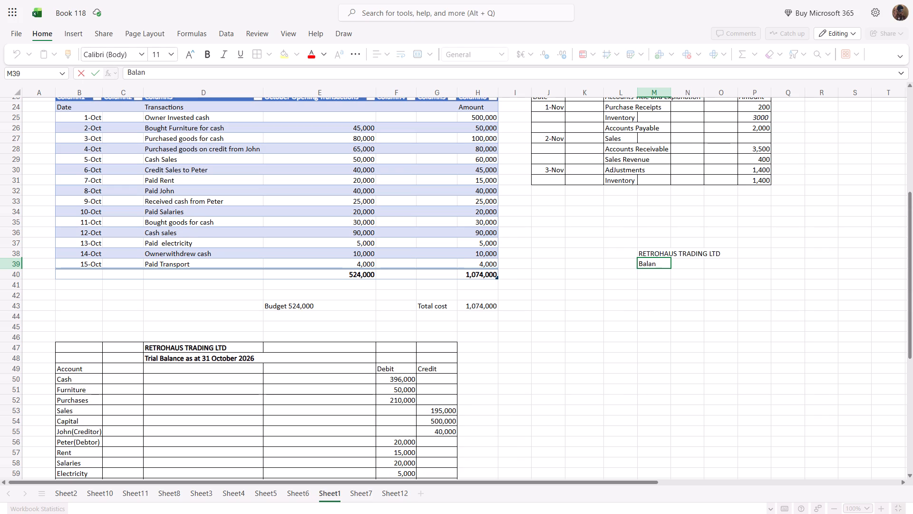
type("nce")
key("space")
key("BackSpace")
key("BackSpace")
key("BackSpace")
key("BackSpace")
type("ce")
key("space")
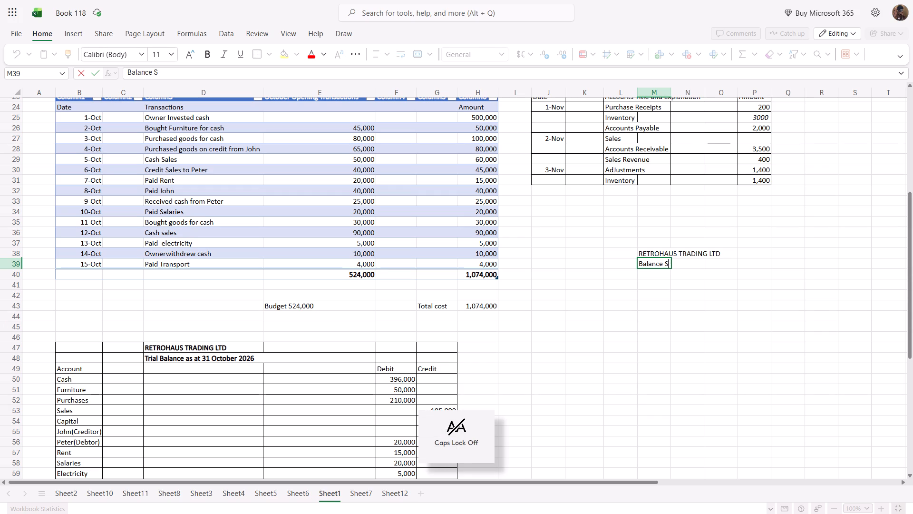
type("heet")
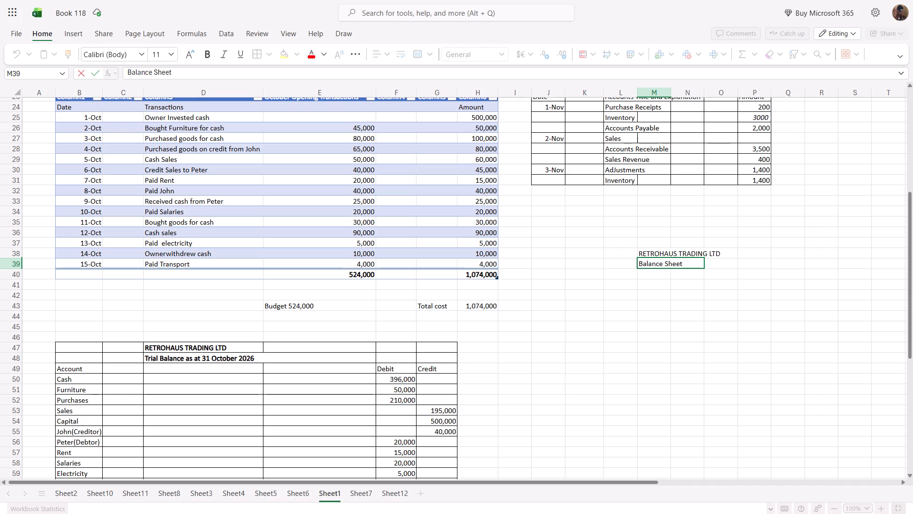
key("space")
type("as at")
key("space")
type("31")
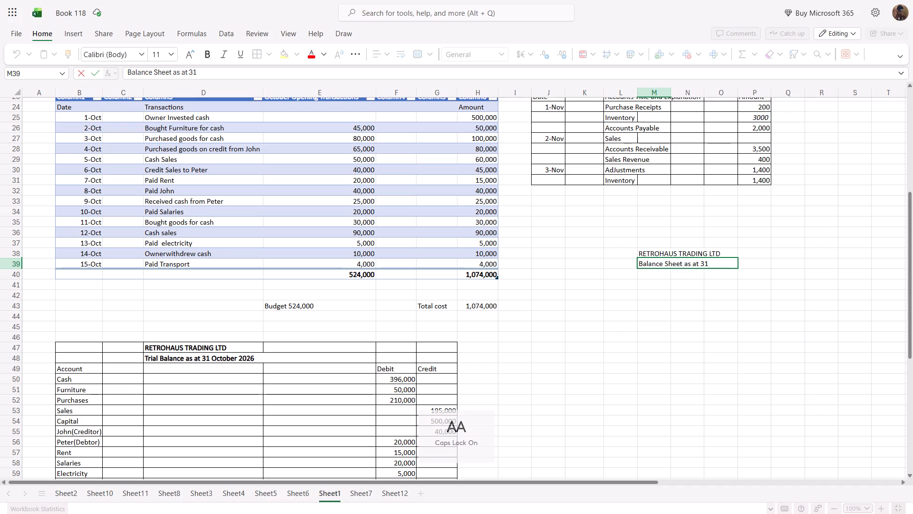
key("space")
key("o")
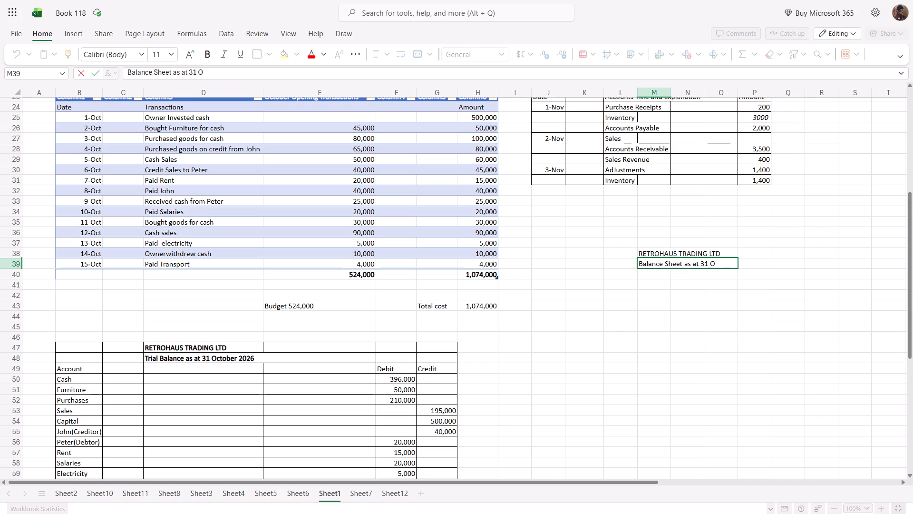
type("ct")
type("ober")
key("space")
type("2026")
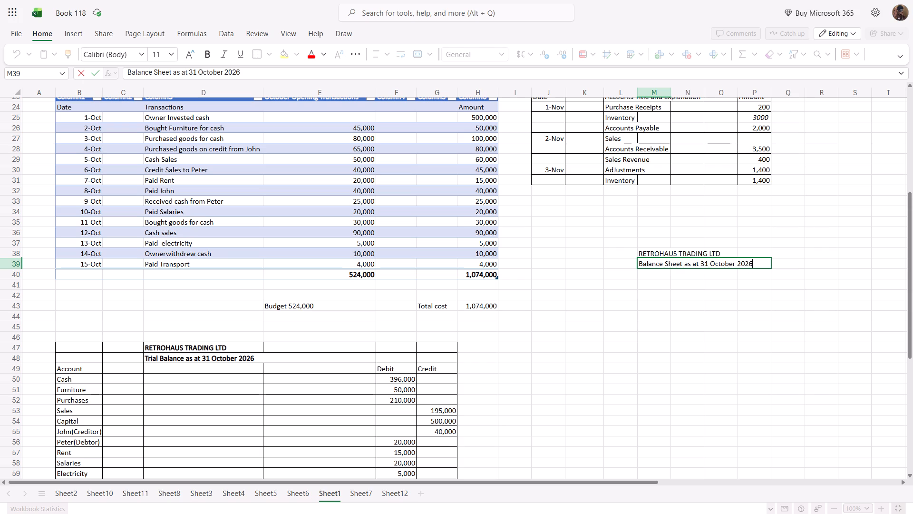
left_click(534, 301)
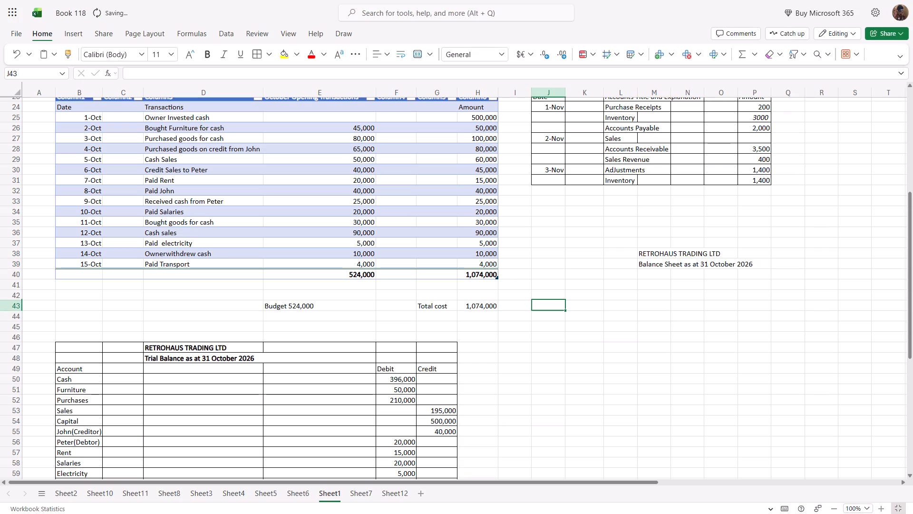
Enter the section heading ASSETS in J40 of the balance sheet.
left_click(558, 281)
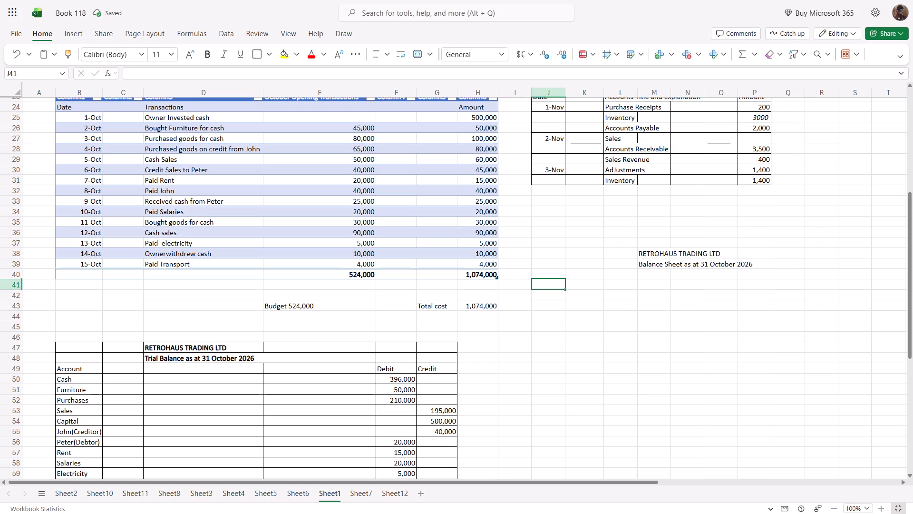
left_click(557, 275)
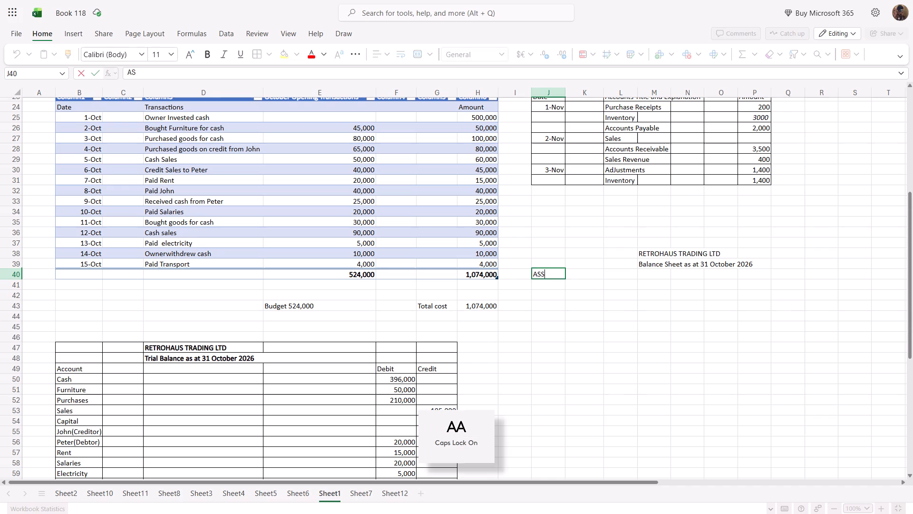
type("ET")
key("s")
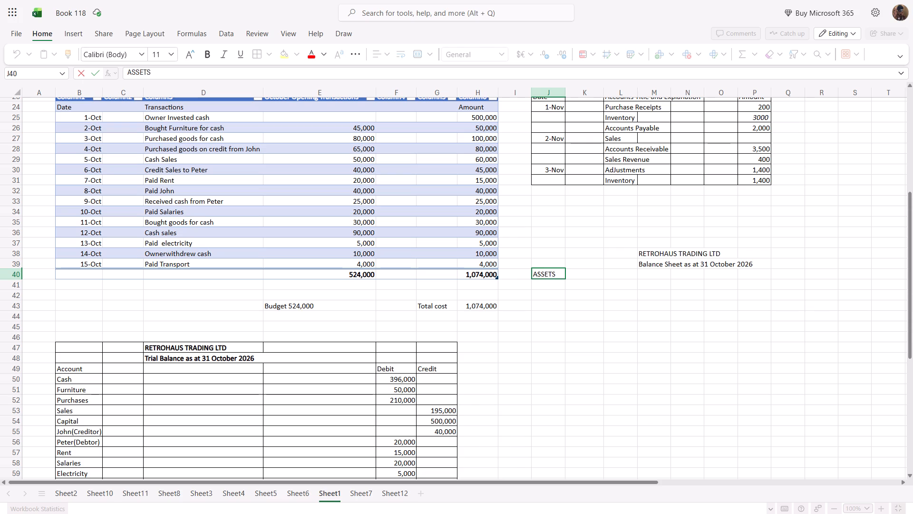
Fill the balance sheet's row 41 with the subheading Non -Current Assets in J41 and the column heading Amount in Q41.
left_click(545, 282)
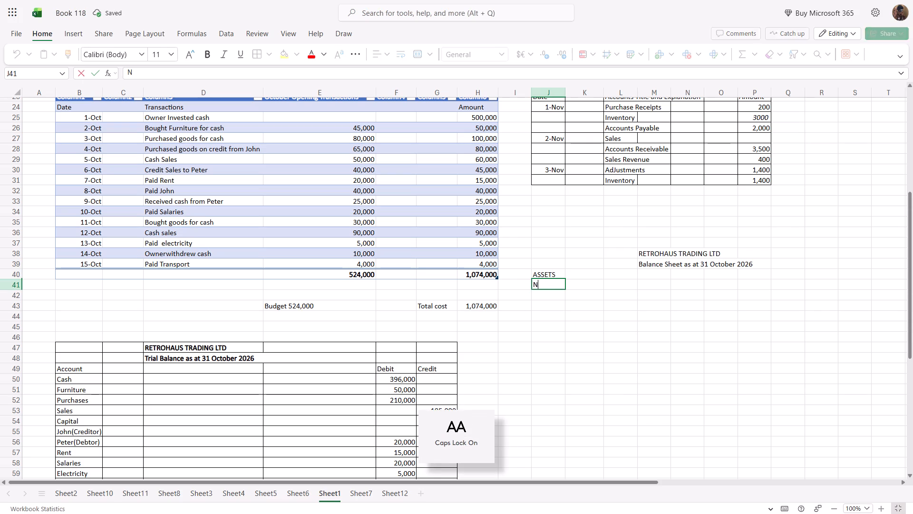
type("on")
key("space")
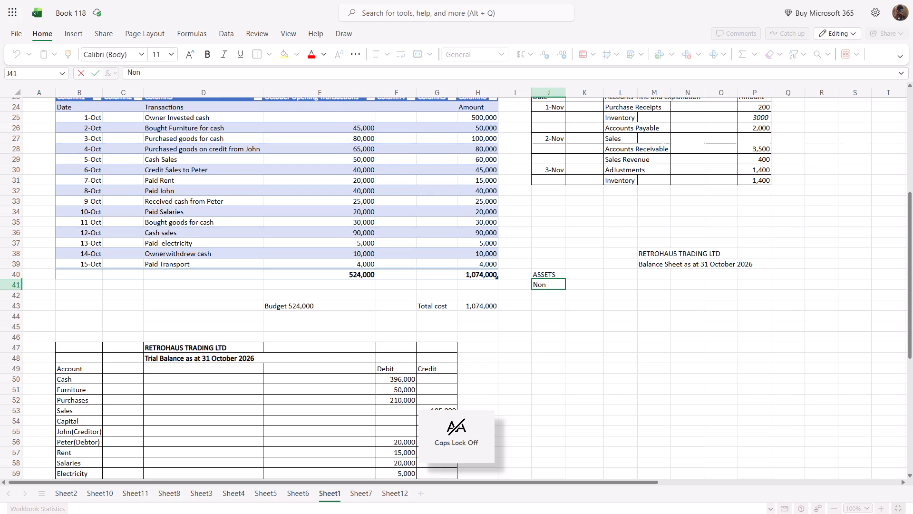
key("minus")
key("u")
key("e")
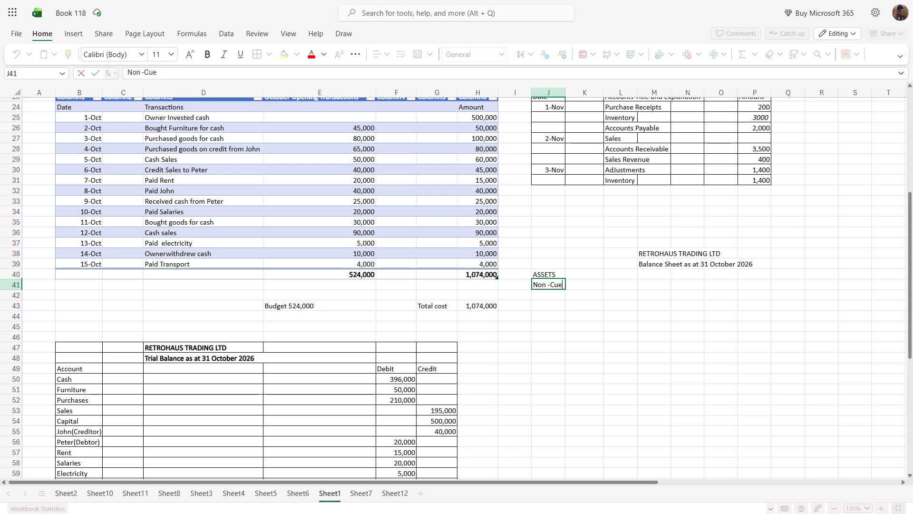
key("BackSpace")
type("rrent")
key("space")
key("a")
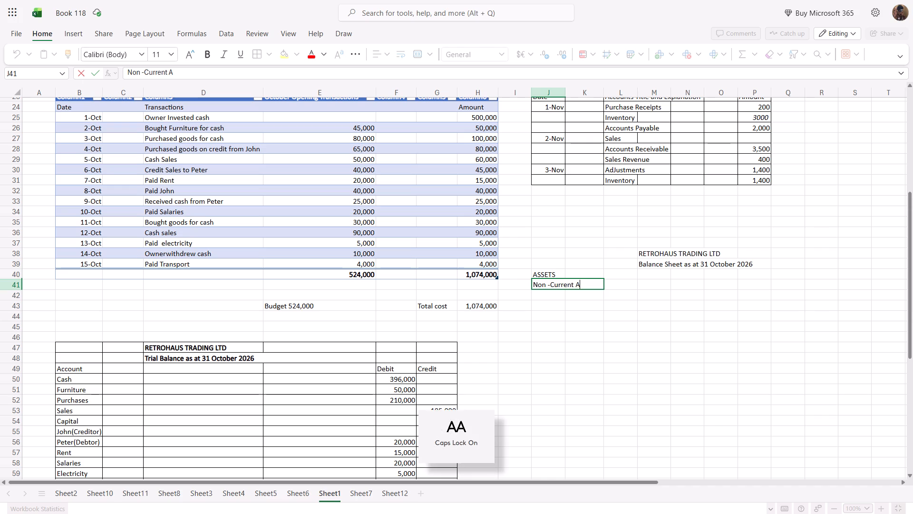
type("ssets")
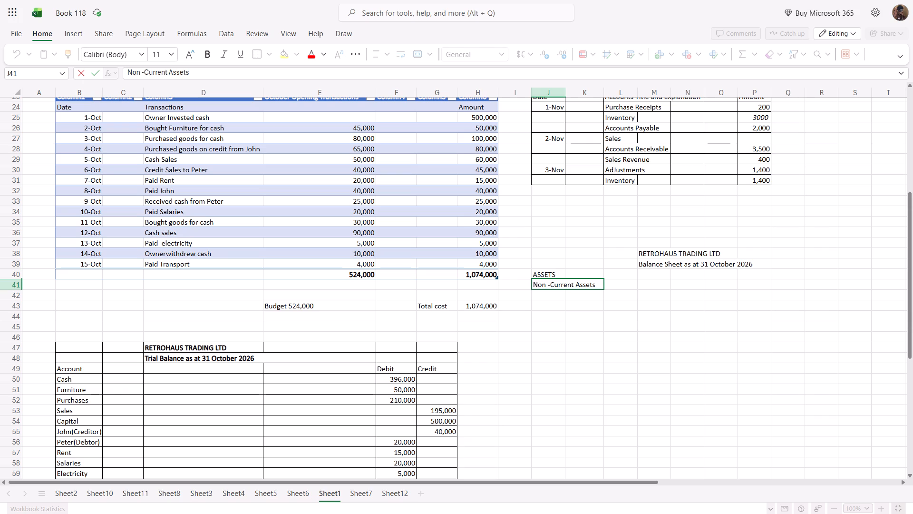
left_click(780, 282)
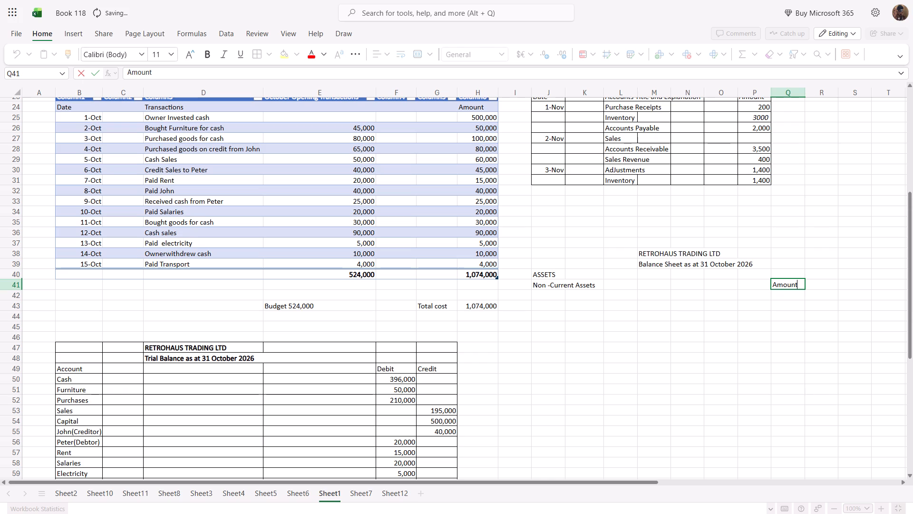
Add the Furnitures line in J42 with an amount of 50,000 in Q42.
left_click(544, 297)
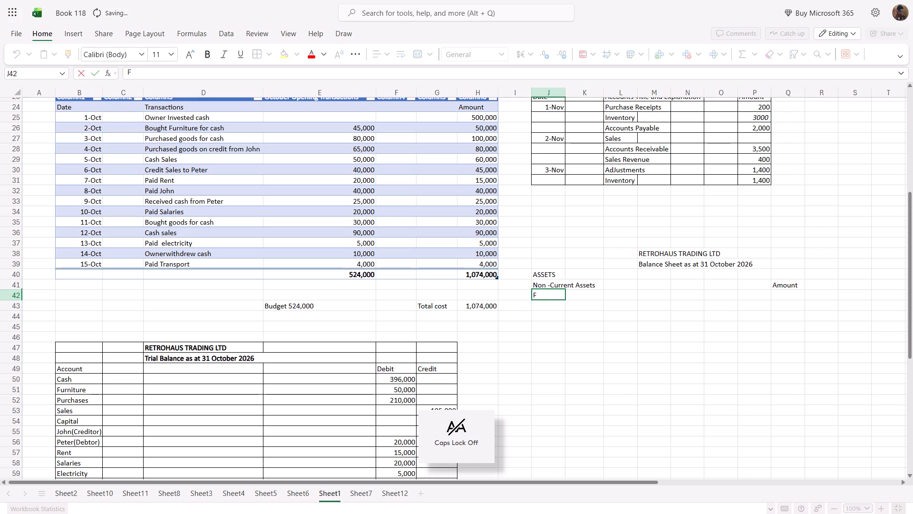
type("urnitures")
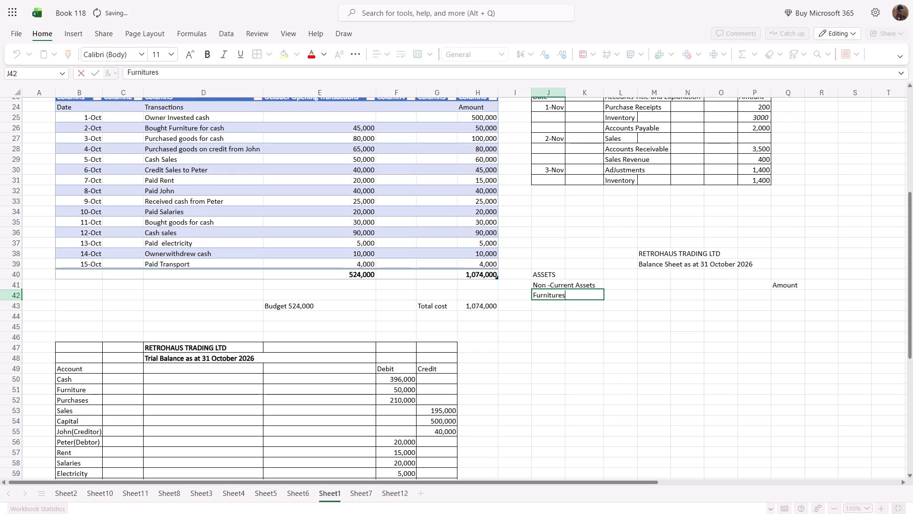
left_click(777, 294)
type("50,000")
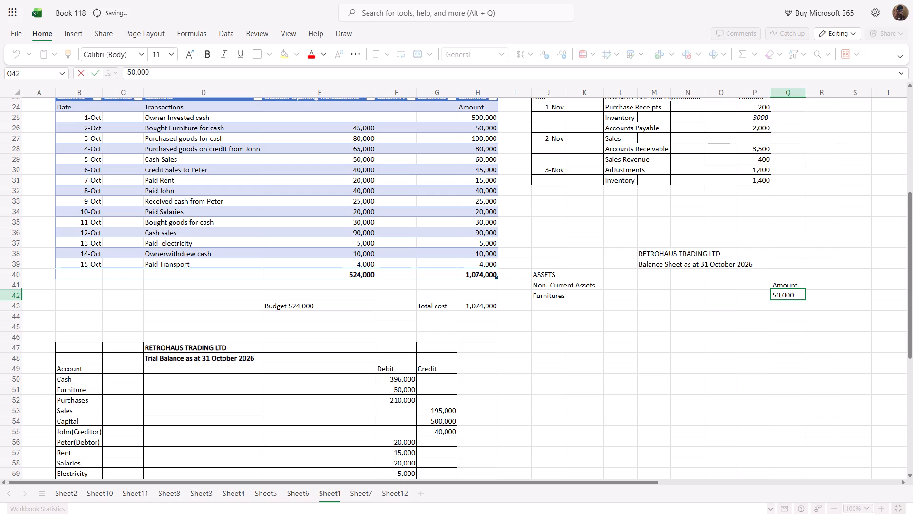
Add the Total Non-Current assets line in J43 with an amount of 50,000 in Q43.
left_click(540, 308)
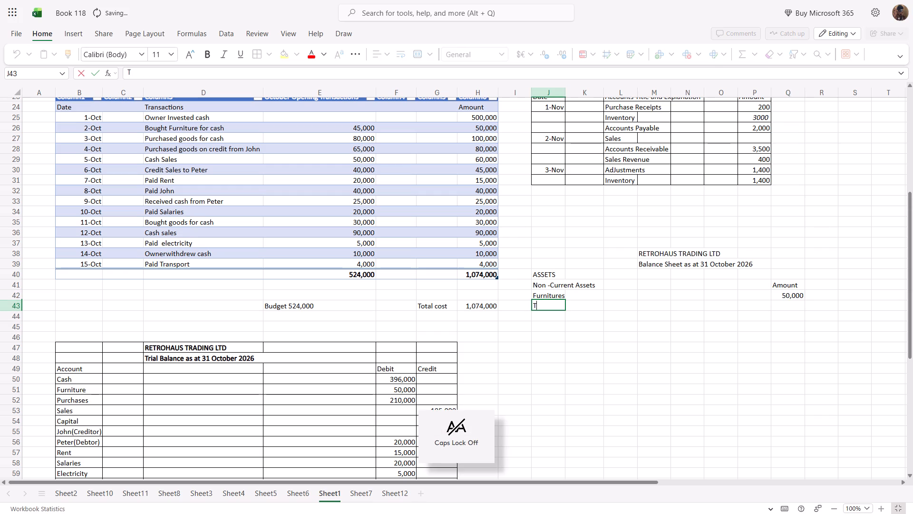
type("otal")
key("space")
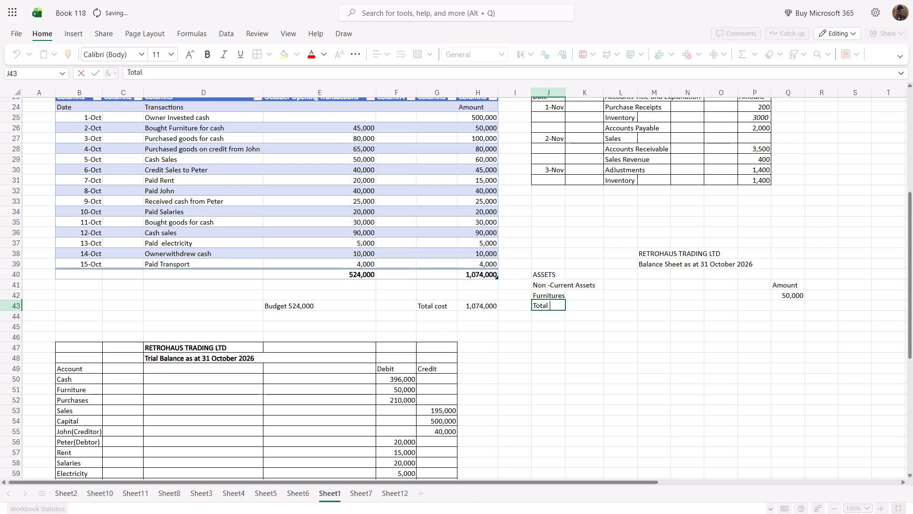
key("BackSpace")
key("n")
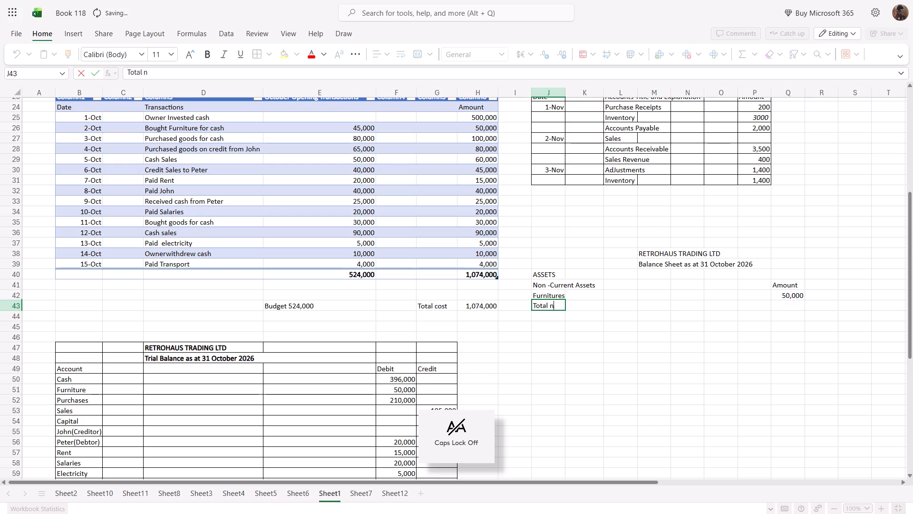
key("BackSpace")
type("on")
key("space")
key("BackSpace")
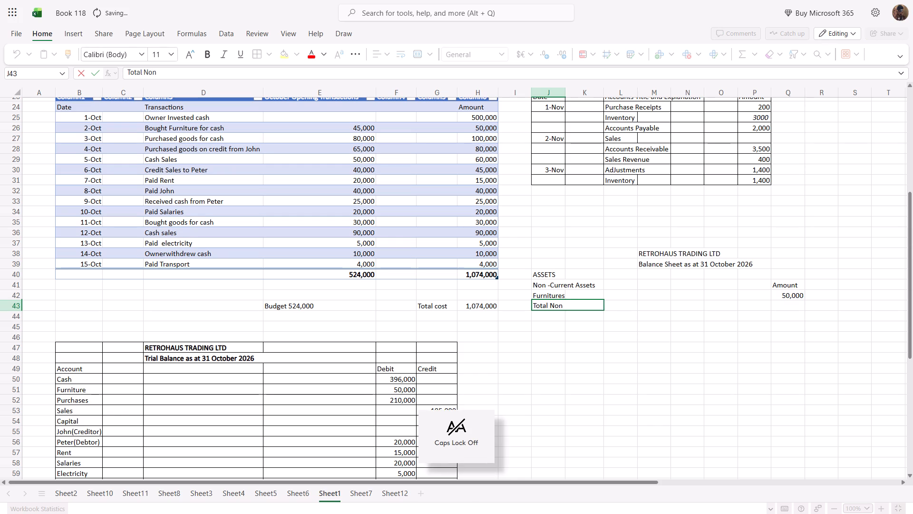
key("minus")
key("c")
type("urre")
type("nt")
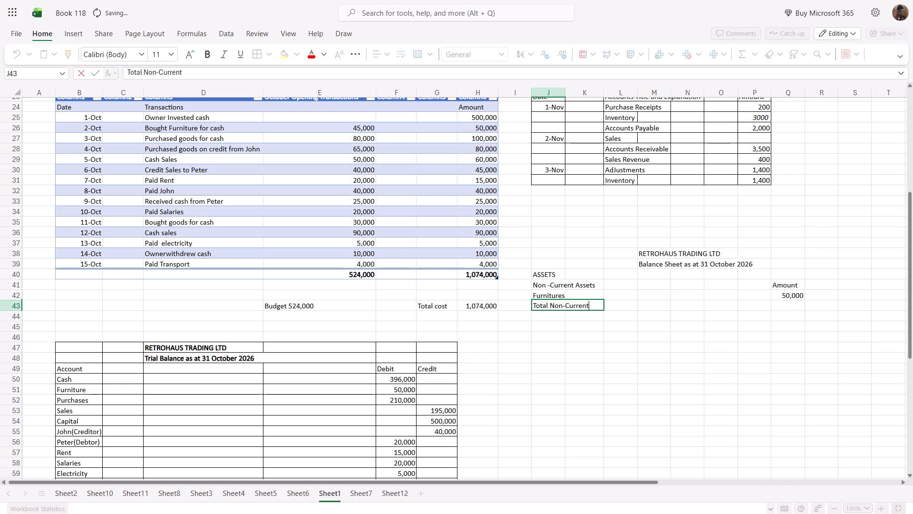
key("space")
type("assets")
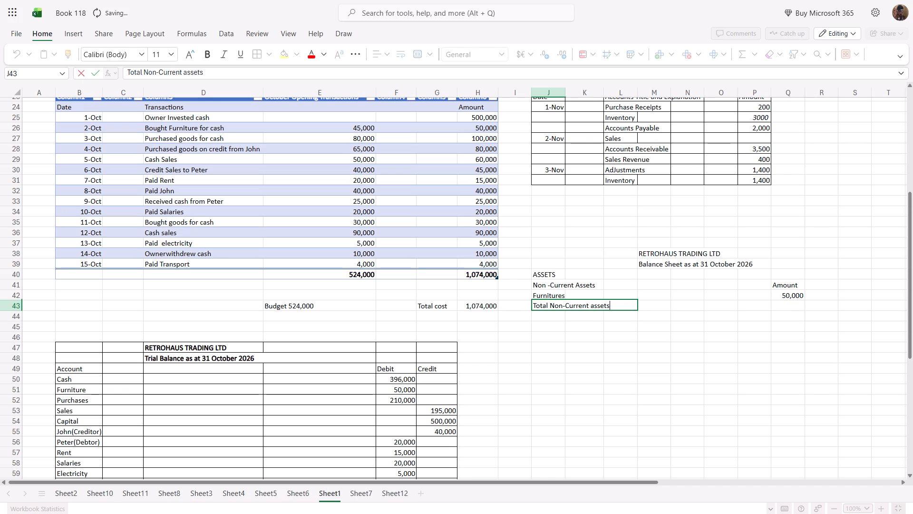
left_click(785, 310)
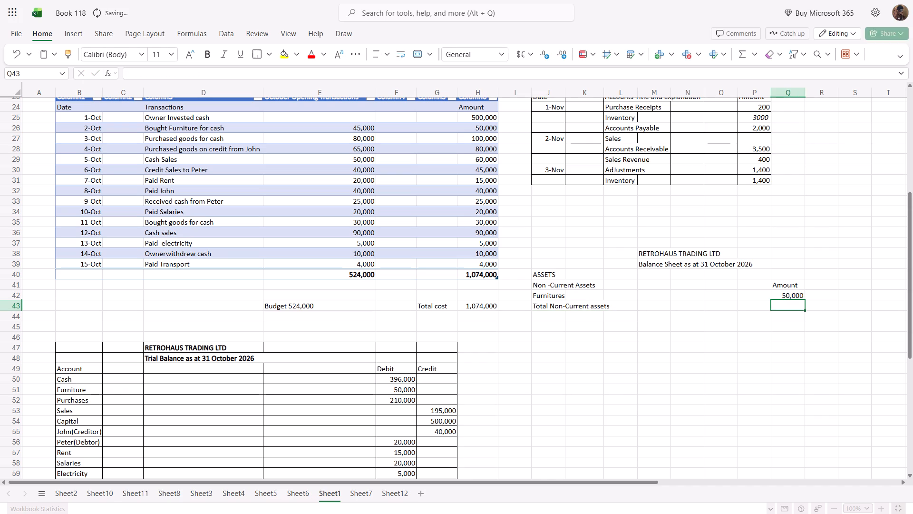
type("50,000")
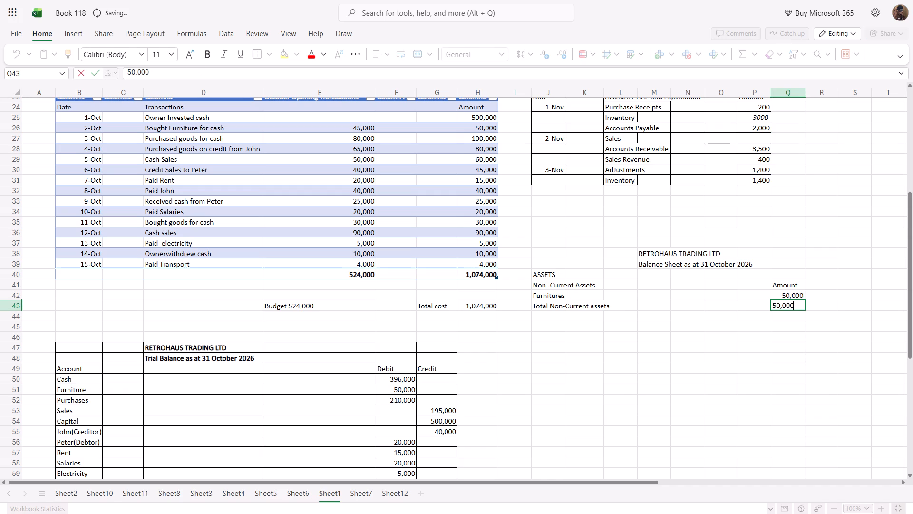
left_click(547, 315)
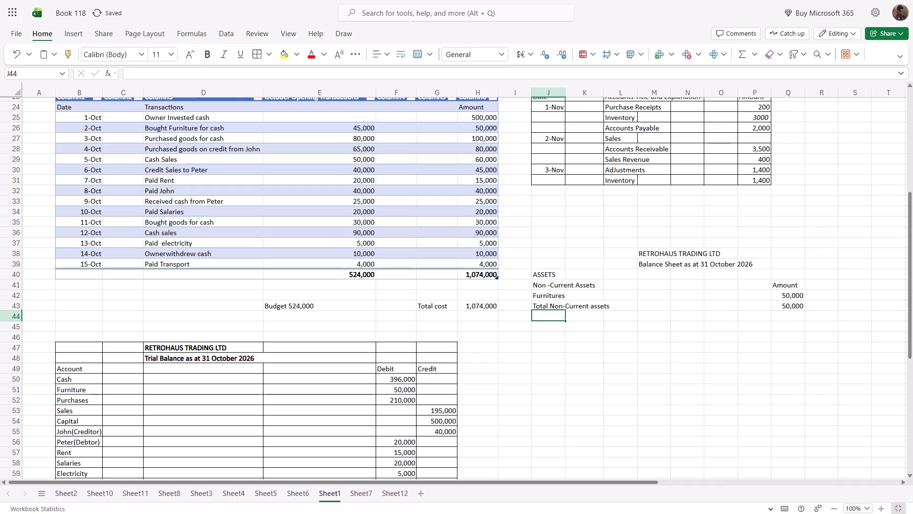
Enter the subheading Current Assets in J45, leaving row 44 blank.
left_click(552, 331)
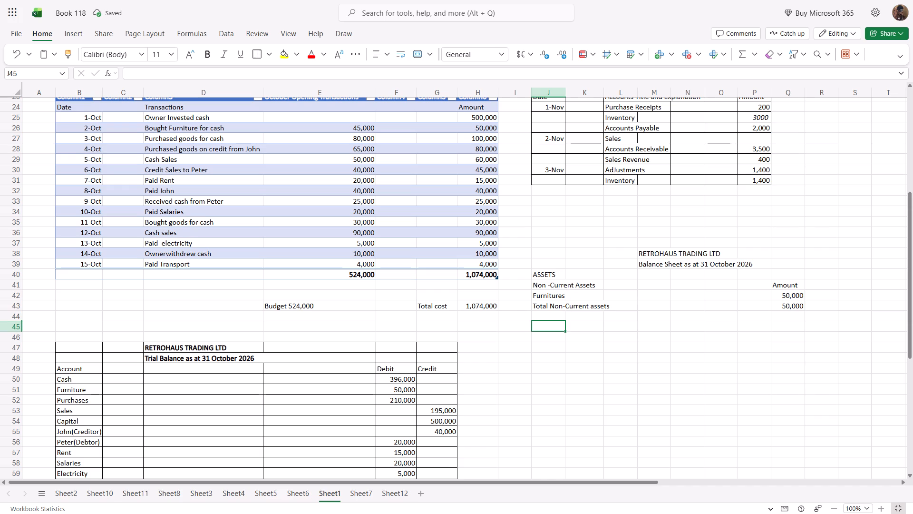
key("c")
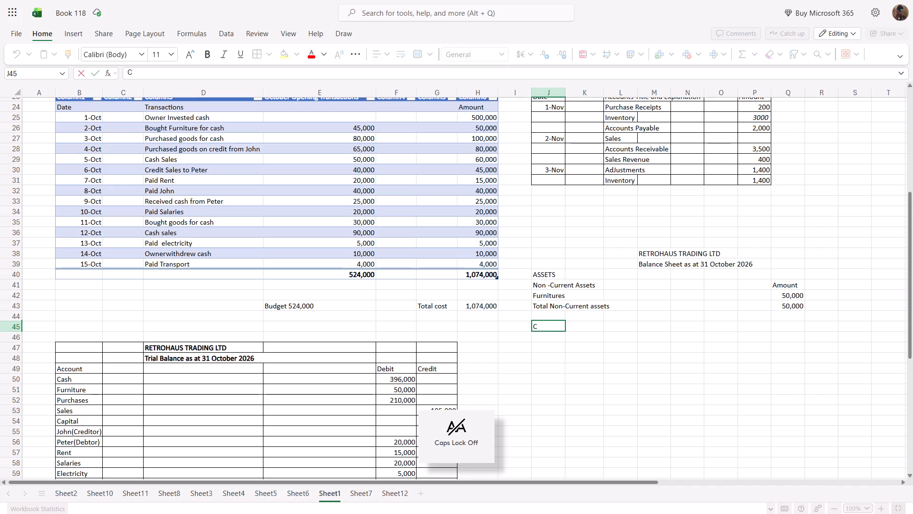
type("urren")
key("t")
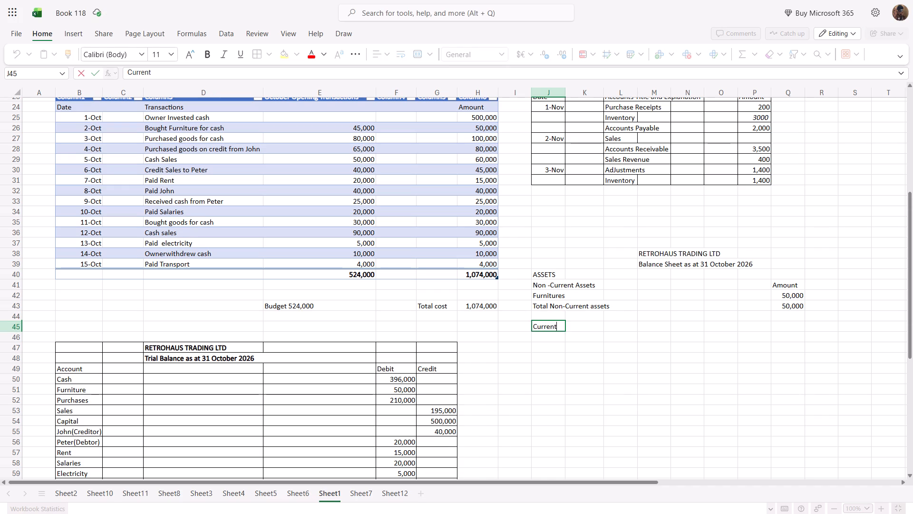
key("space")
type("ssets")
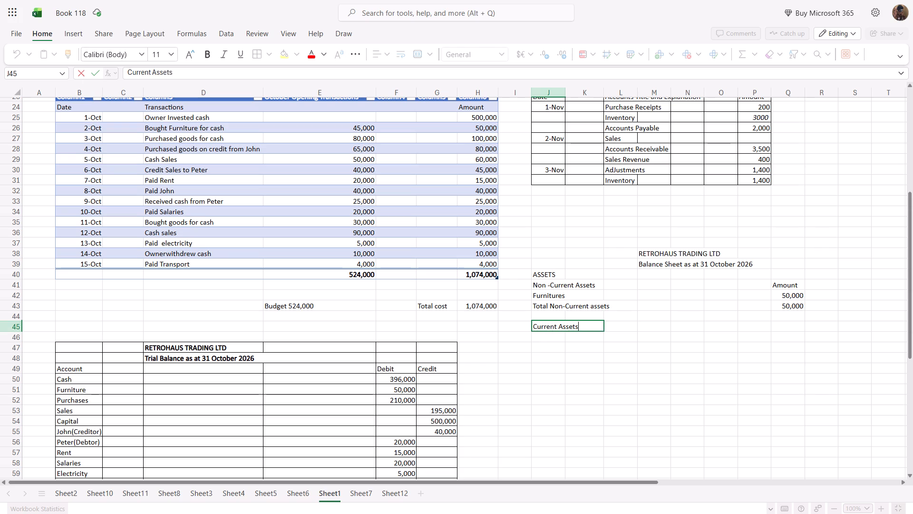
List Cash, Debtors and Total Non-Current assets in J46 to J48 under the Current Assets subheading.
left_click(548, 343)
left_click(547, 339)
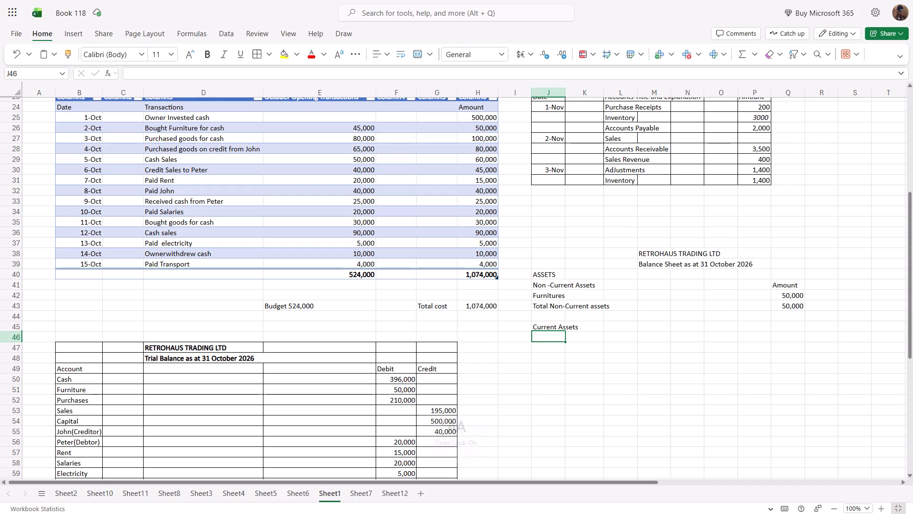
type("as")
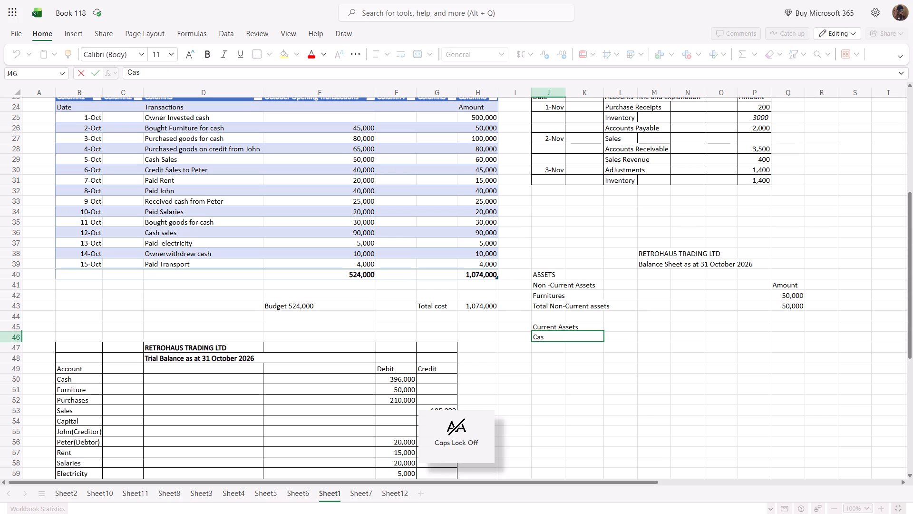
key("h")
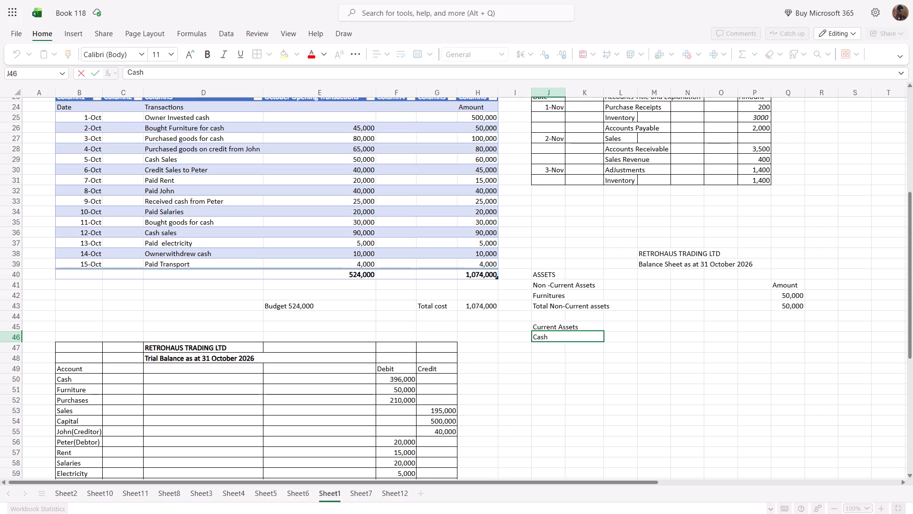
key("Return")
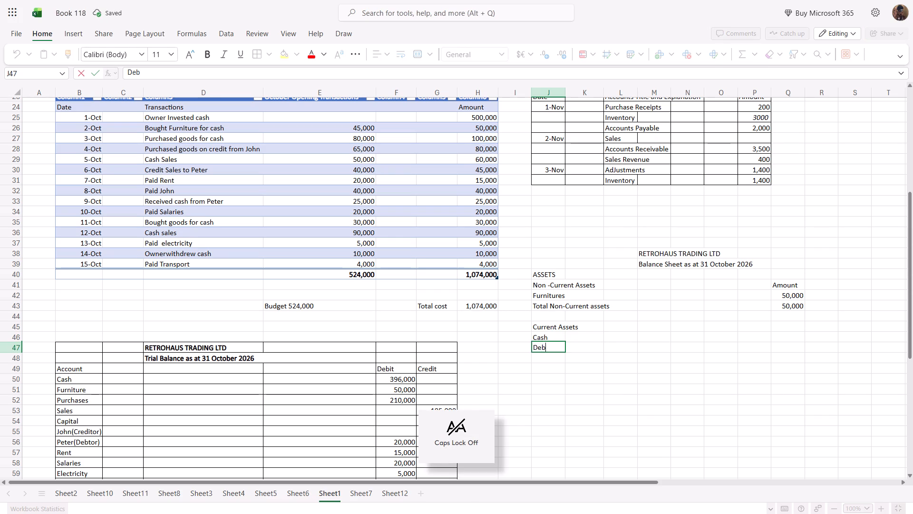
key("BackSpace")
key("o")
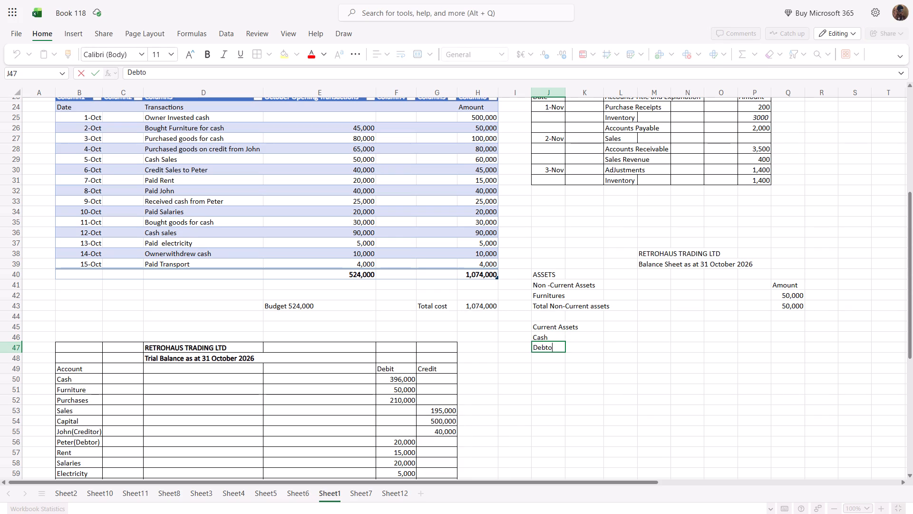
type("rs")
key("Return")
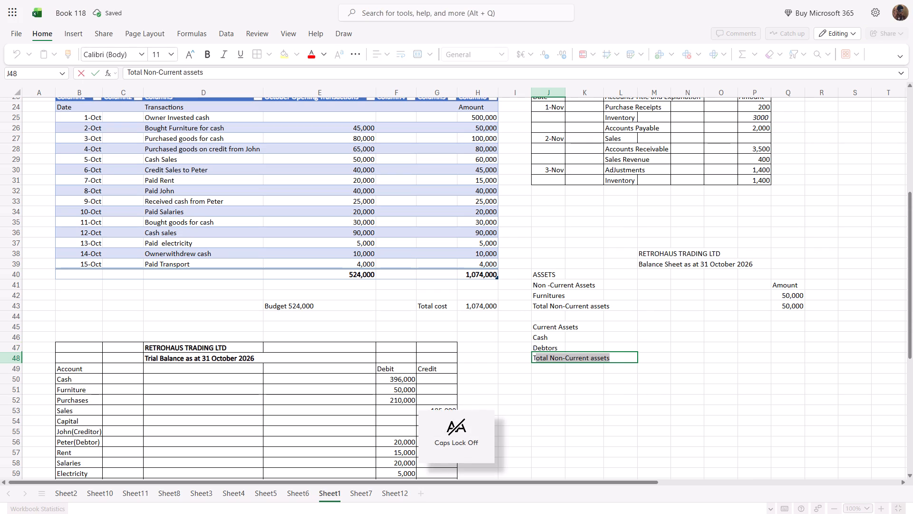
type("otal")
key("space")
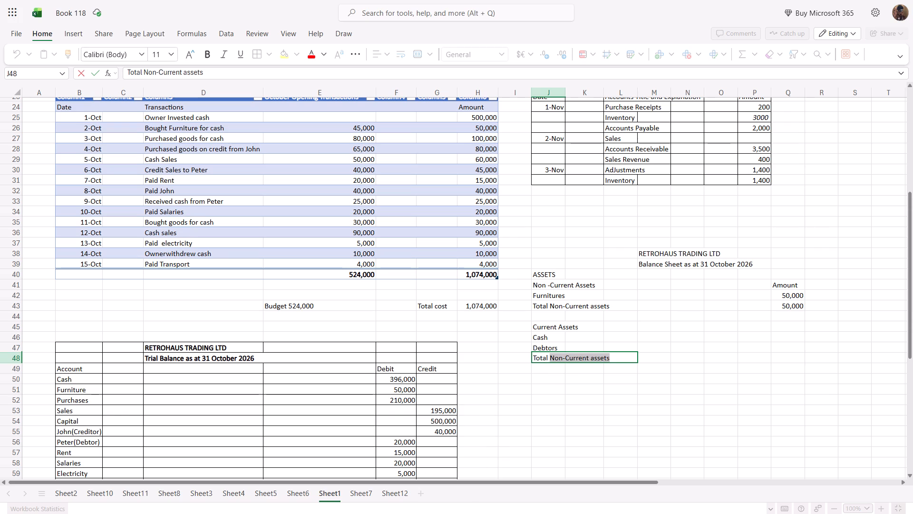
key("Return")
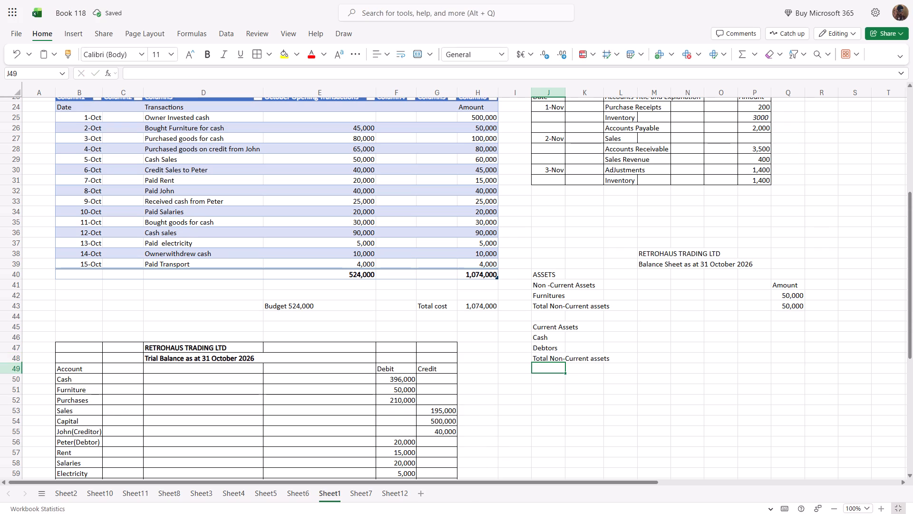
Fill the Current Assets amounts in Q46 to Q48 with 401,000, 20,000 and 421,000.
left_click(785, 340)
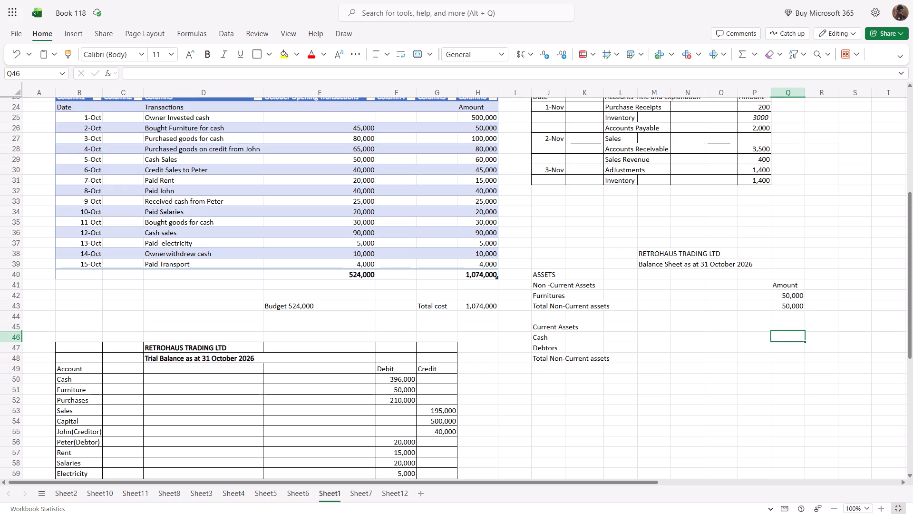
type("40")
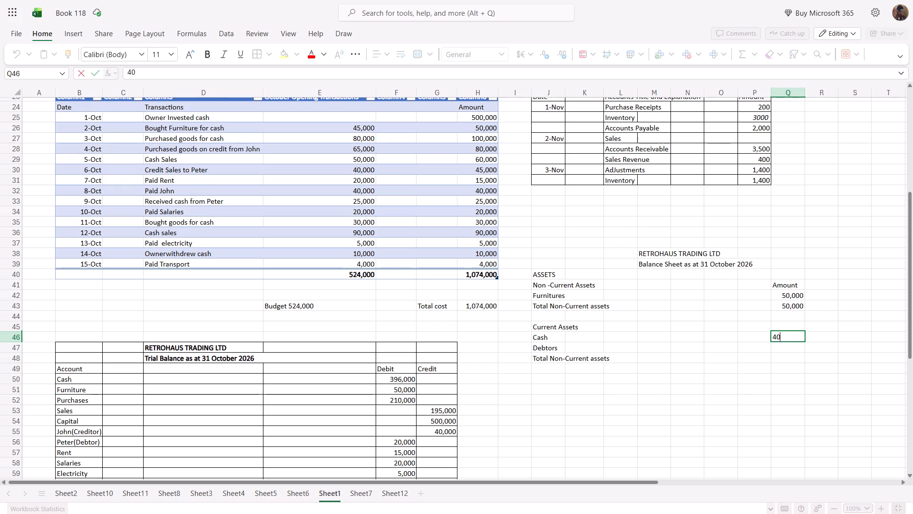
type("1,000")
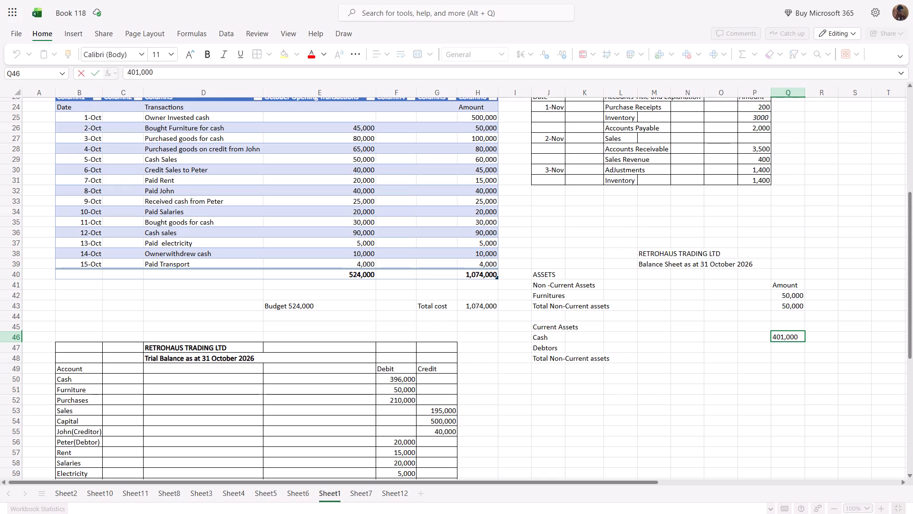
left_click(787, 350)
type("20,000")
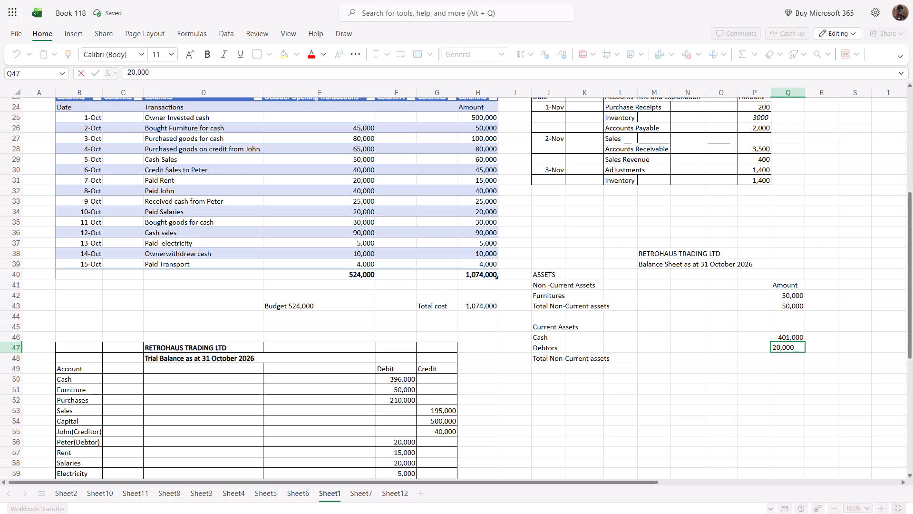
key("Return")
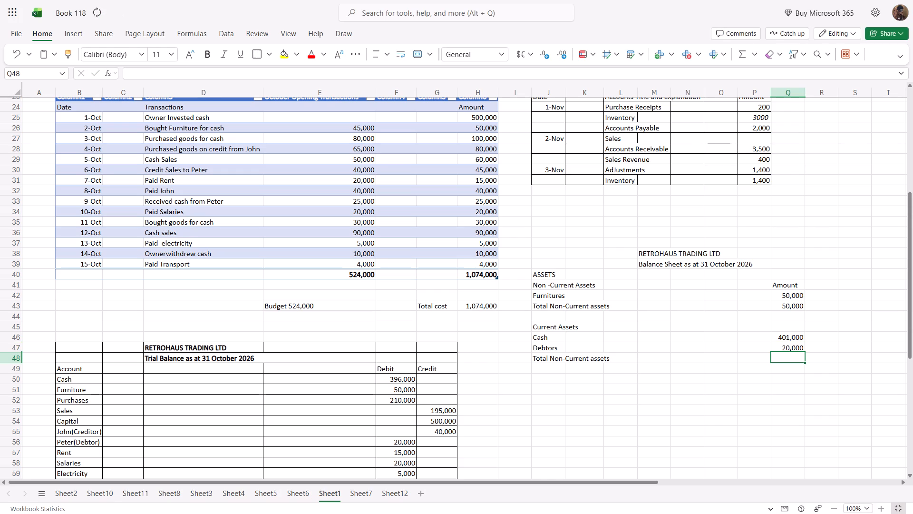
type("421")
type(",000")
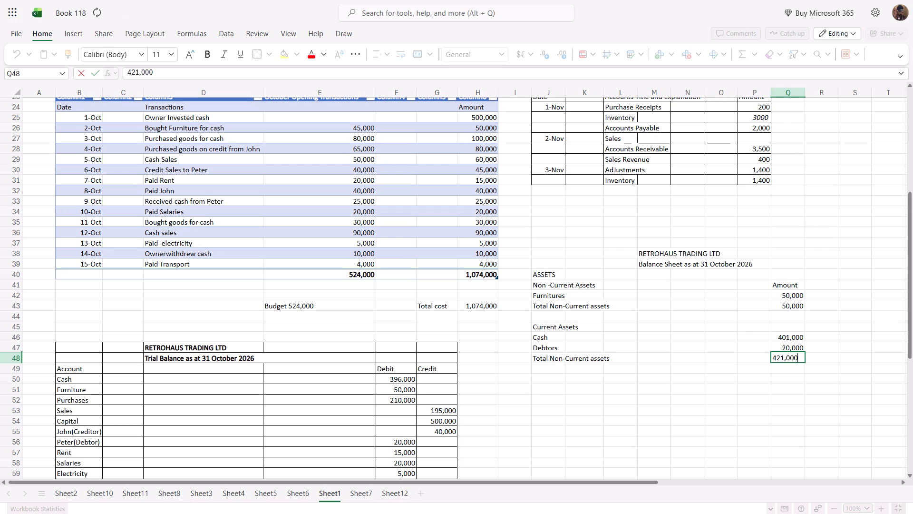
left_click(835, 375)
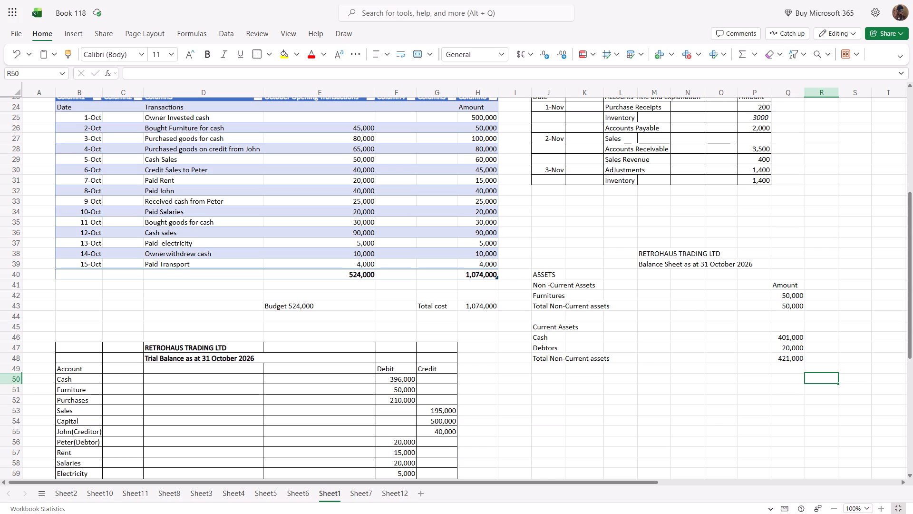
Enter the label TOTAL ASSETS in J51 of the balance sheet.
left_click(552, 391)
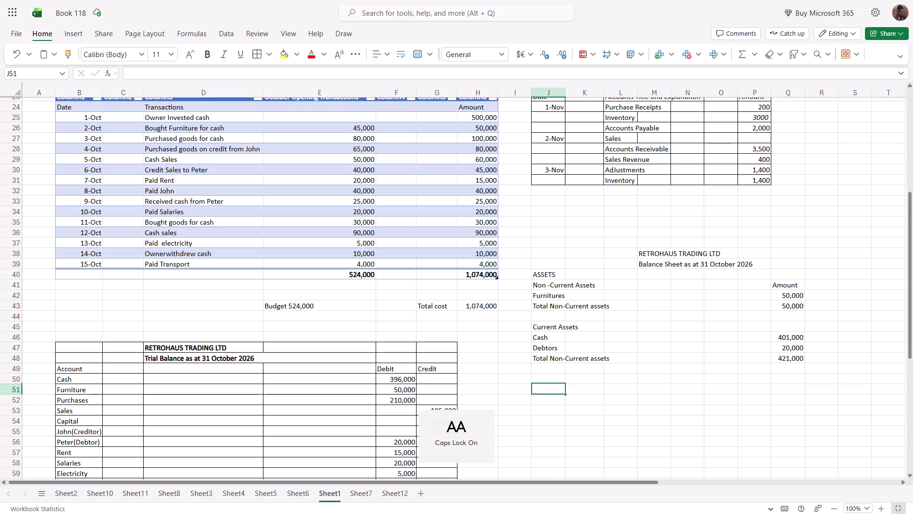
type("TOTAL ASSETS")
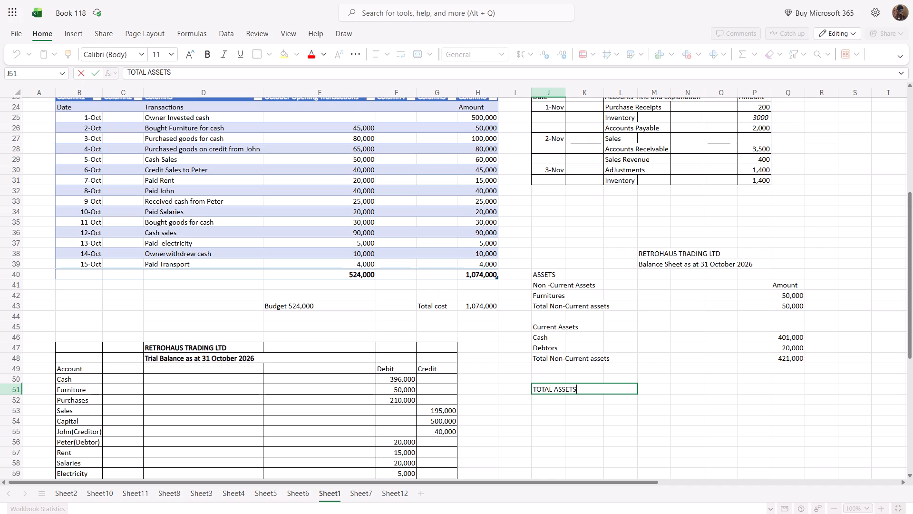
left_click(791, 387)
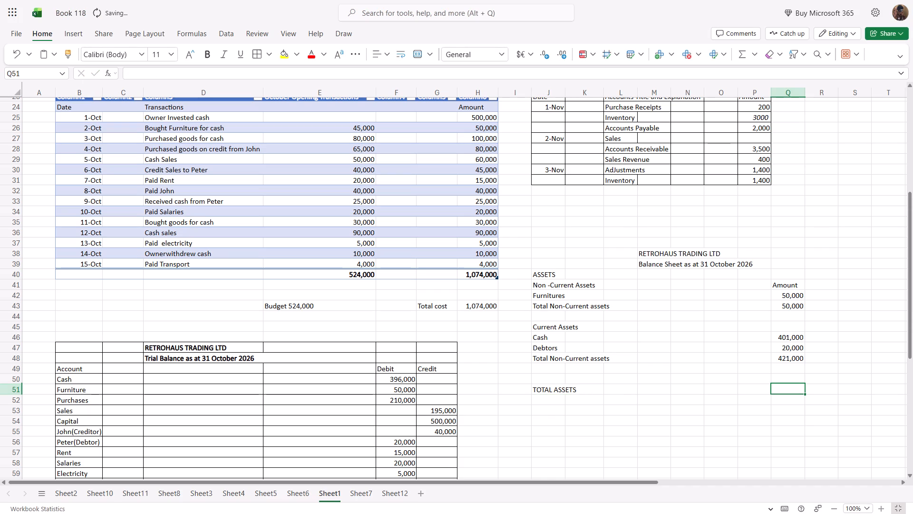
Calculate TOTAL ASSETS in Q51 with a SUM formula over Q42:Q48.
left_click_drag(781, 296, 791, 305)
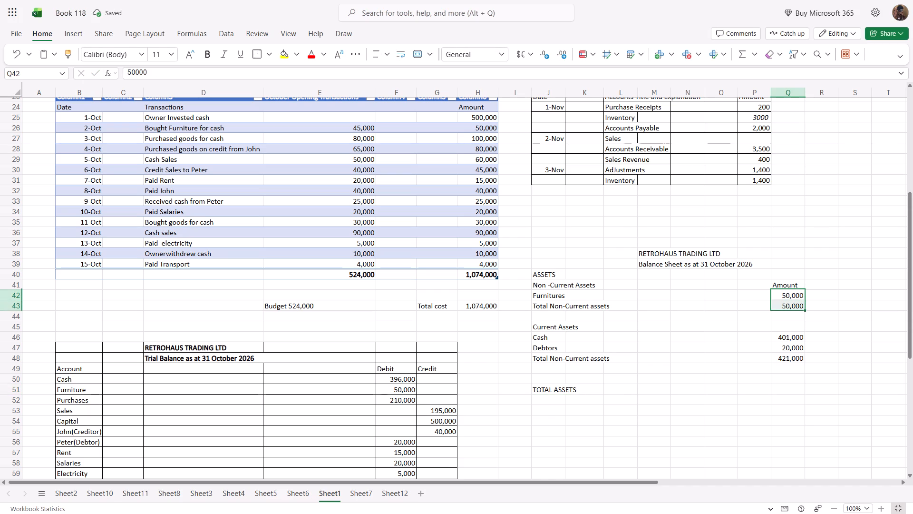
left_click(826, 378)
left_click(782, 394)
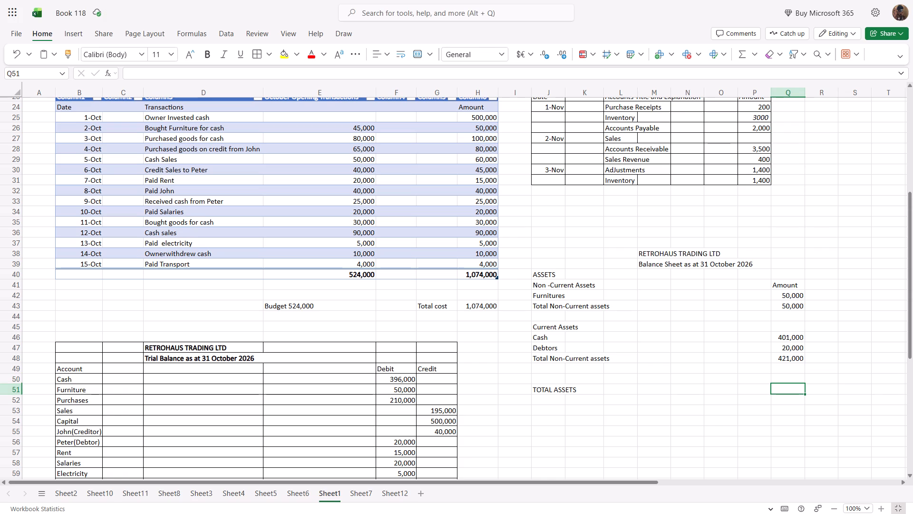
key("equal")
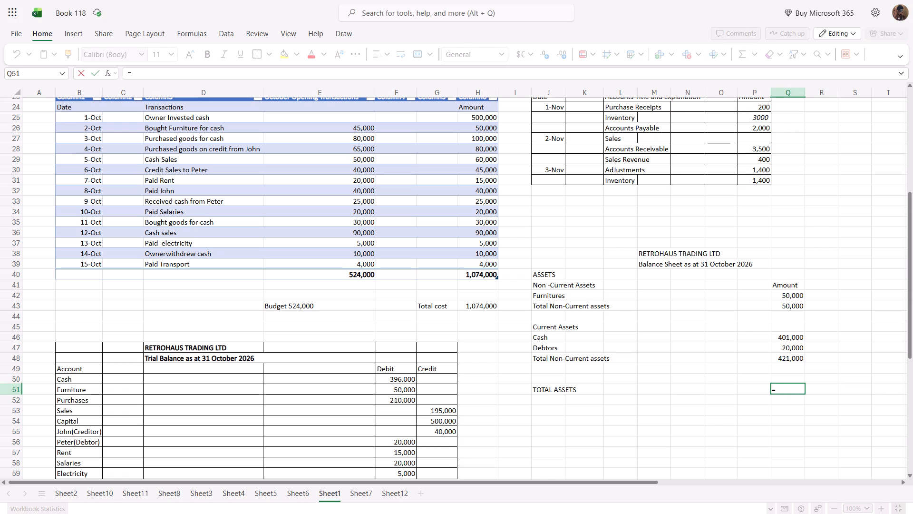
type("SU,")
key("BackSpace")
key("m")
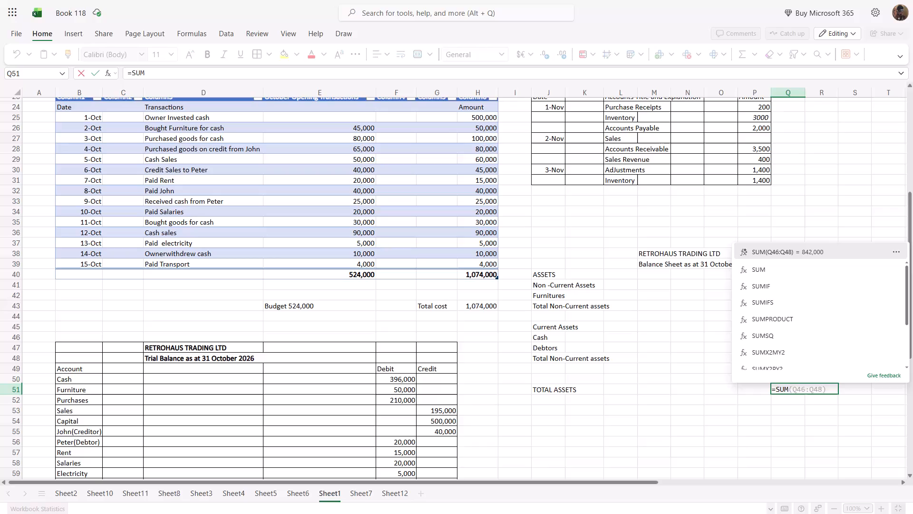
key("shift+parenleft")
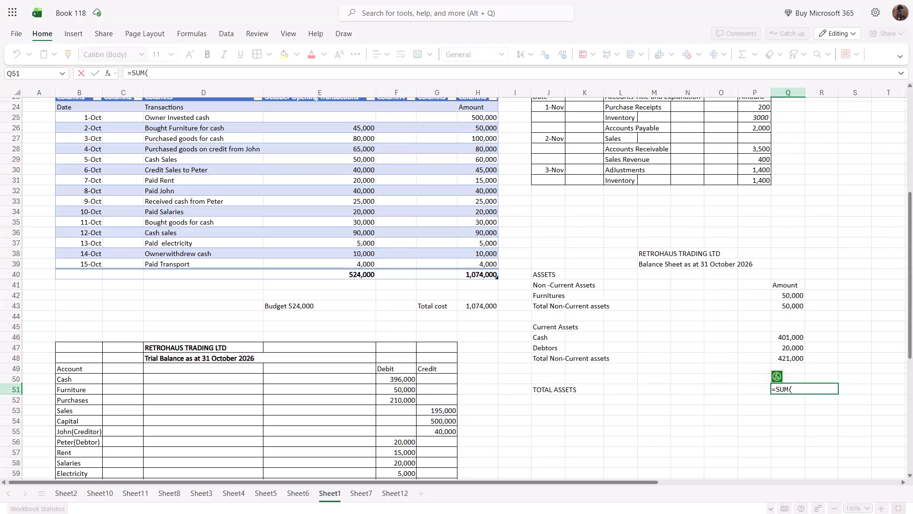
left_click_drag(783, 297, 790, 348)
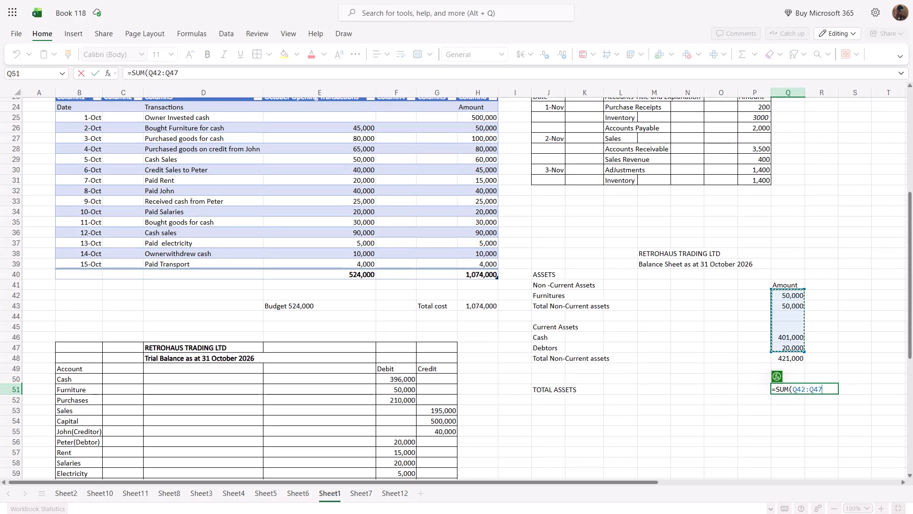
left_click_drag(790, 348, 791, 362)
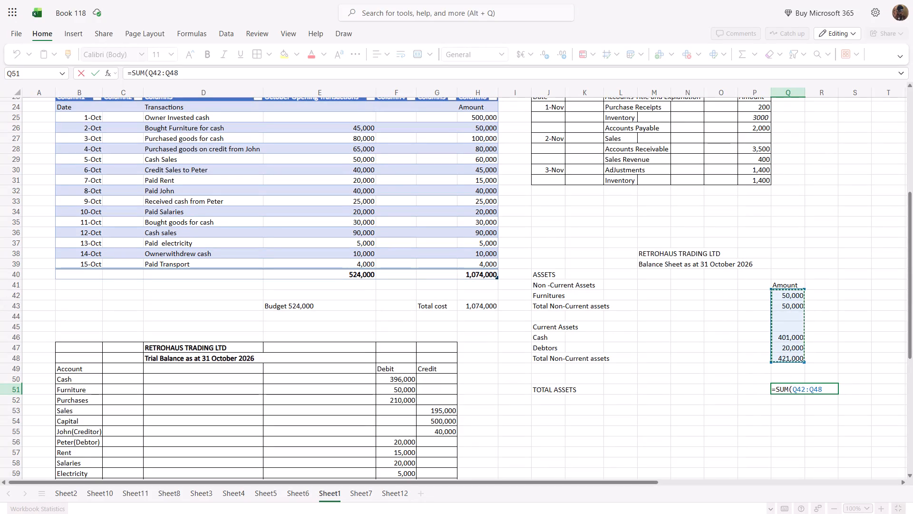
key("shift+parenright")
key("Return")
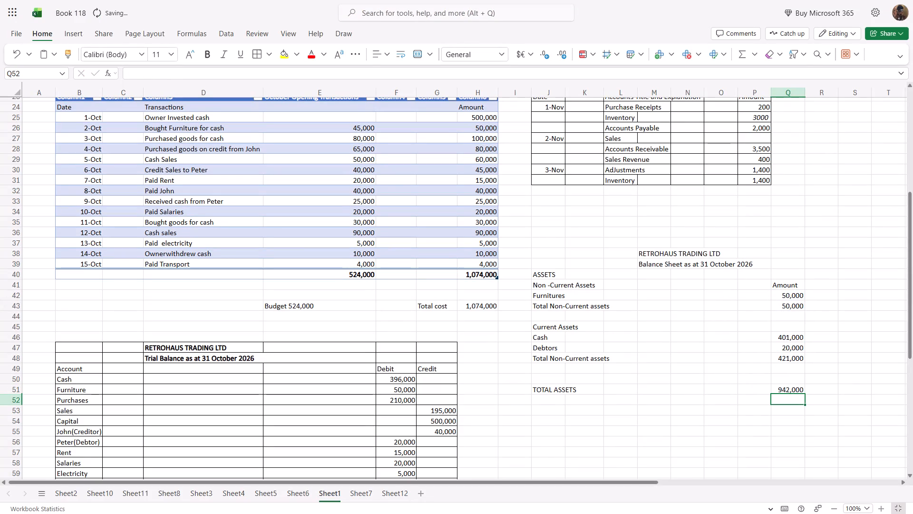
Enter the heading CAPITAL AND LIABILITIES in J54, below the TOTAL ASSETS row.
left_click(726, 439)
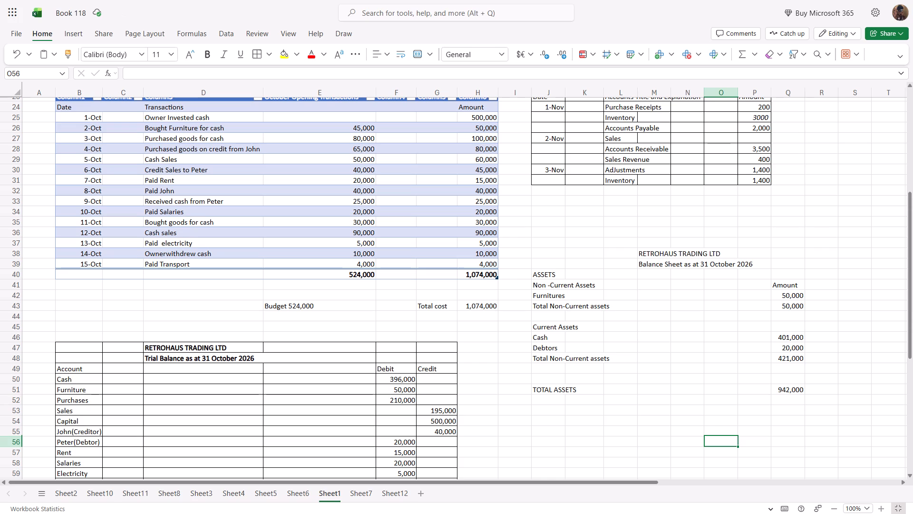
left_click(761, 455)
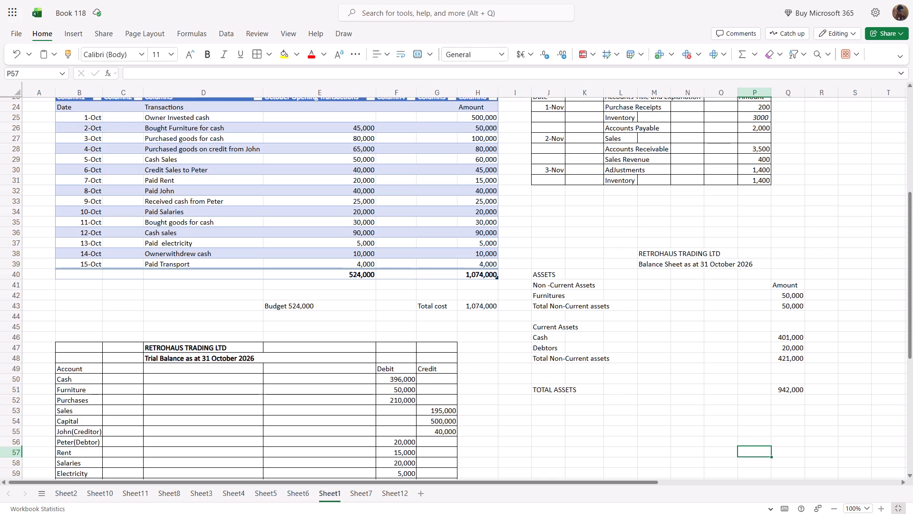
scroll(632, 420, "down", 2)
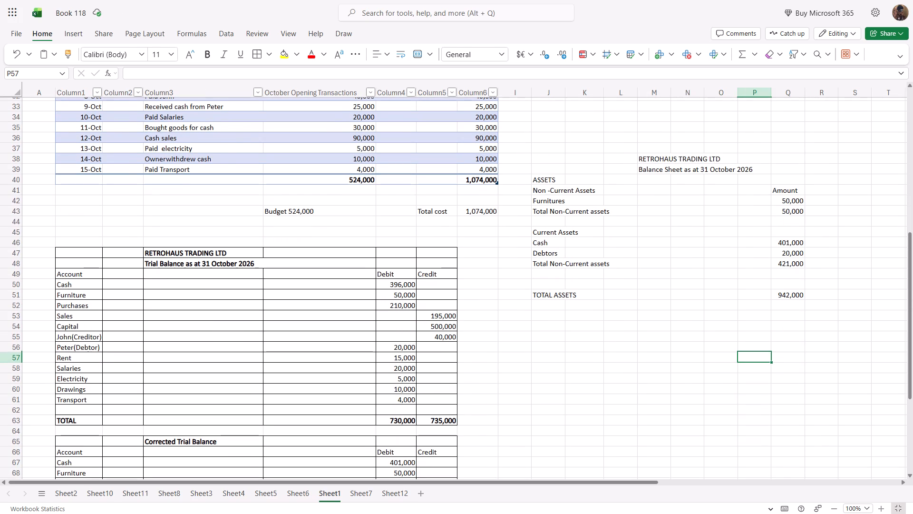
left_click(547, 326)
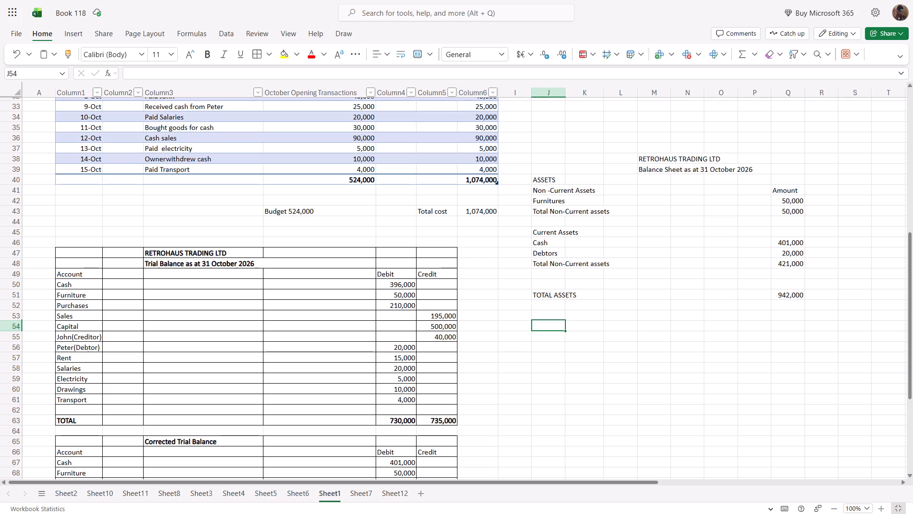
key("c")
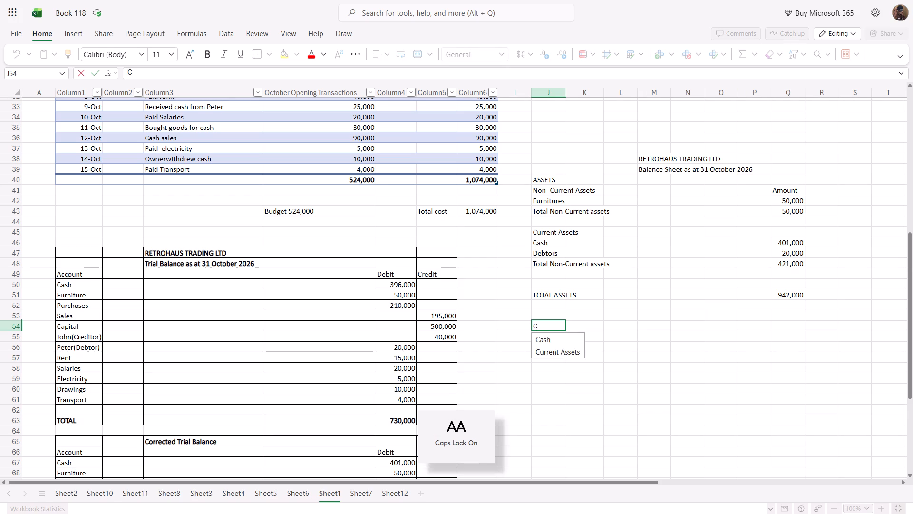
type("APITAL")
key("space")
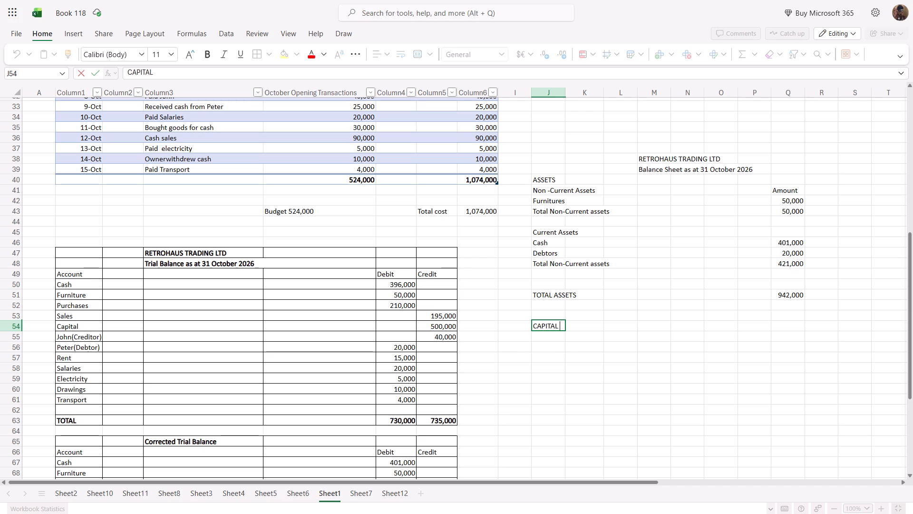
key("a")
type("ND")
key("space")
type("LIBILITIES")
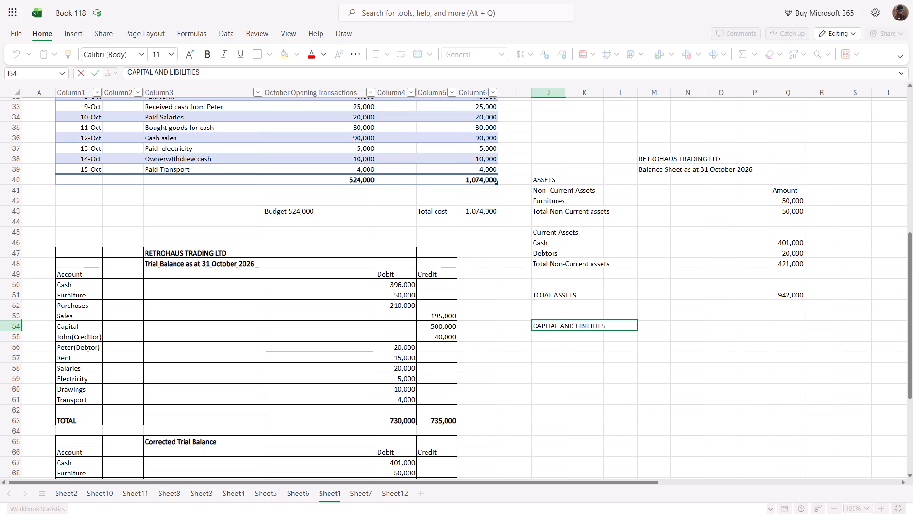
left_click(580, 325)
left_click(582, 325)
key("a")
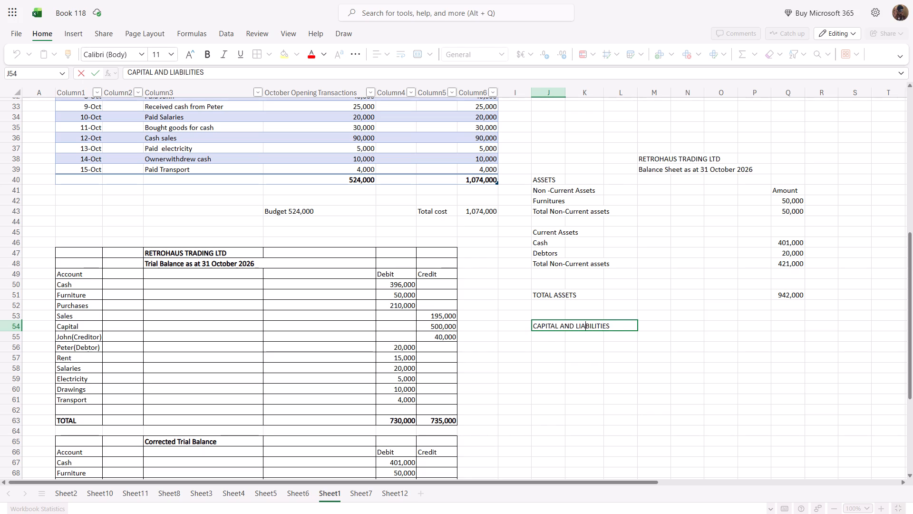
left_click(654, 396)
Make the ASSETS heading in J40 bold and italic.
left_click(544, 180)
right_click(544, 180)
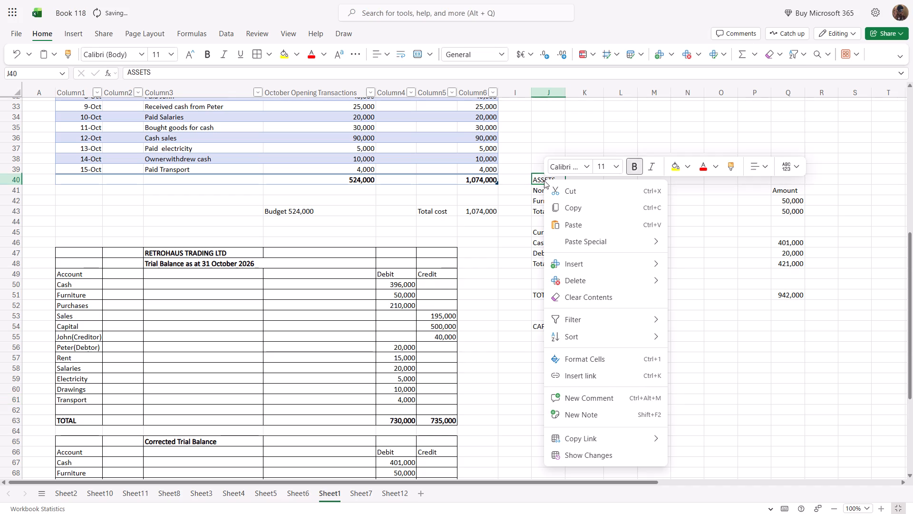
left_click(635, 167)
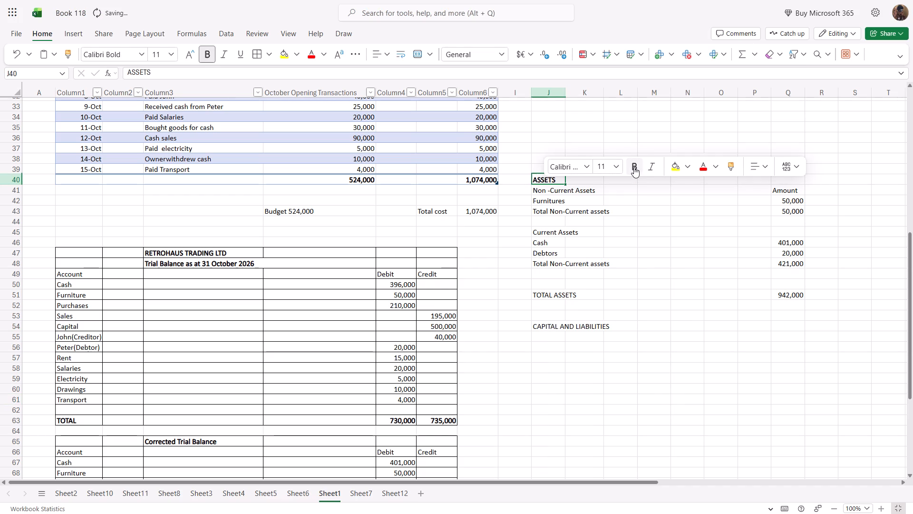
left_click(649, 166)
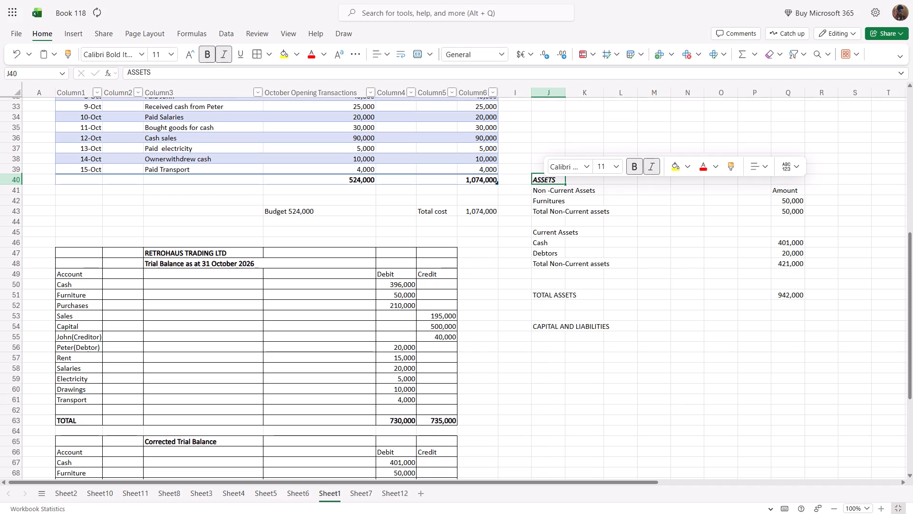
left_click(671, 226)
Make the balance sheet's company name and date title in M38:P39 bold and italic.
left_click(647, 159)
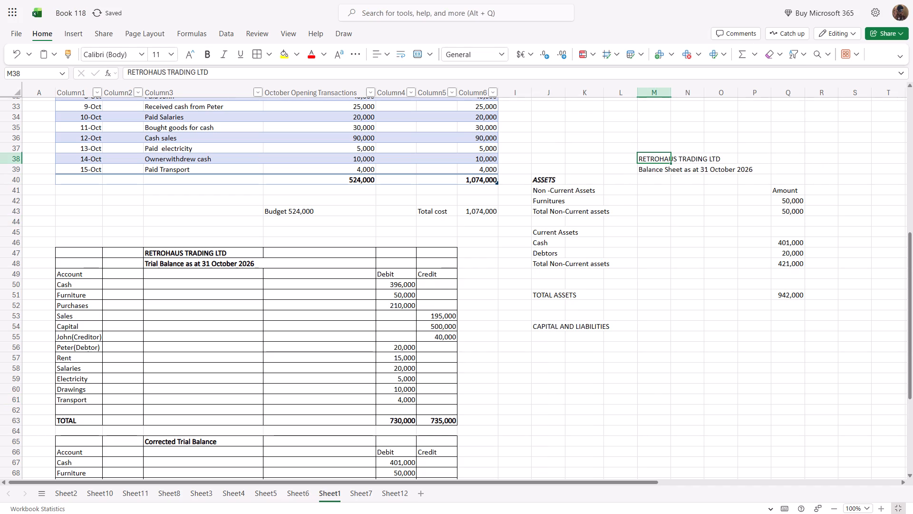
left_click_drag(653, 159, 737, 161)
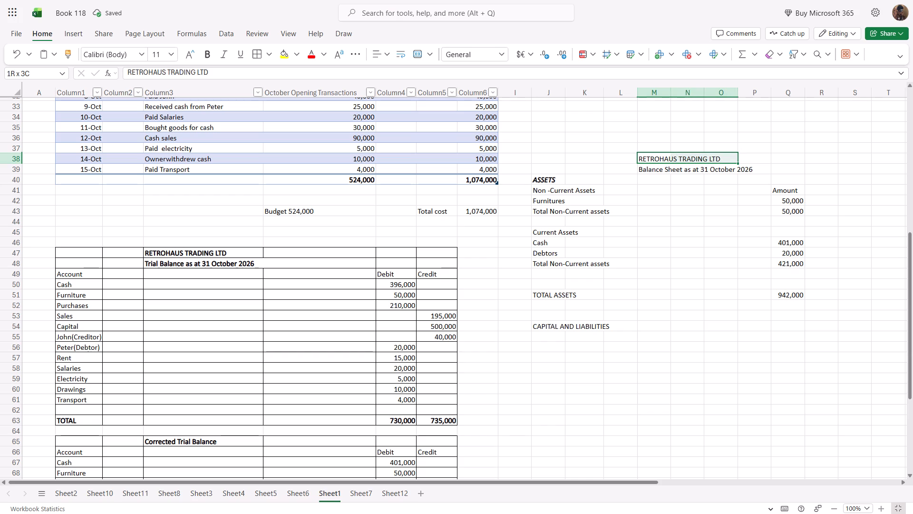
left_click_drag(737, 161, 743, 168)
right_click(701, 169)
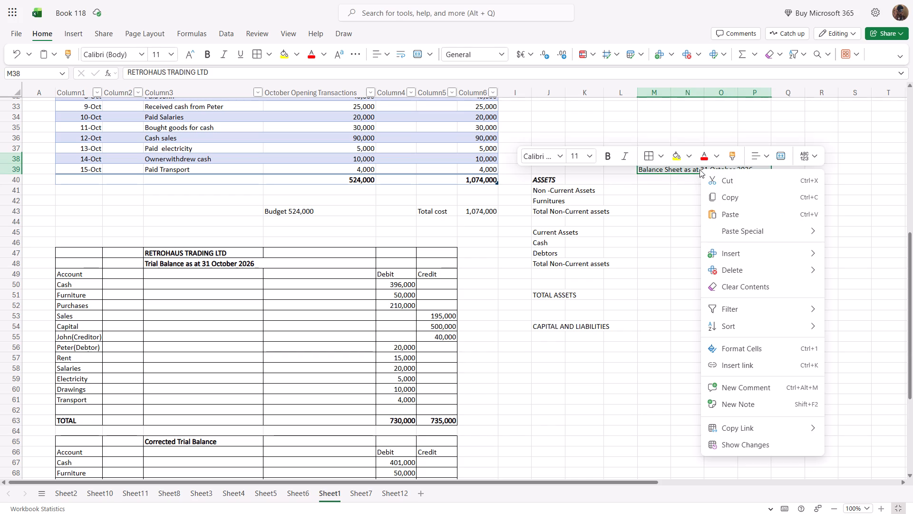
left_click(606, 152)
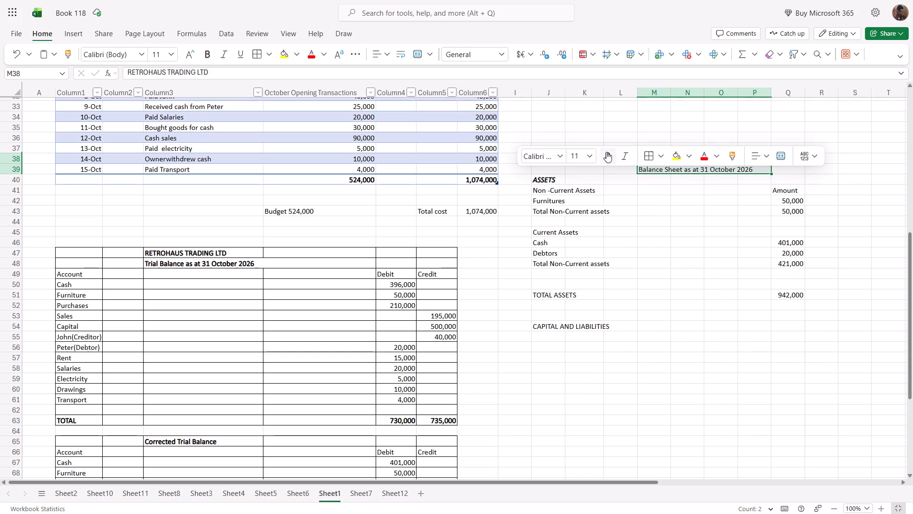
left_click(752, 246)
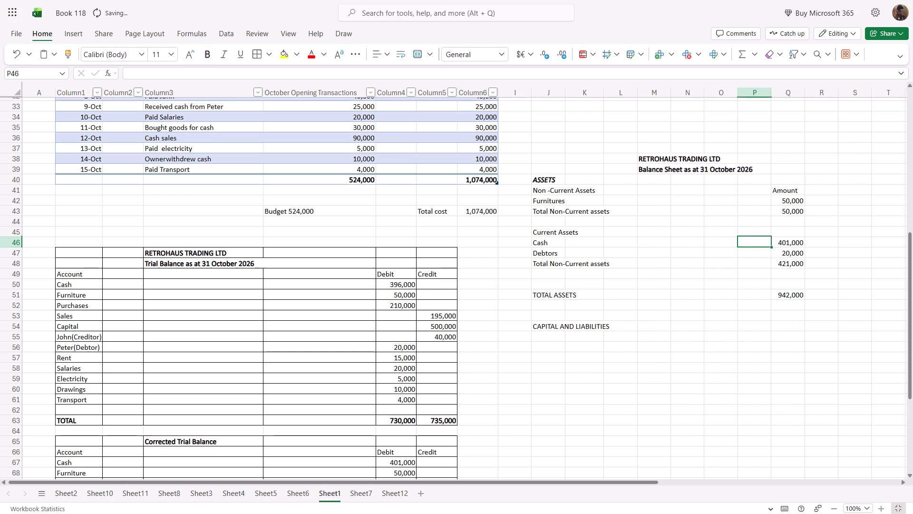
left_click_drag(645, 158, 741, 166)
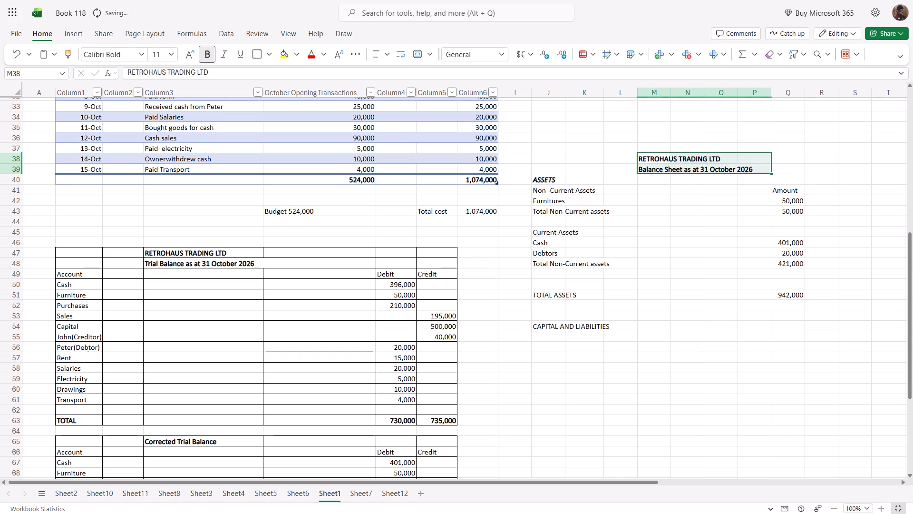
right_click(741, 166)
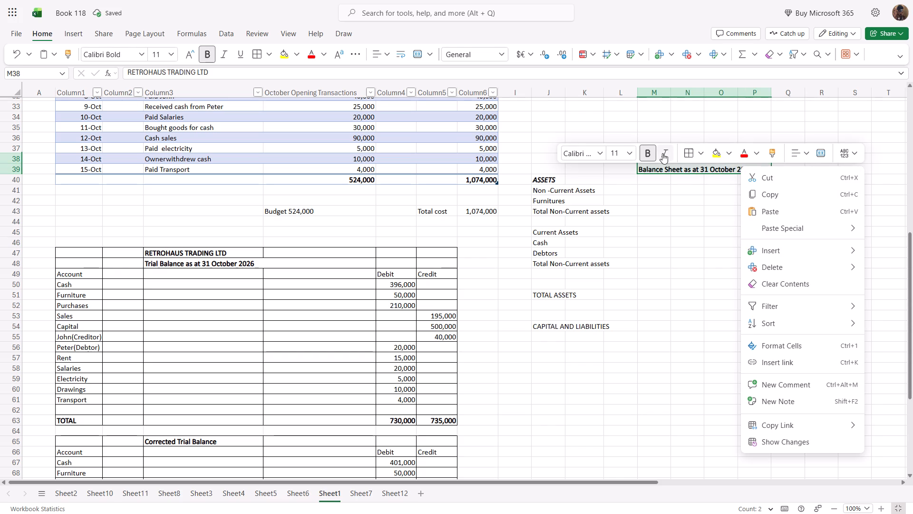
left_click(662, 153)
left_click(740, 249)
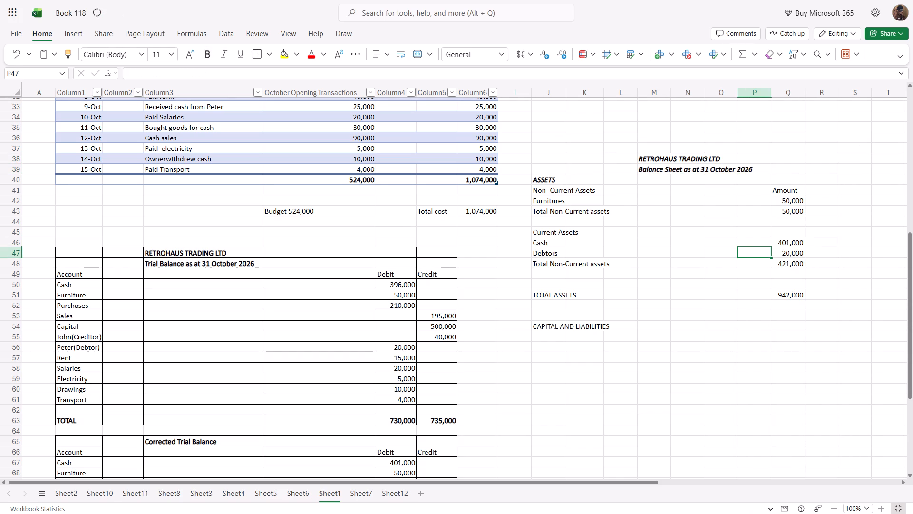
Bold the Non-Current Assets subheading and the Amount header in row 41 of the balance sheet.
left_click_drag(532, 193, 566, 190)
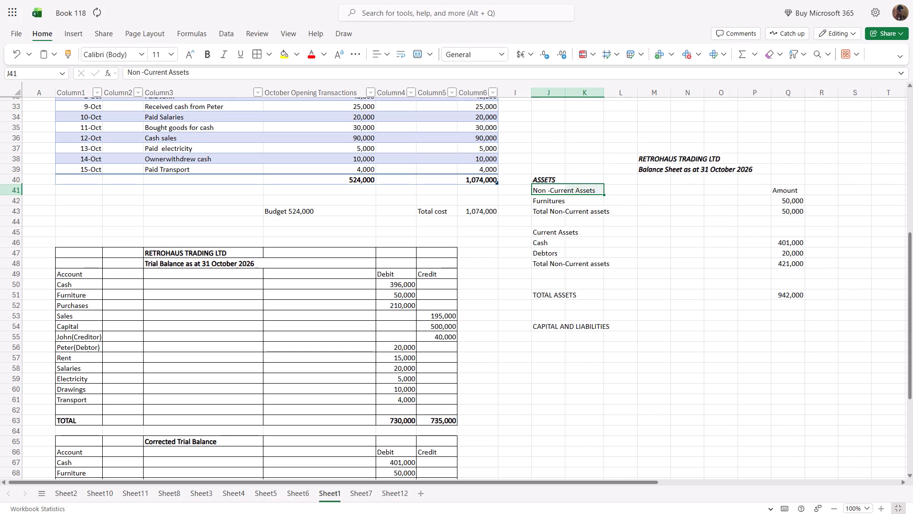
left_click_drag(566, 190, 573, 190)
right_click(573, 190)
left_click(661, 178)
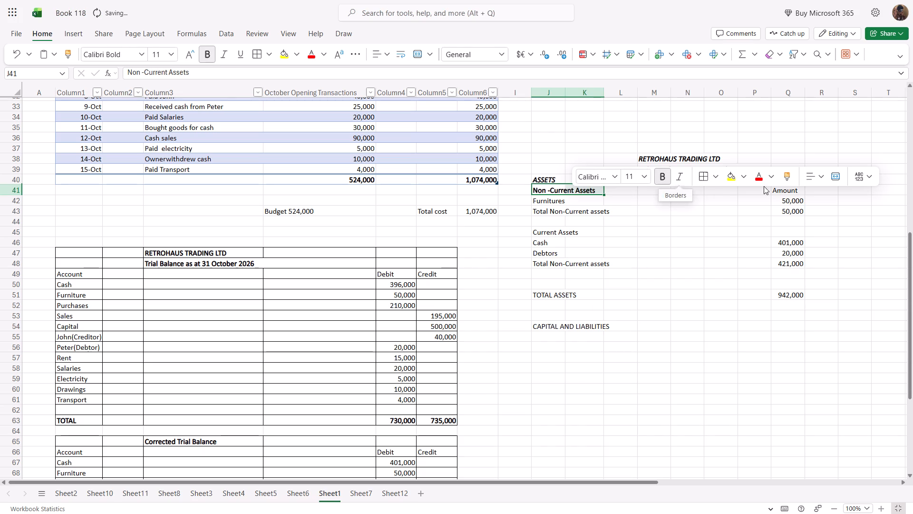
left_click(780, 201)
left_click(779, 192)
right_click(779, 192)
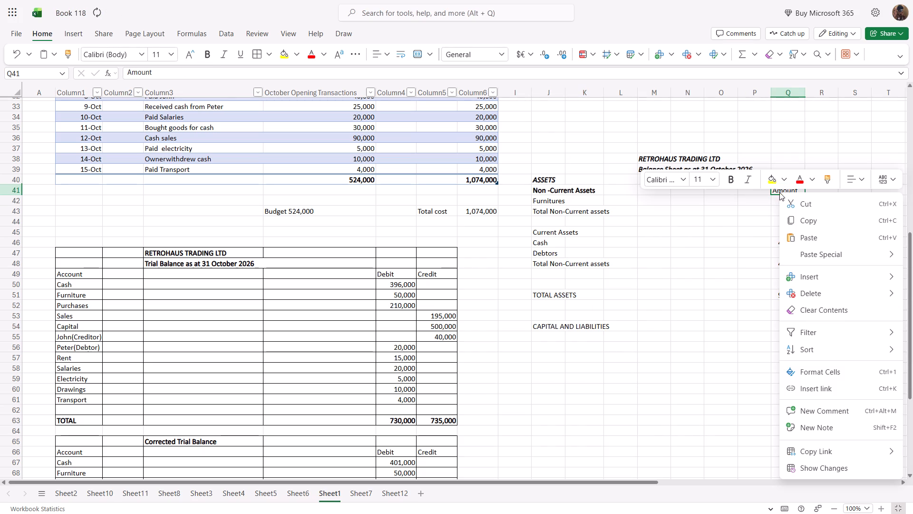
left_click(729, 173)
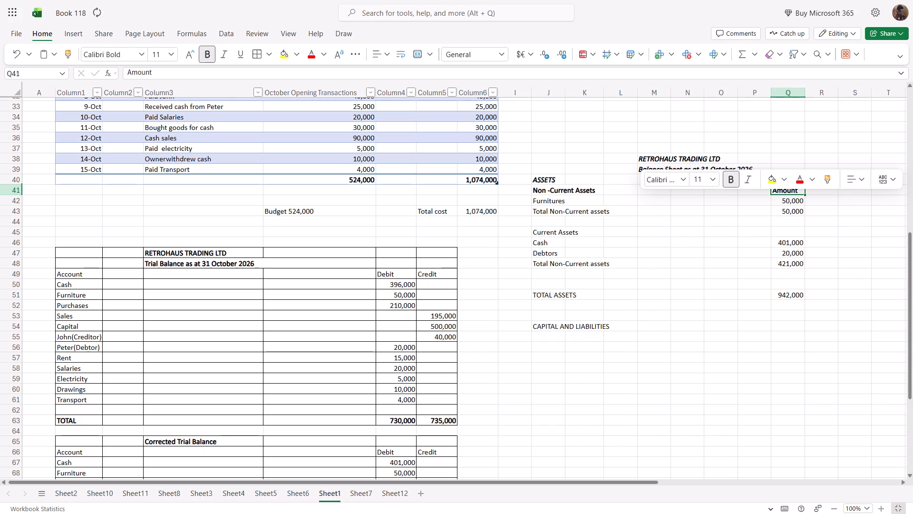
Bold the Current Assets subheading in J45.
left_click(539, 232)
left_click_drag(539, 232, 539, 232)
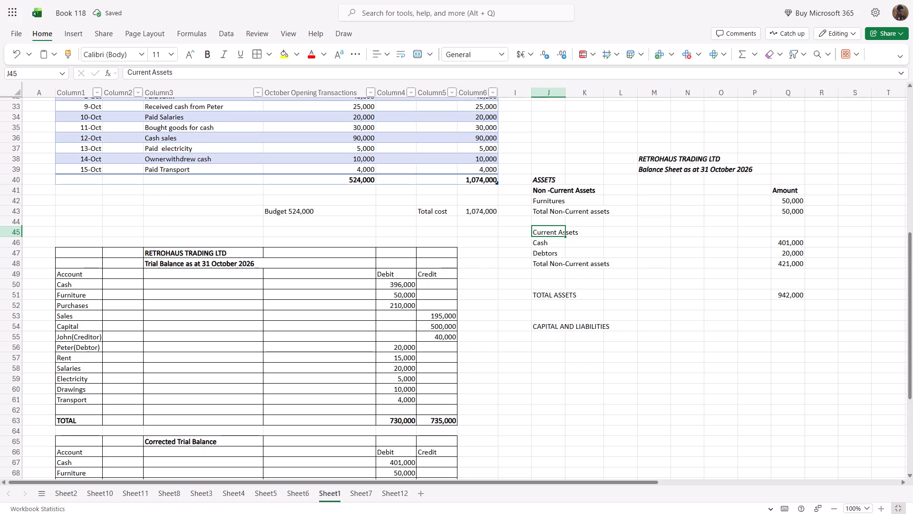
left_click_drag(539, 232, 581, 231)
right_click(581, 231)
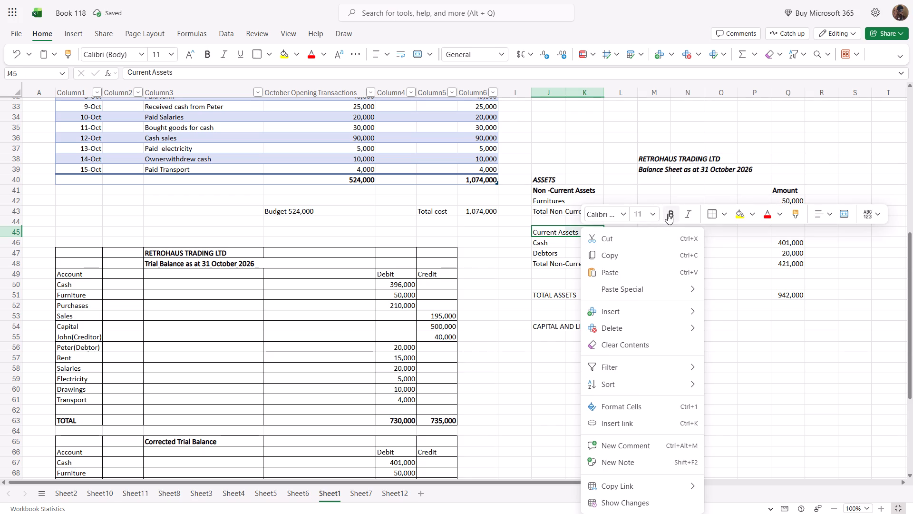
left_click(668, 214)
left_click(751, 283)
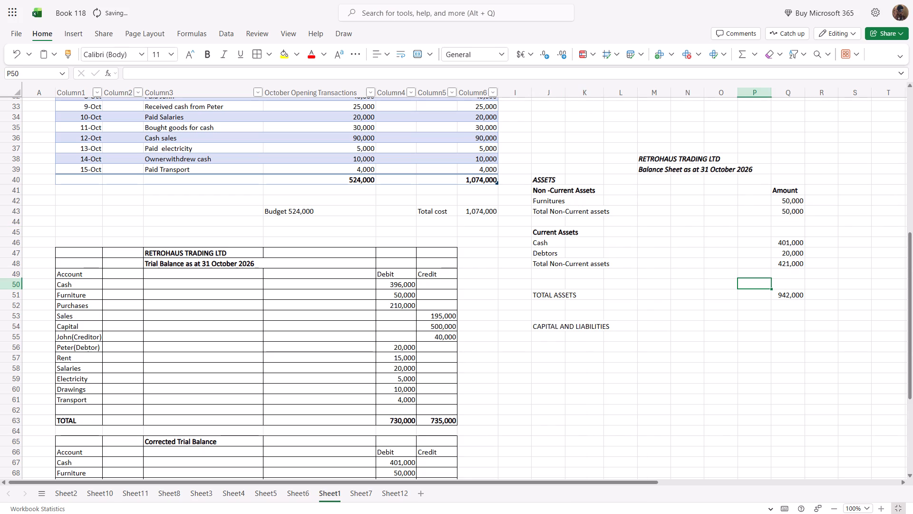
Bold the TOTAL ASSETS label in J51 and its amount in Q51 of the balance sheet.
left_click(541, 297)
left_click_drag(558, 294, 572, 293)
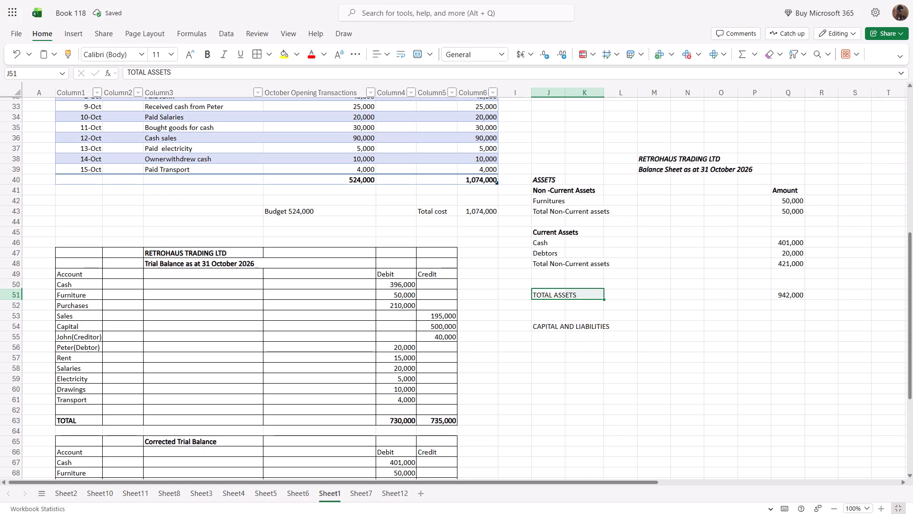
right_click(572, 293)
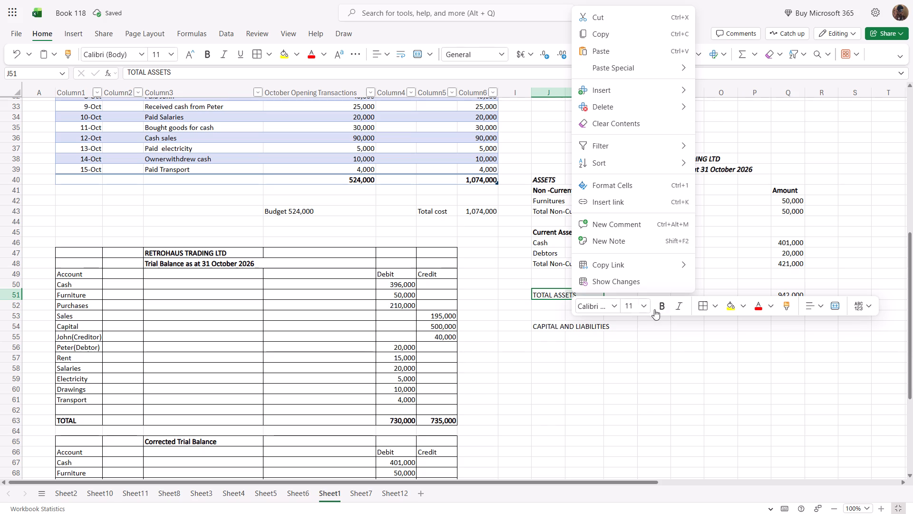
left_click(660, 308)
left_click(714, 346)
left_click_drag(778, 294, 788, 292)
right_click(788, 292)
left_click(744, 301)
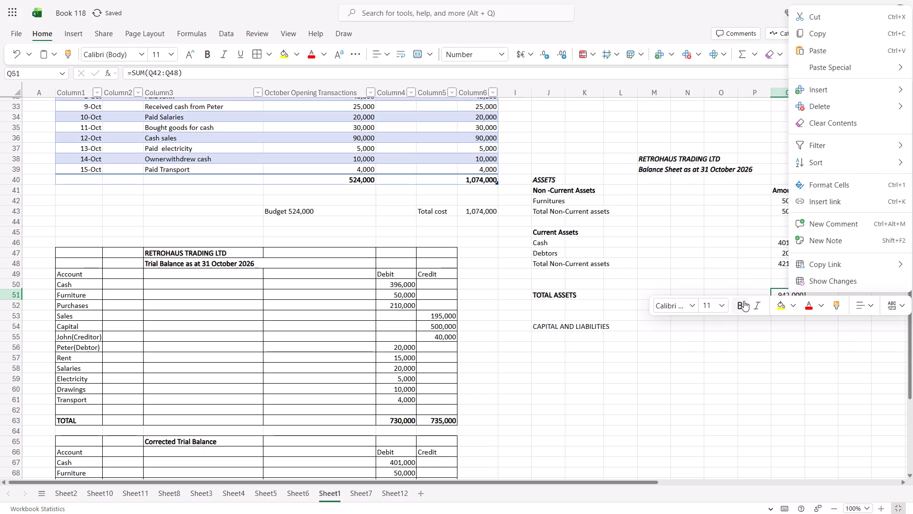
left_click(738, 352)
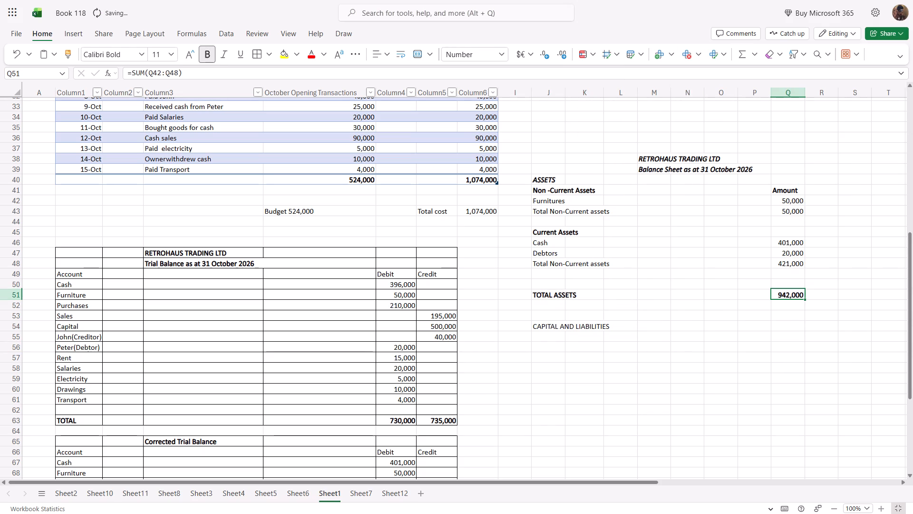
Make the CAPITAL AND LIABILITIES heading in J54 bold and italic.
left_click_drag(539, 325, 611, 323)
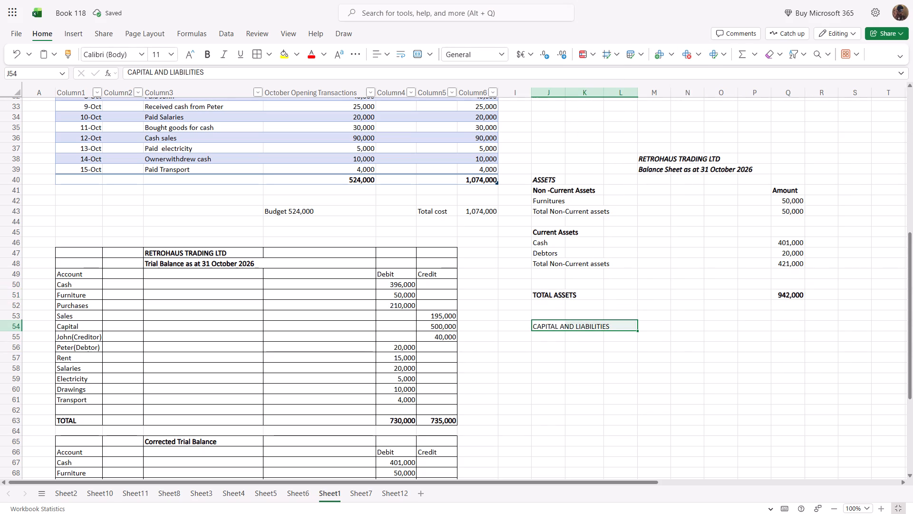
right_click(611, 323)
left_click(519, 336)
left_click(600, 386)
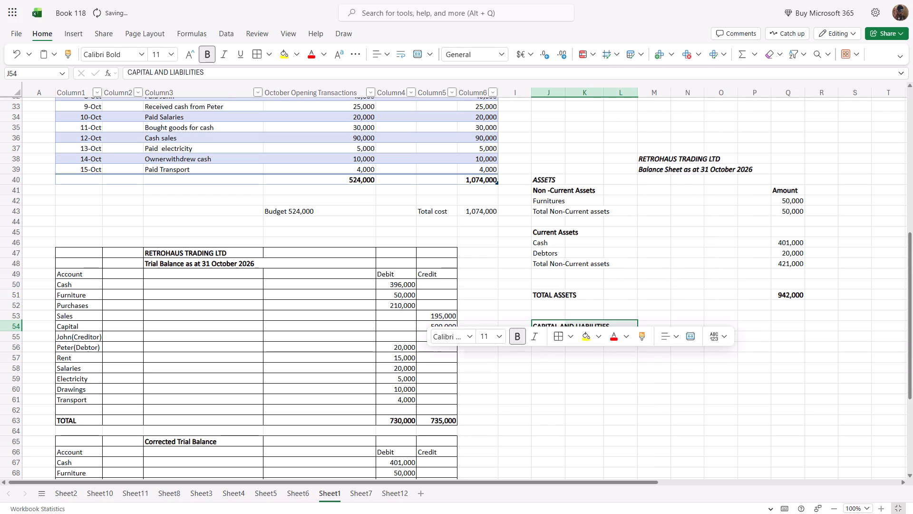
left_click_drag(535, 325, 564, 323)
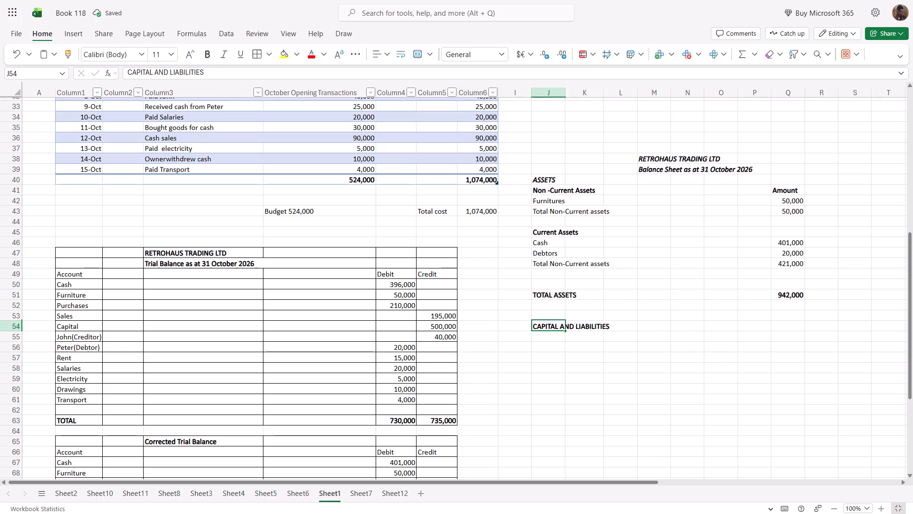
left_click_drag(564, 323, 607, 322)
right_click(607, 322)
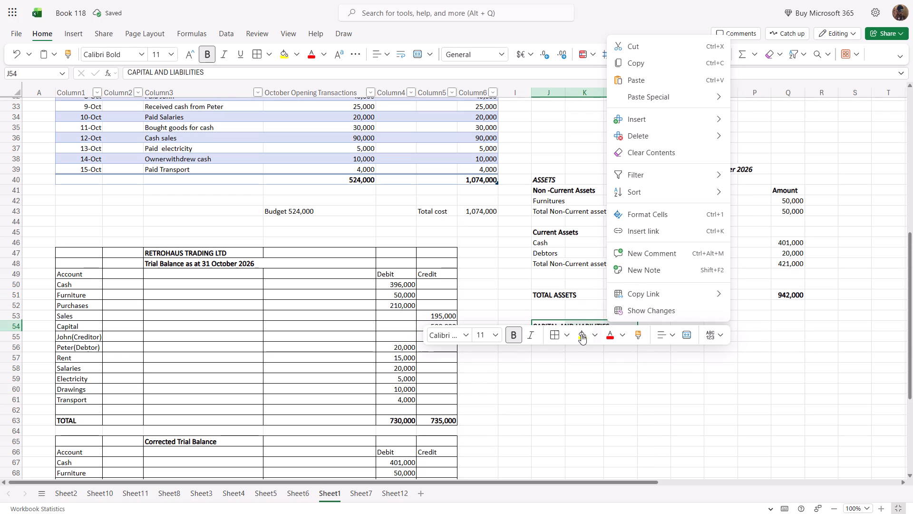
left_click(531, 336)
left_click(561, 358)
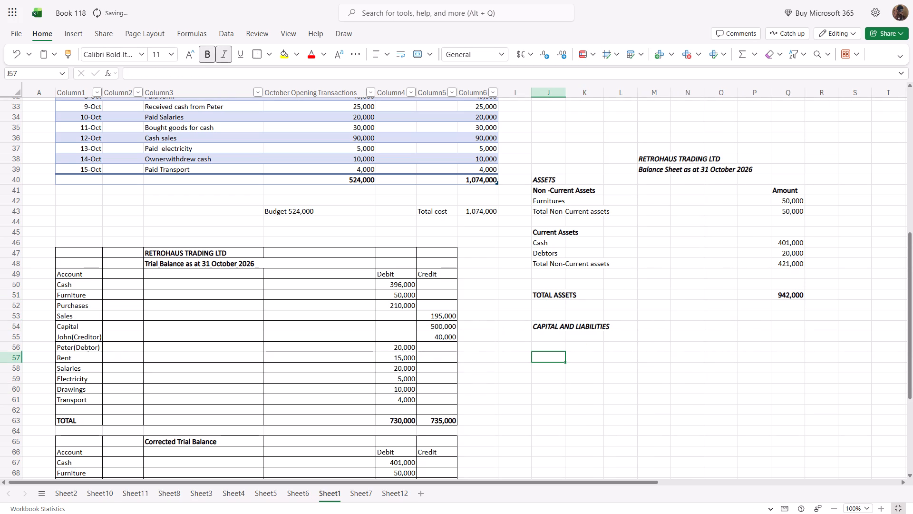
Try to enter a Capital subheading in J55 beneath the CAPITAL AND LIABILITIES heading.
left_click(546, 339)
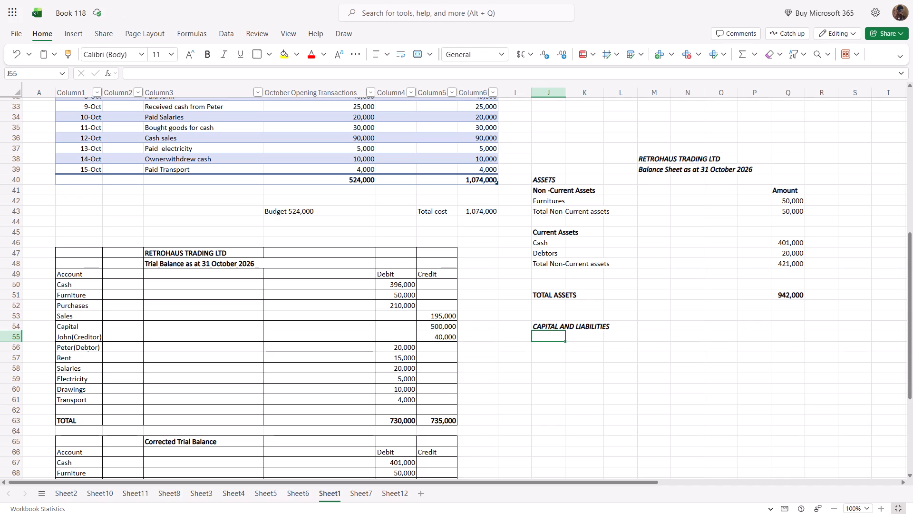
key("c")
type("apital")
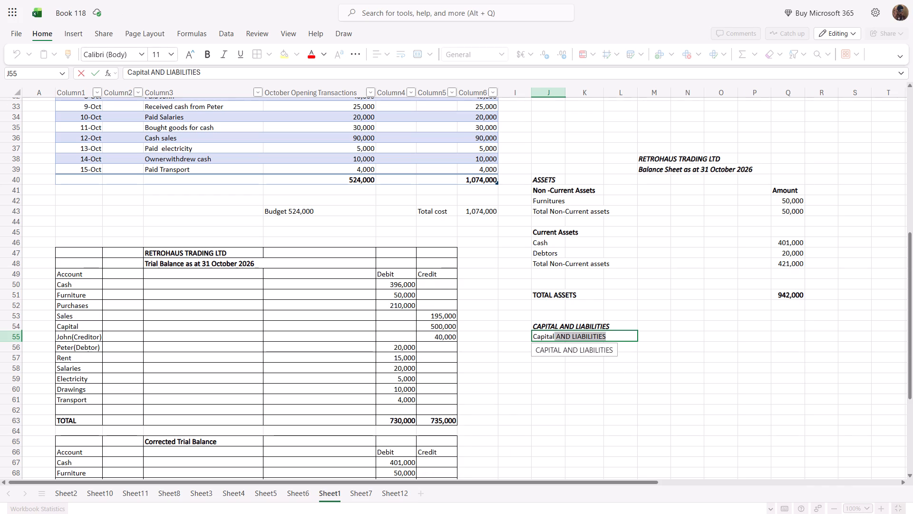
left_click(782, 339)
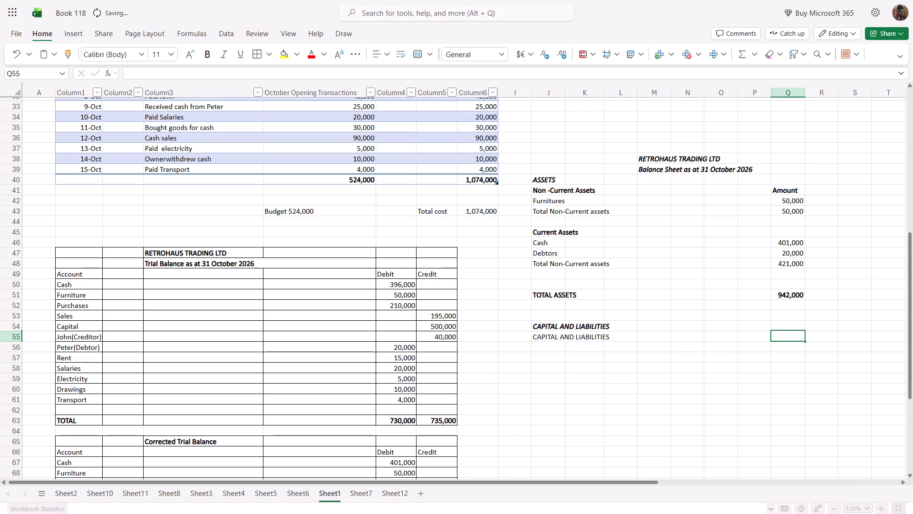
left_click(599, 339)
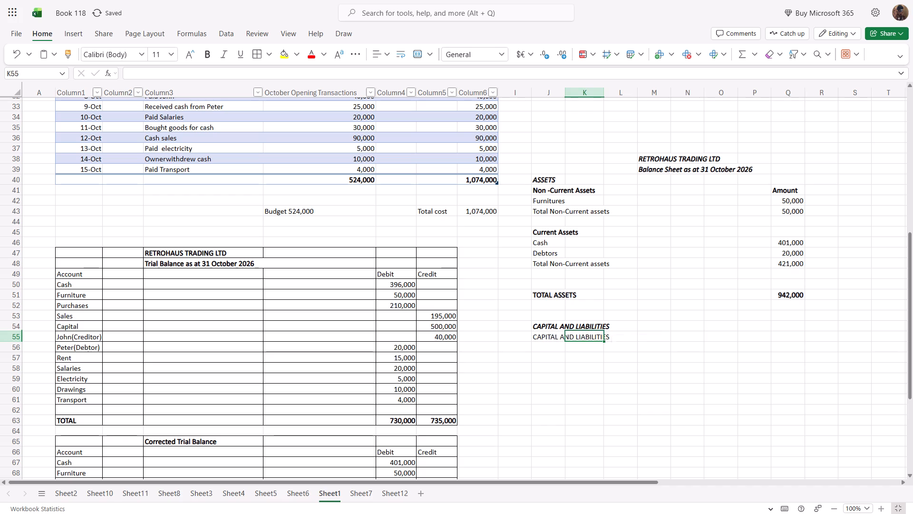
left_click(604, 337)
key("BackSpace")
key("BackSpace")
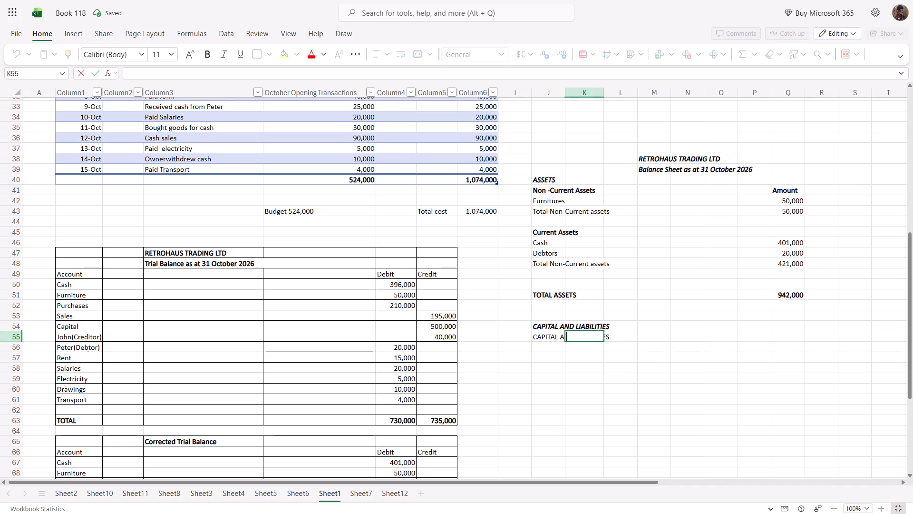
Clear J55 and enter its subheading again, accepting the suggested text CAPITAL AND LIABILITIES.
left_click(557, 333)
key("BackSpace")
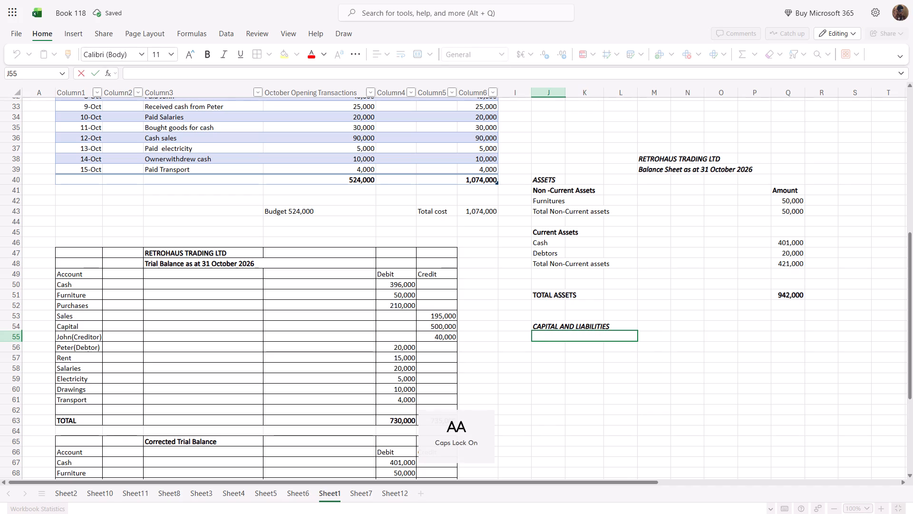
type("apital")
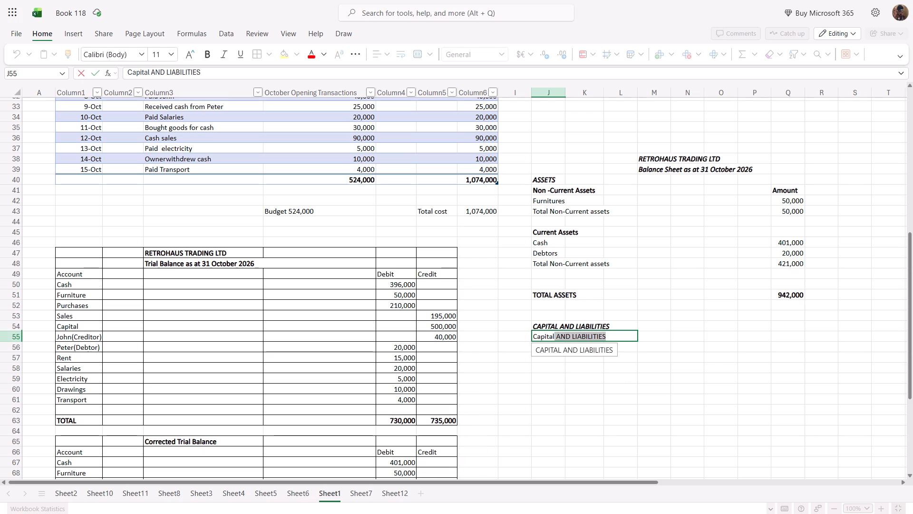
left_click(496, 385)
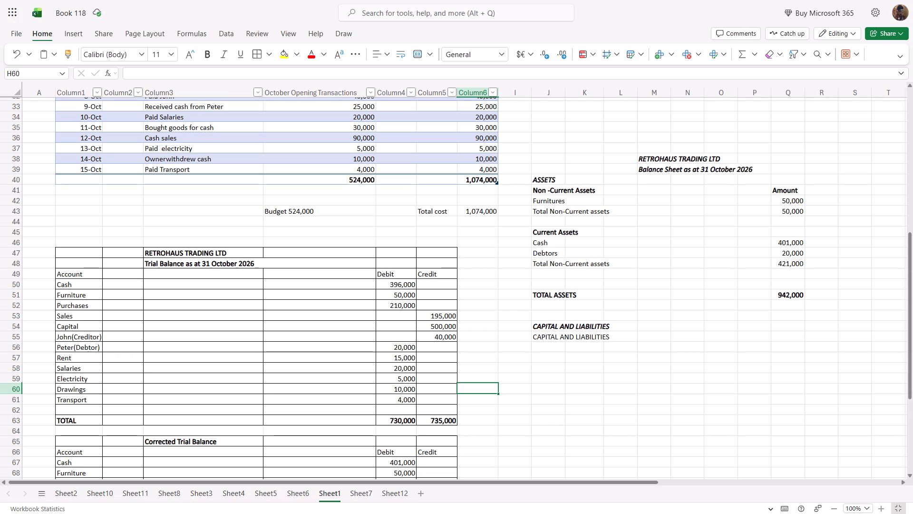
Add an Opening Capital line in row 56 of the balance sheet with 500,000 in the Amount column.
left_click(552, 350)
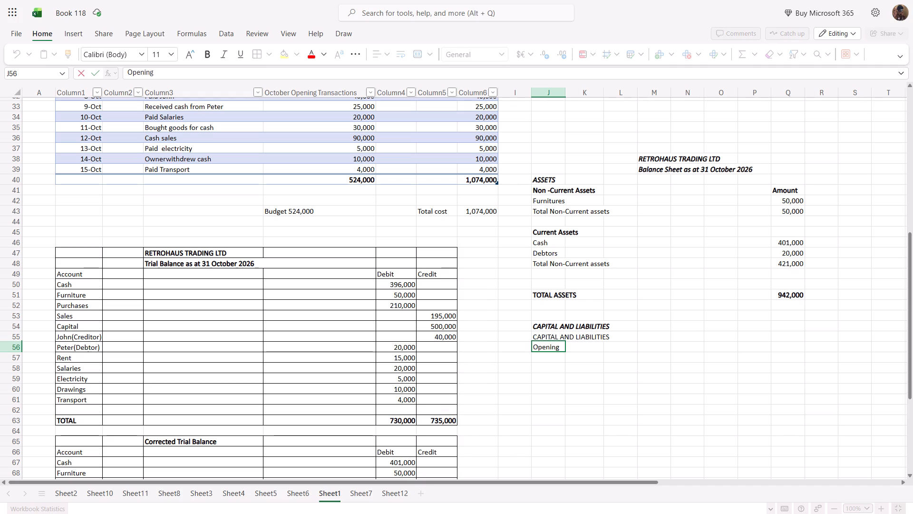
type("apital")
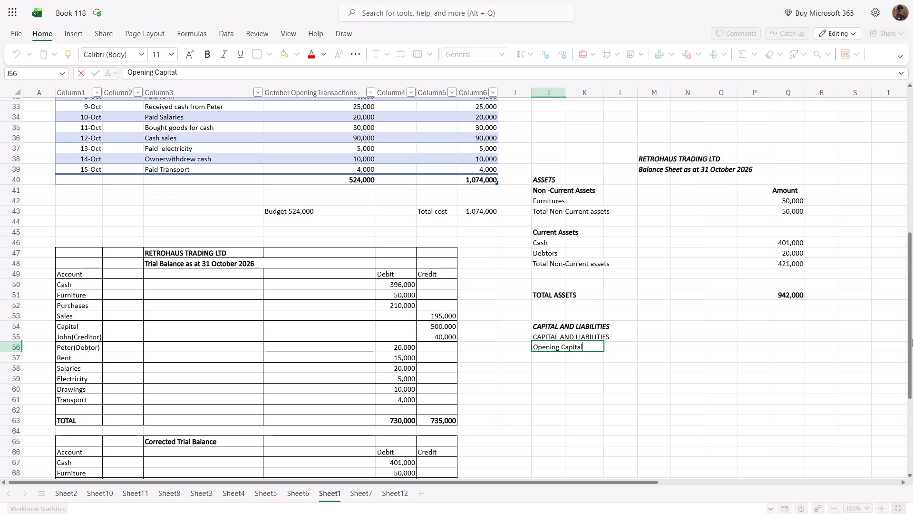
left_click(780, 347)
type("500,000")
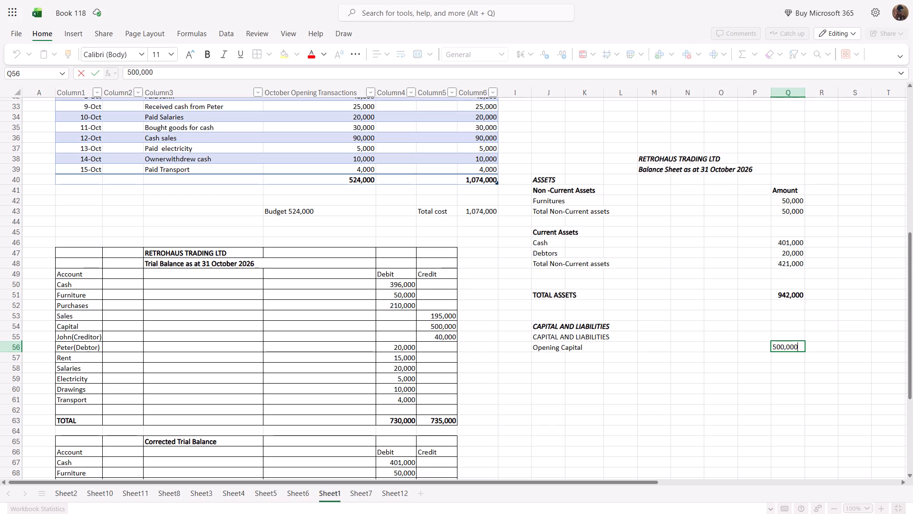
Add the line Add:Net Profit in row 57 with 36,000 in the Amount column.
left_click(548, 355)
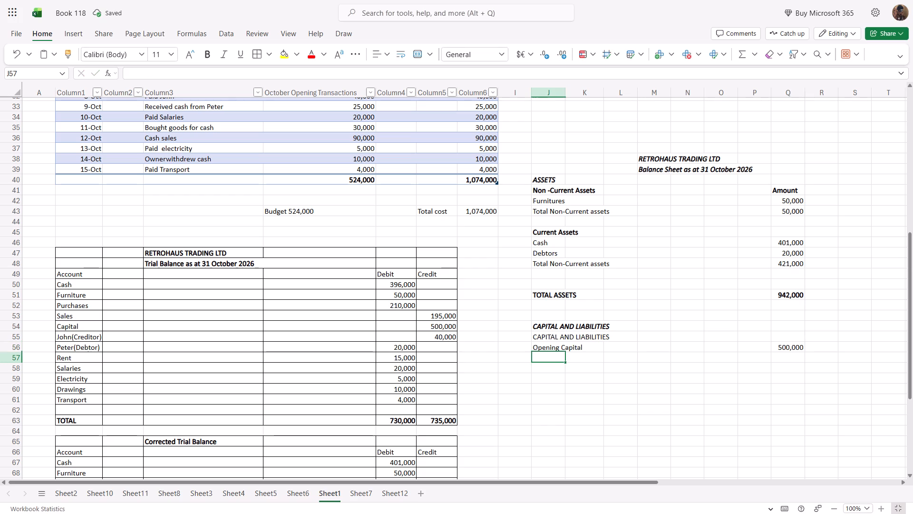
type("dd")
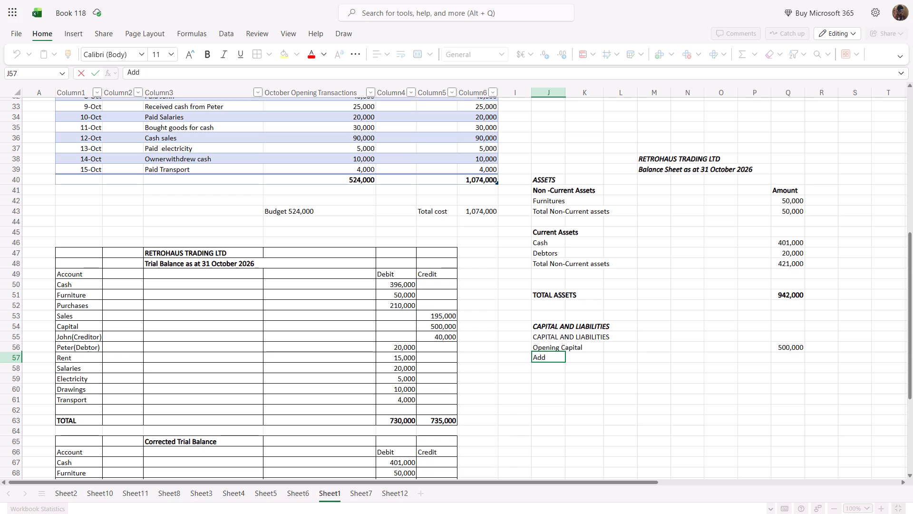
key("shift+colon")
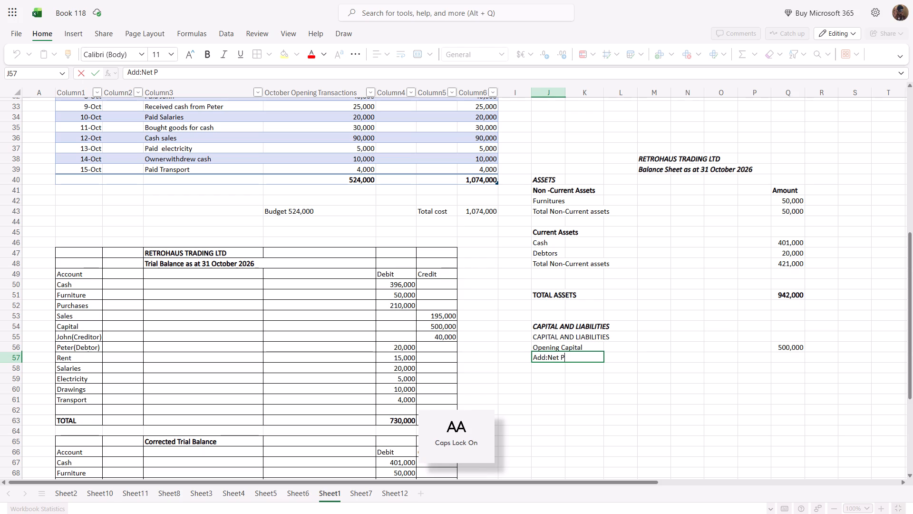
type("rof")
key("i")
key("t")
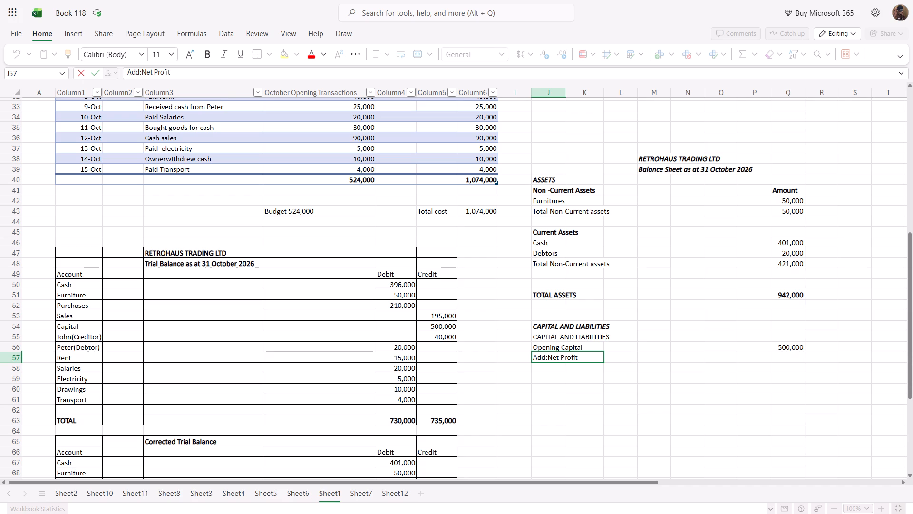
left_click(785, 354)
type("36,000")
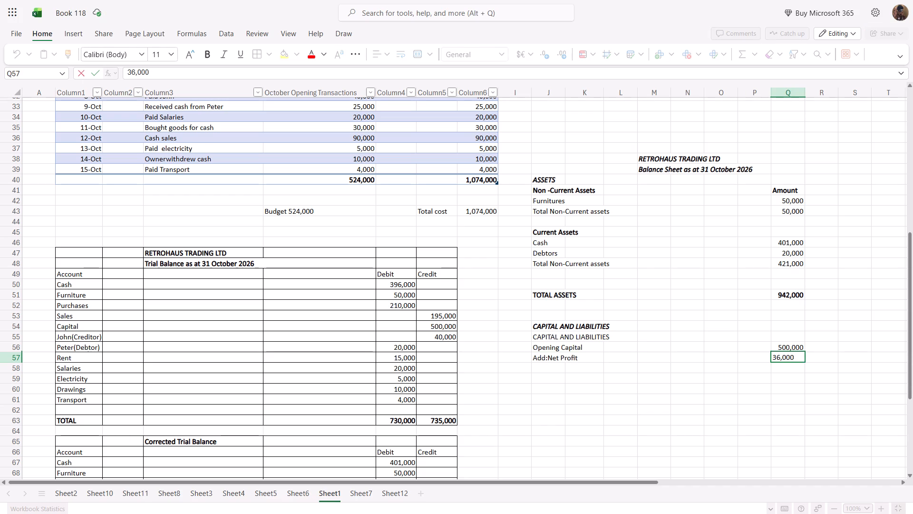
Add the line Less:Drawings in row 58 with (10,000) in the Amount column.
left_click(552, 370)
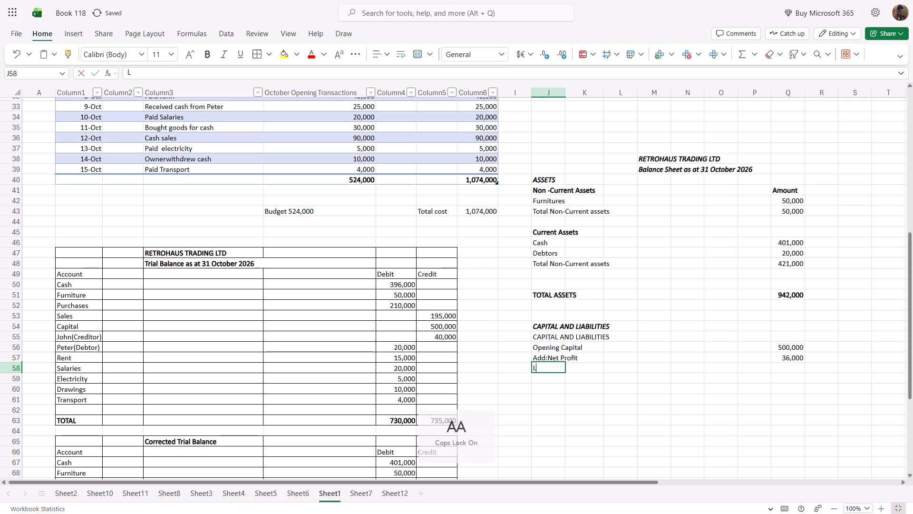
type("ess")
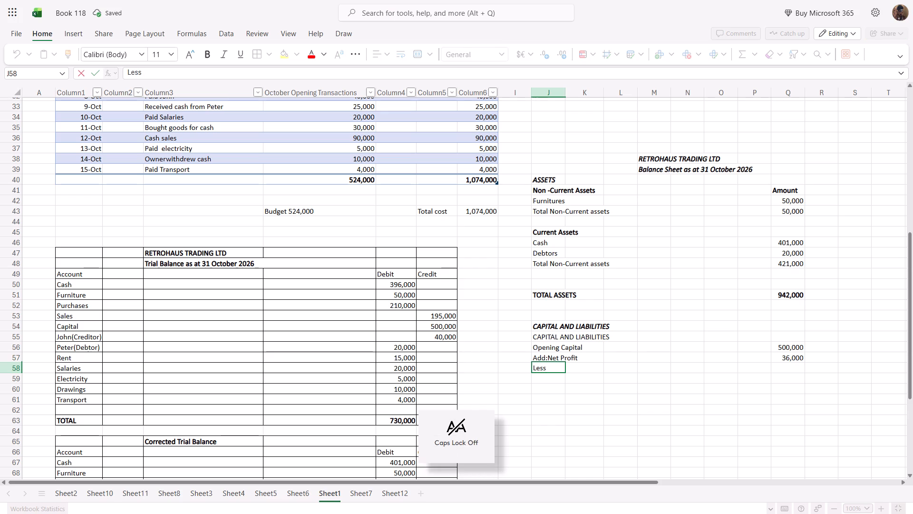
key("shift+colon")
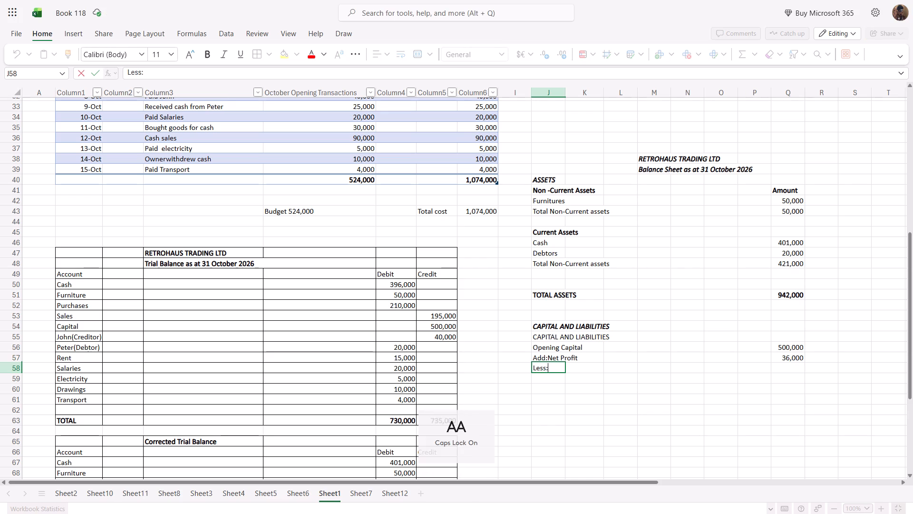
type("rawing")
key("s")
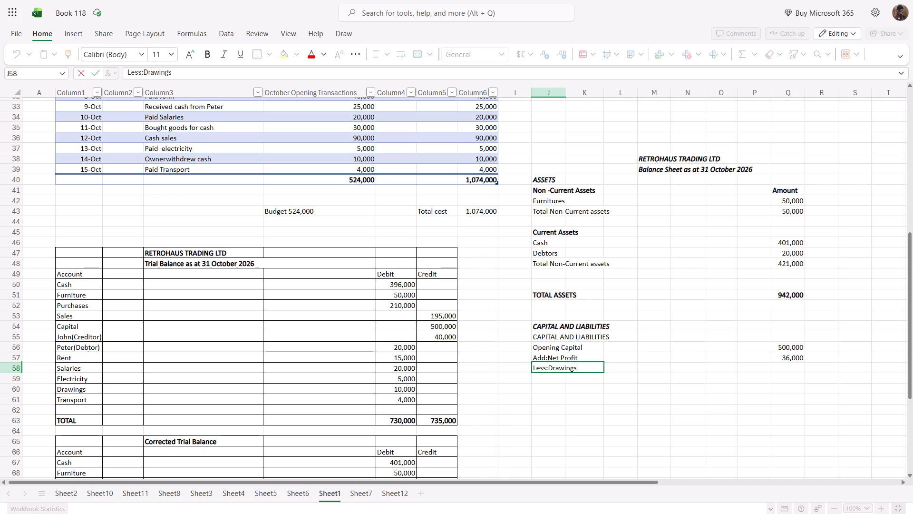
left_click(786, 367)
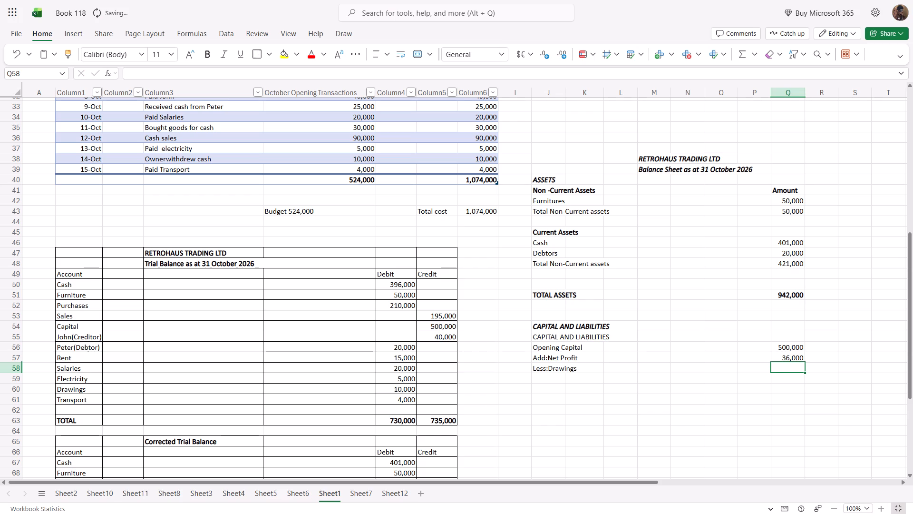
key("shift+parenleft")
type("10.")
key("BackSpace")
type(",0")
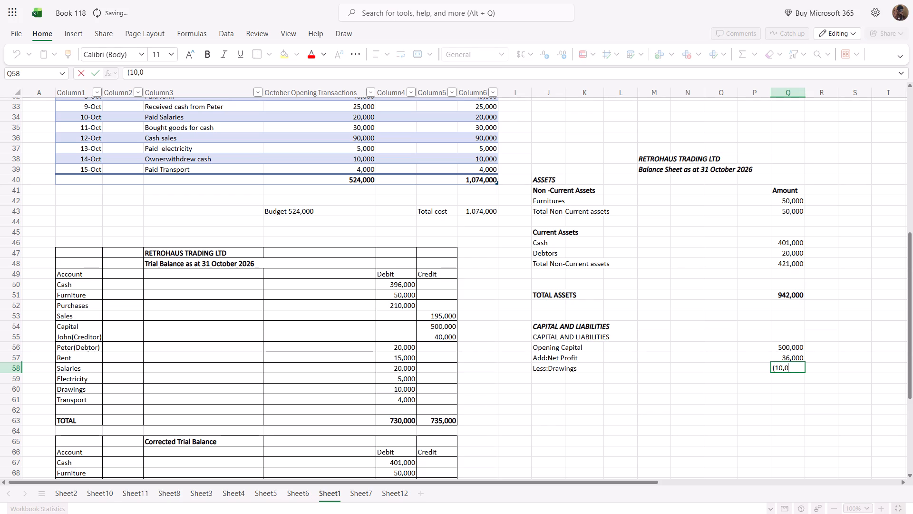
type("00")
key("shift+parenright")
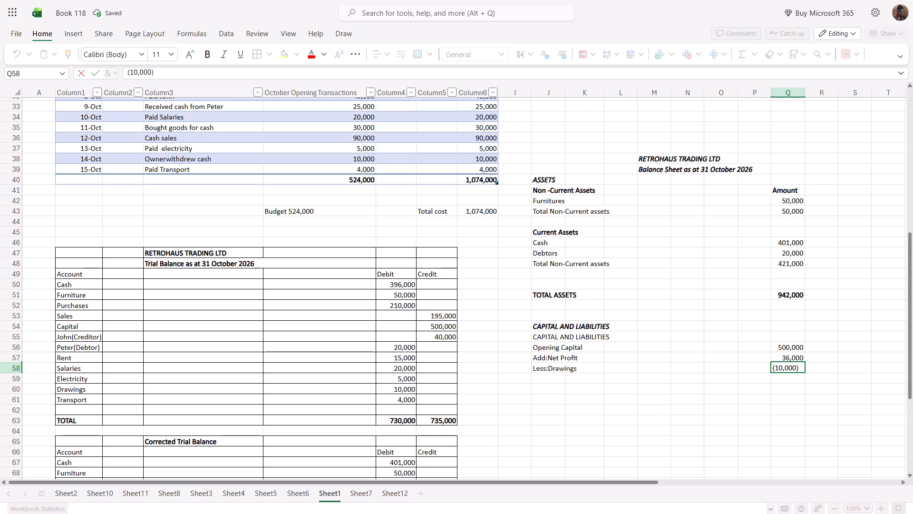
Add the line Closing Capital in row 59 of the balance sheet with 526,000 in the Amount column.
left_click(565, 378)
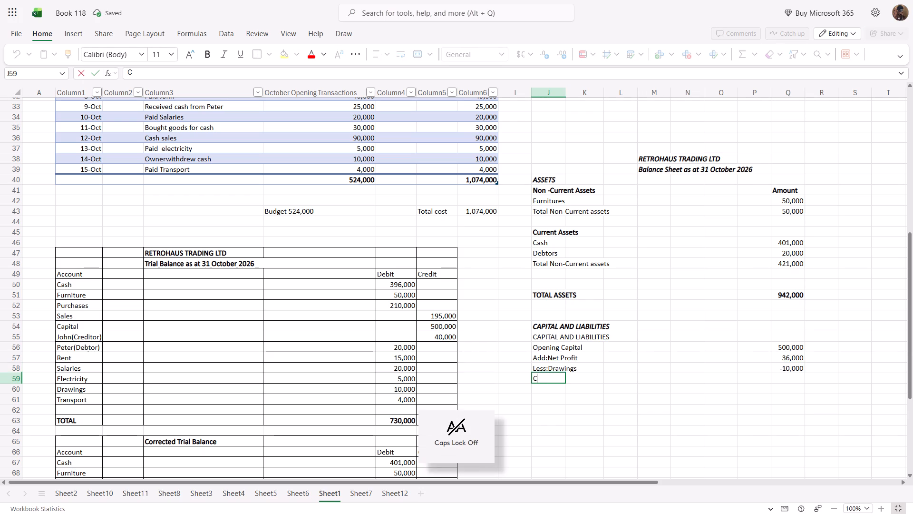
type("losing")
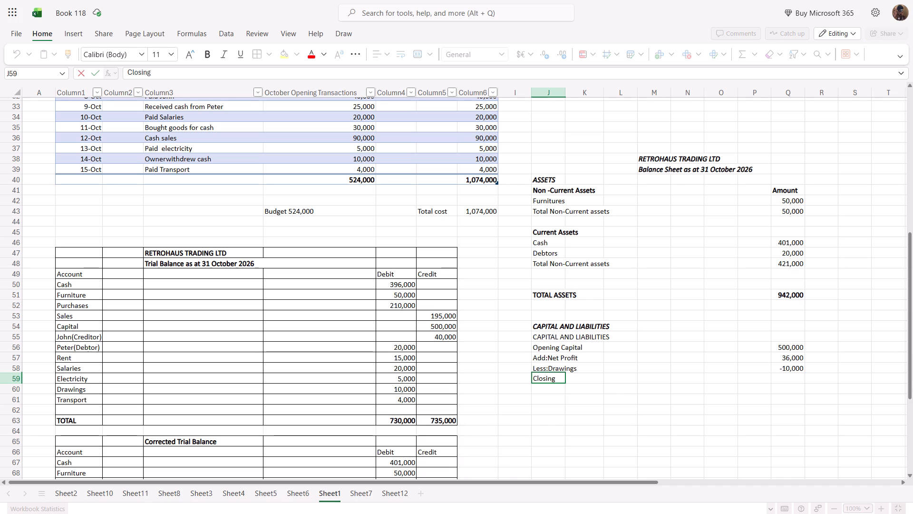
key("space")
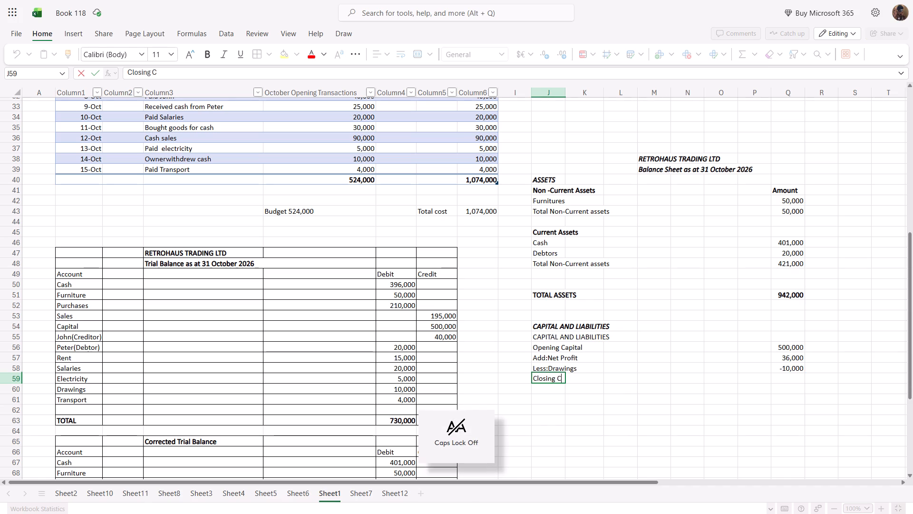
type("apital")
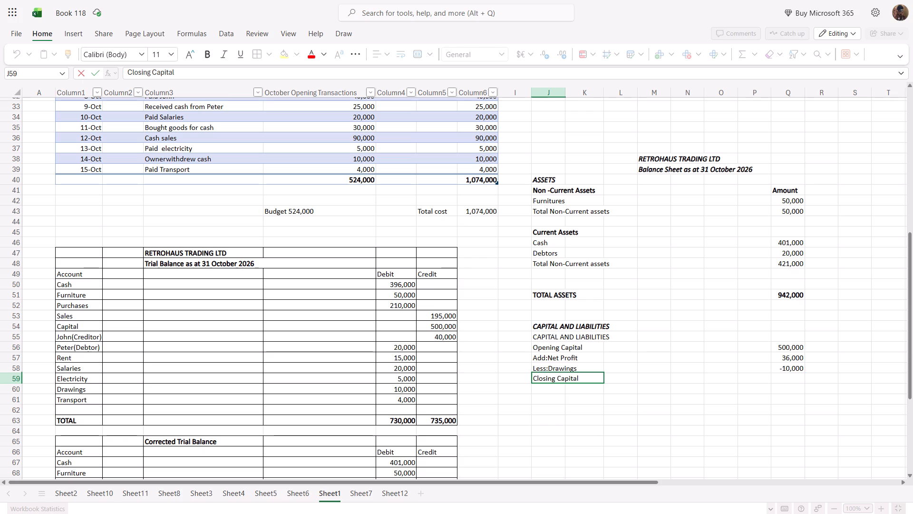
left_click(789, 379)
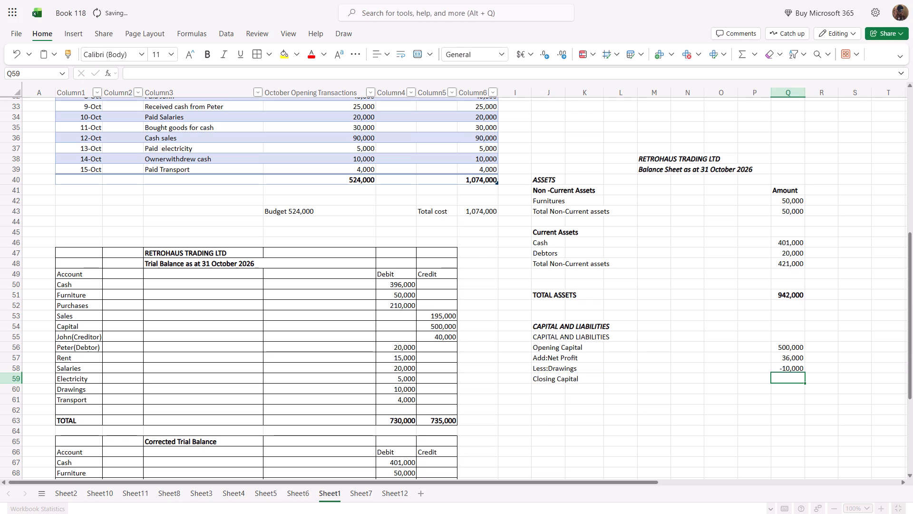
type("52")
type("6,000")
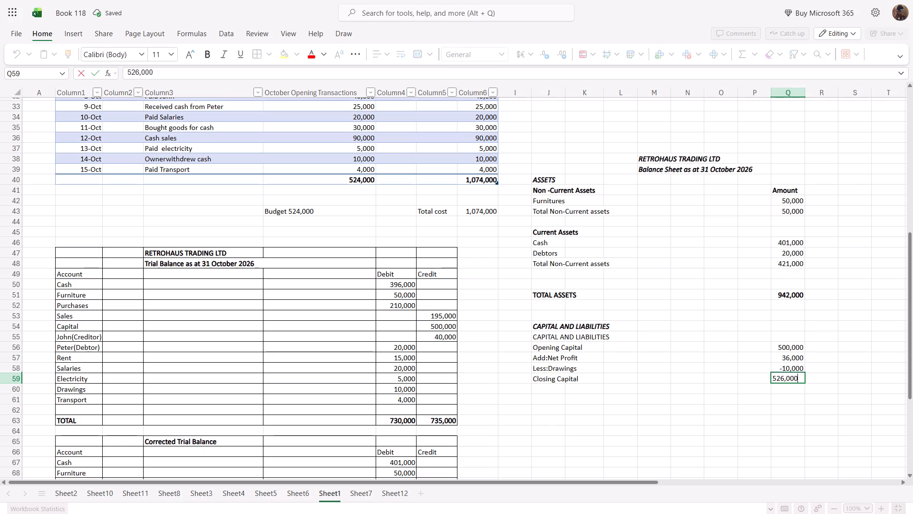
Enter the subheading Liabilities in J61, leaving a blank row below Closing Capital.
left_click(557, 424)
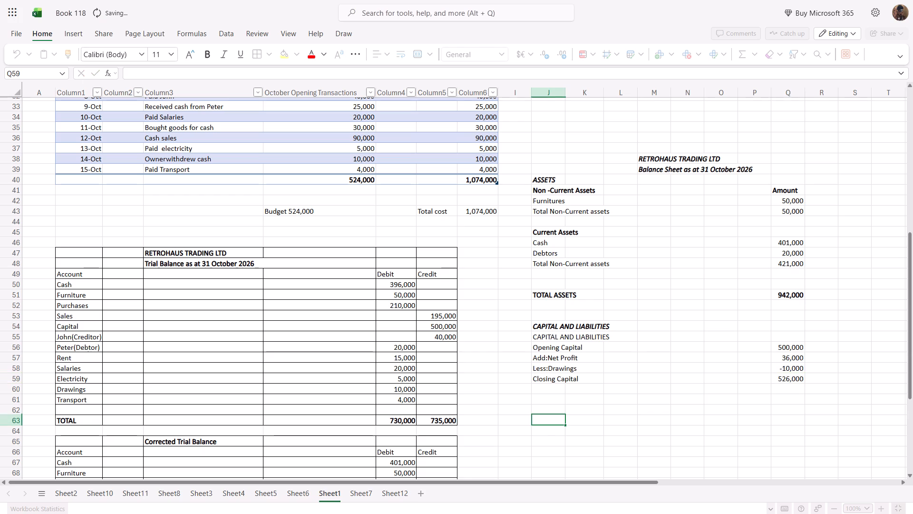
left_click(547, 402)
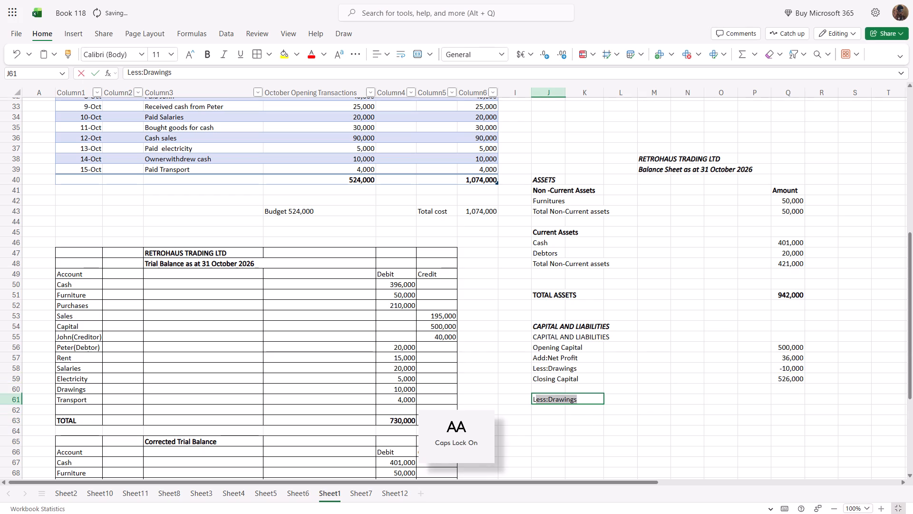
type("iabilities")
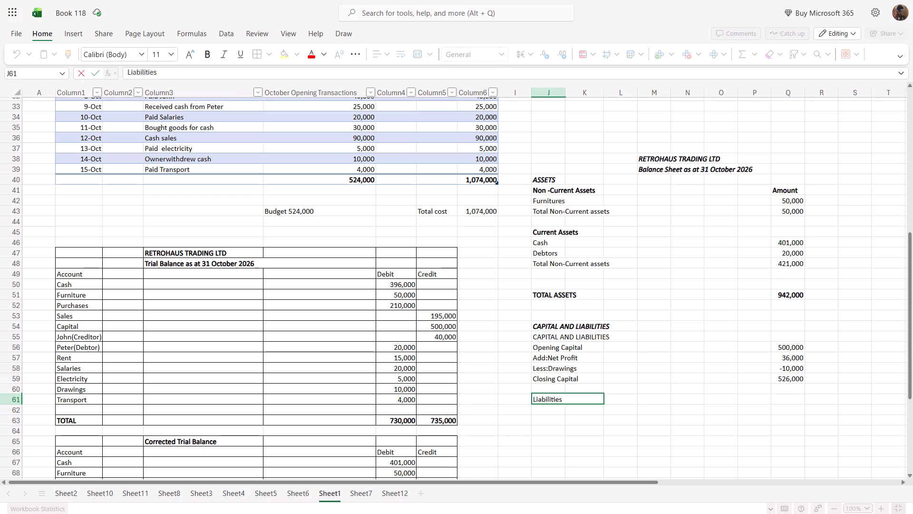
left_click(598, 448)
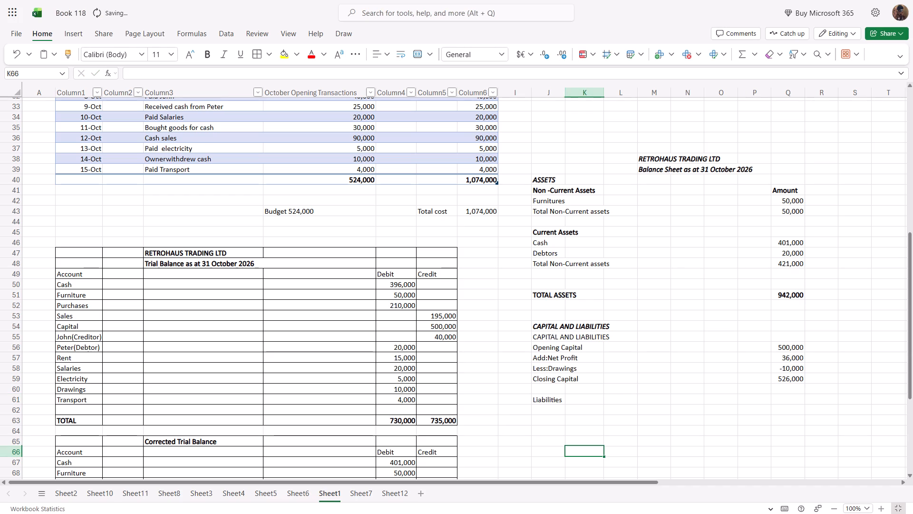
Add a Creditor line in row 62 under Liabilities with 40,000 in the Amount column.
left_click(536, 413)
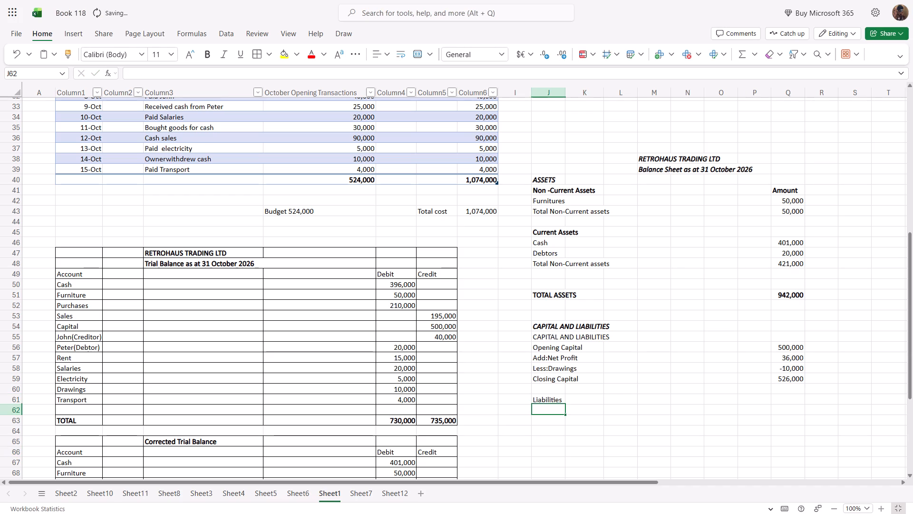
type("re")
type("ditor")
key("space")
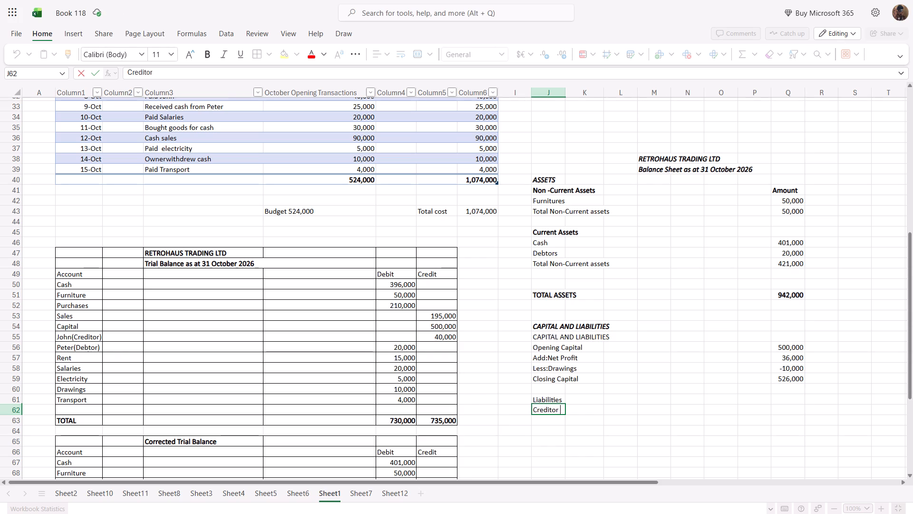
left_click(789, 412)
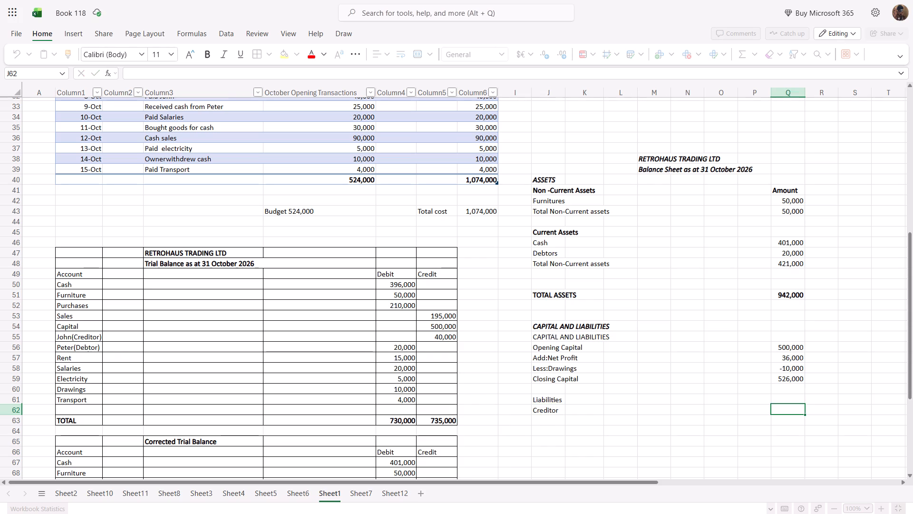
type("40,000")
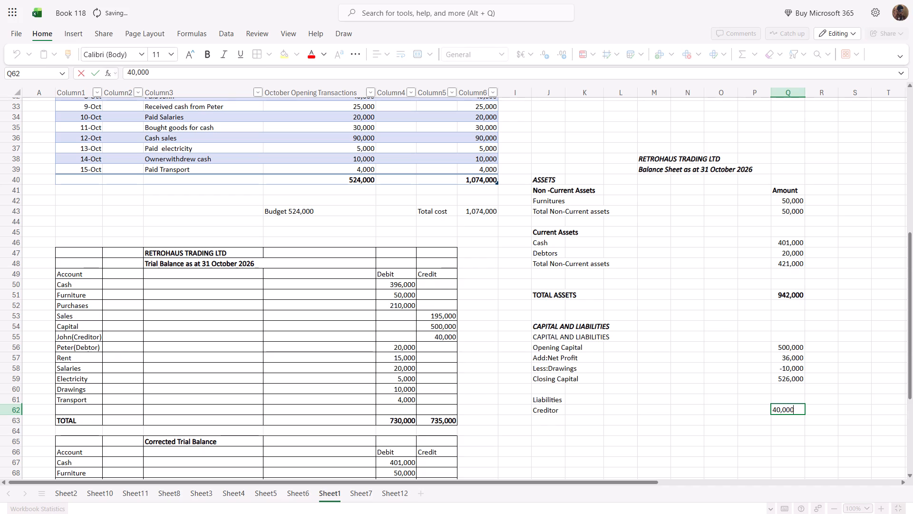
Add the line Total Liabilities in row 63 with 40,000 in the Amount column.
left_click(547, 426)
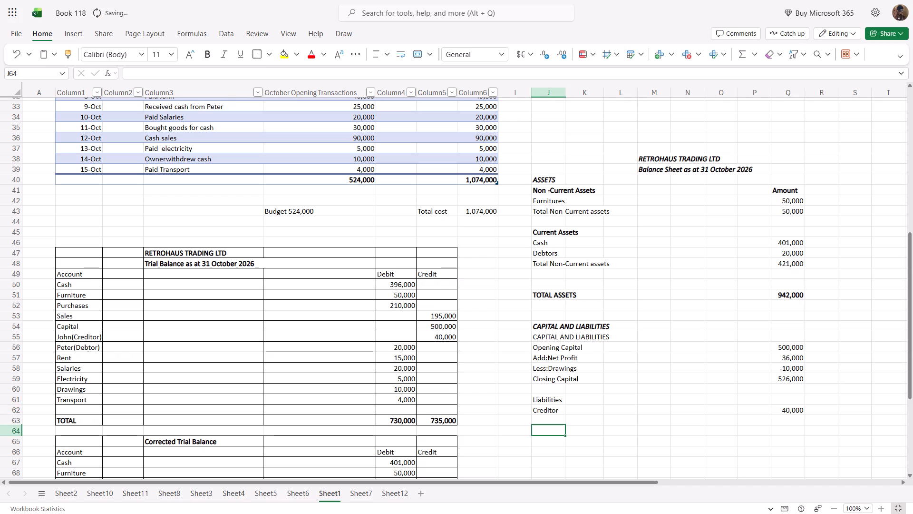
left_click(545, 425)
left_click(545, 424)
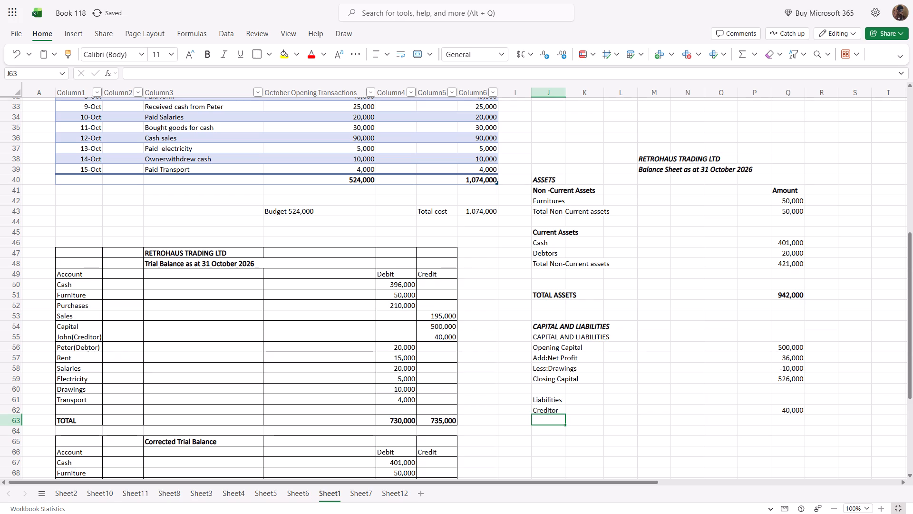
type("otal")
key("space")
key("semicolon")
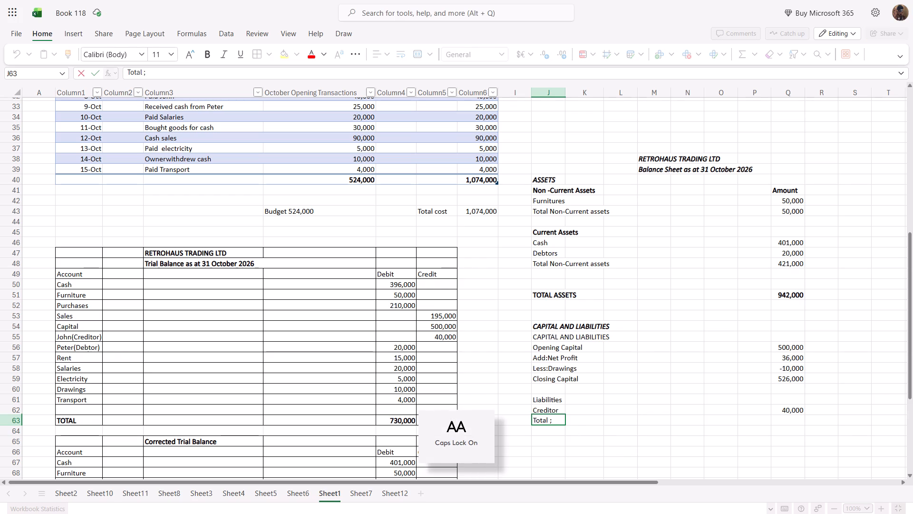
key("BackSpace")
key("l")
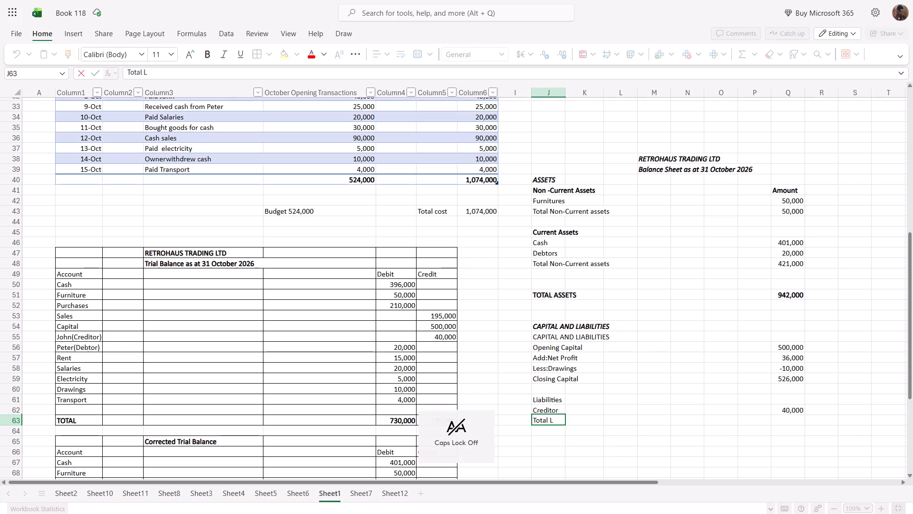
type("ia")
type("bilities")
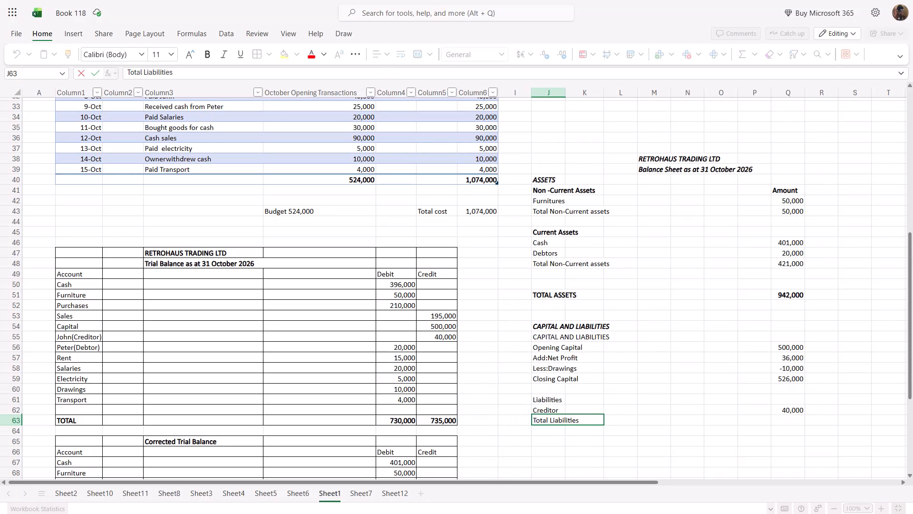
left_click(797, 418)
type("40,000")
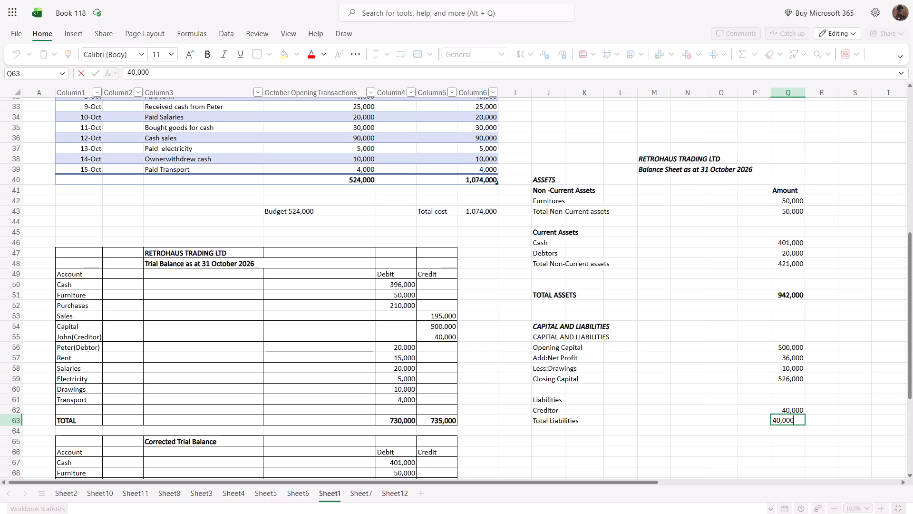
Add the line Total Capital and Liabilities in row 66 with 566,000 in the Amount column.
left_click(767, 453)
left_click(546, 452)
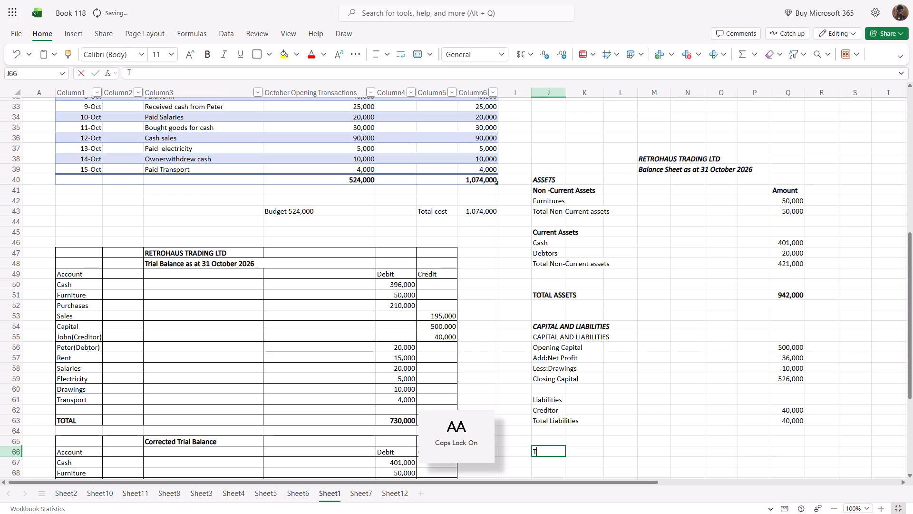
type("otal")
key("space")
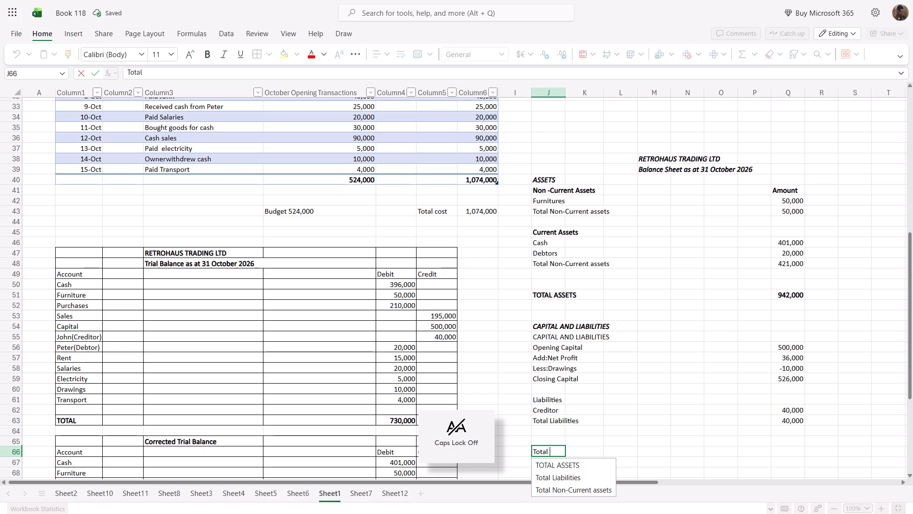
type("apital")
key("space")
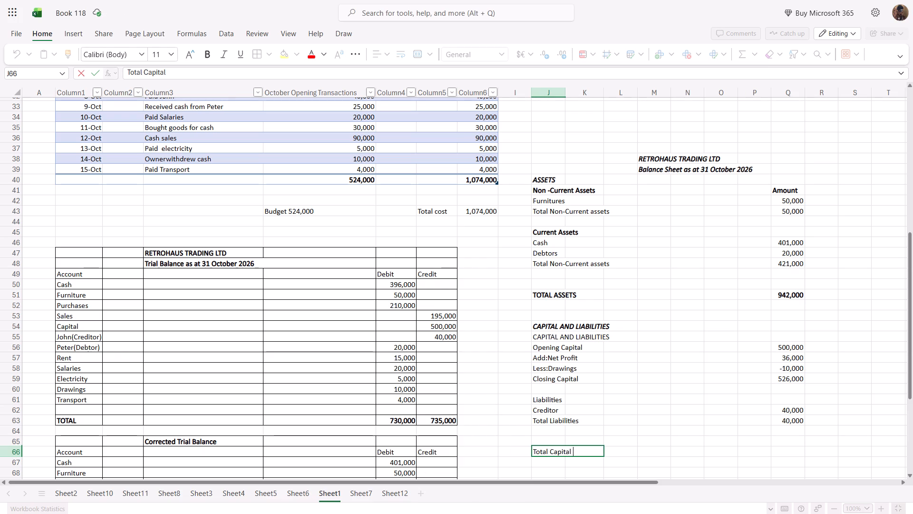
type("and")
key("space")
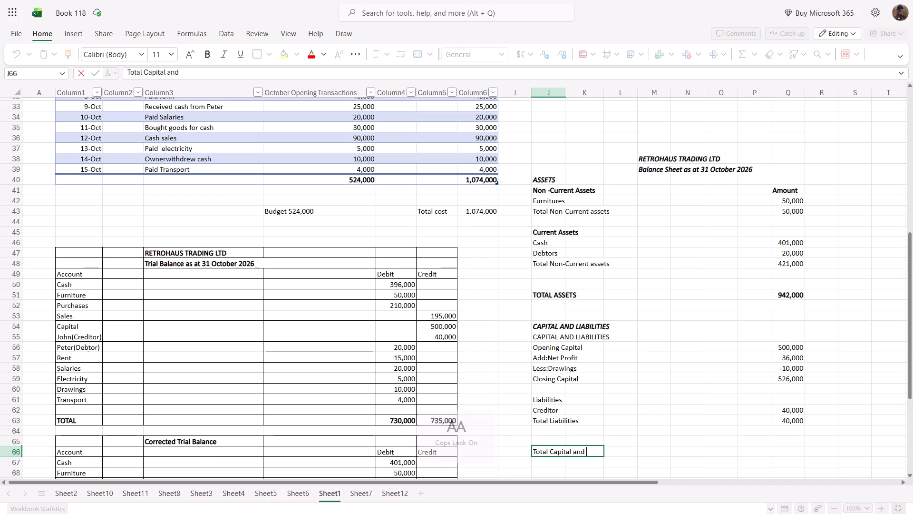
type("ilities")
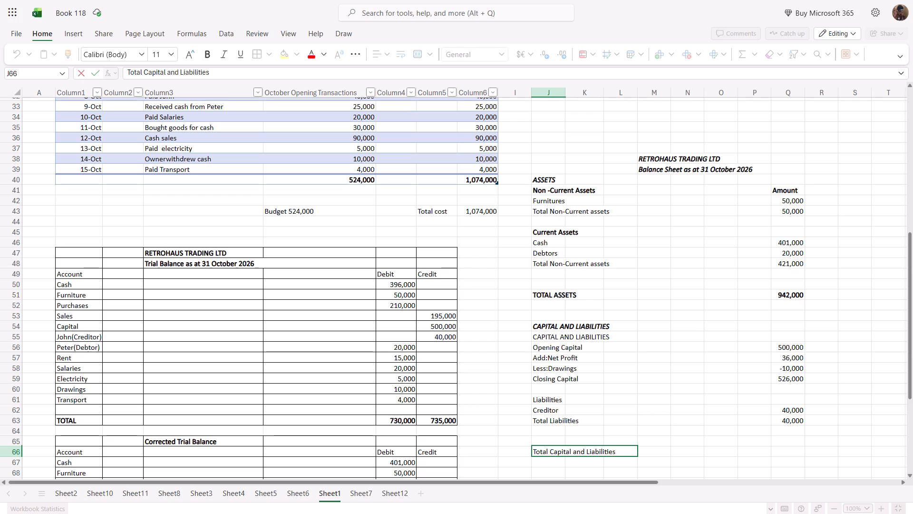
left_click(786, 448)
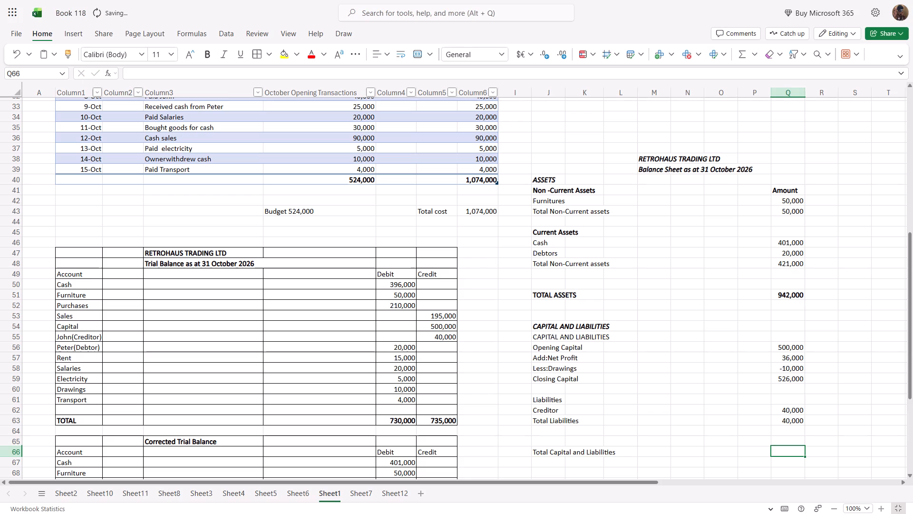
type("566,000")
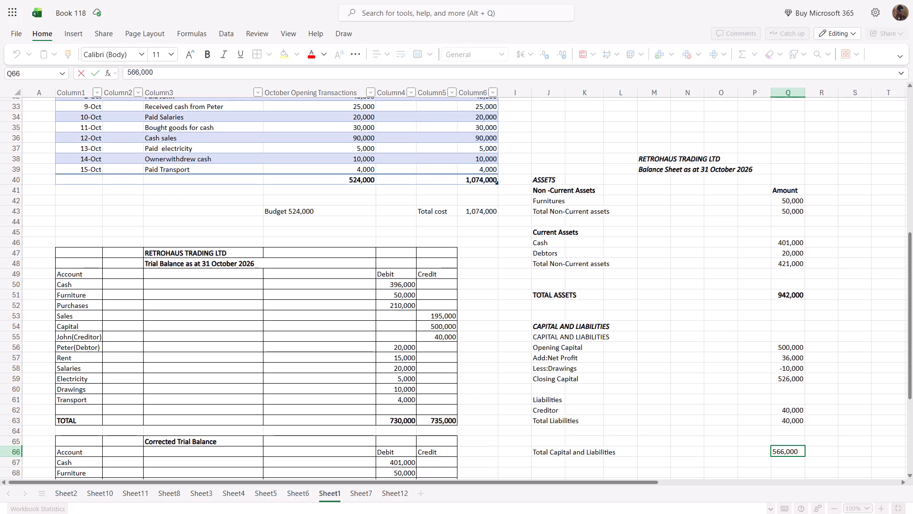
scroll(748, 445, "up", 1)
scroll(667, 363, "down", 1)
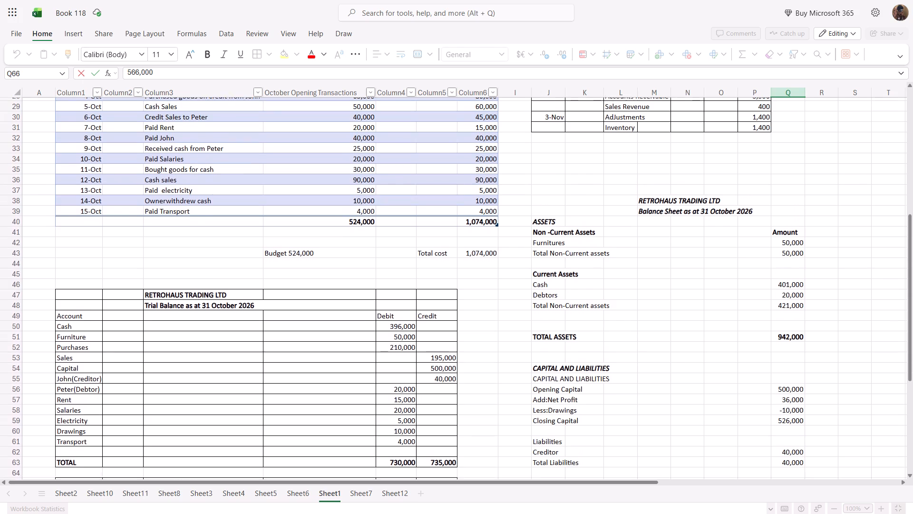
scroll(669, 366, "down", 1)
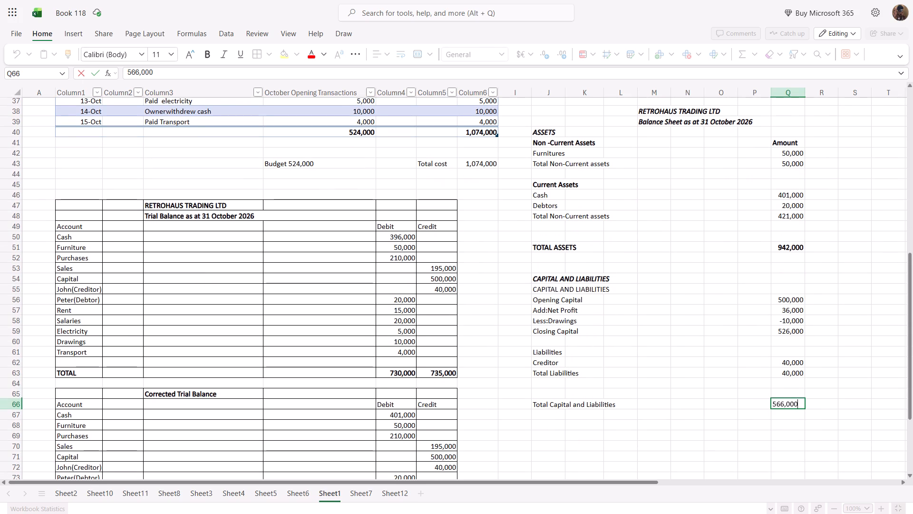
left_click(730, 338)
left_click(779, 435)
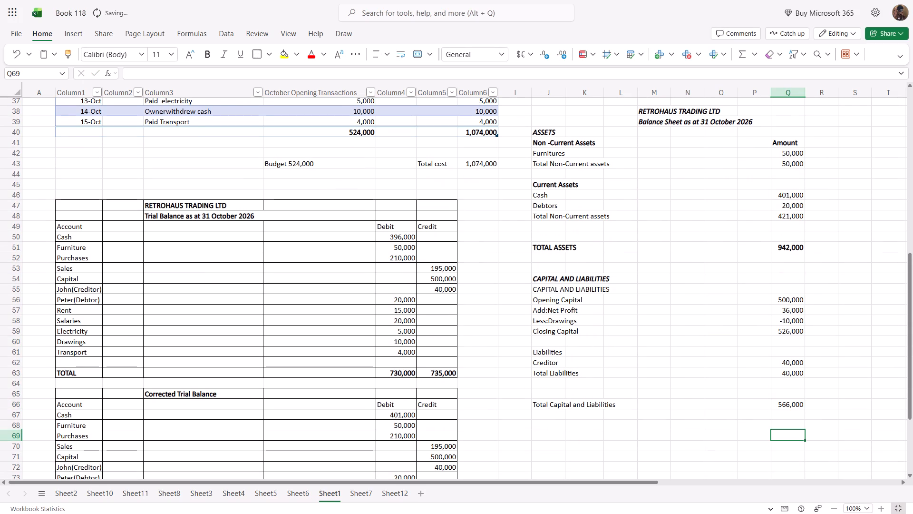